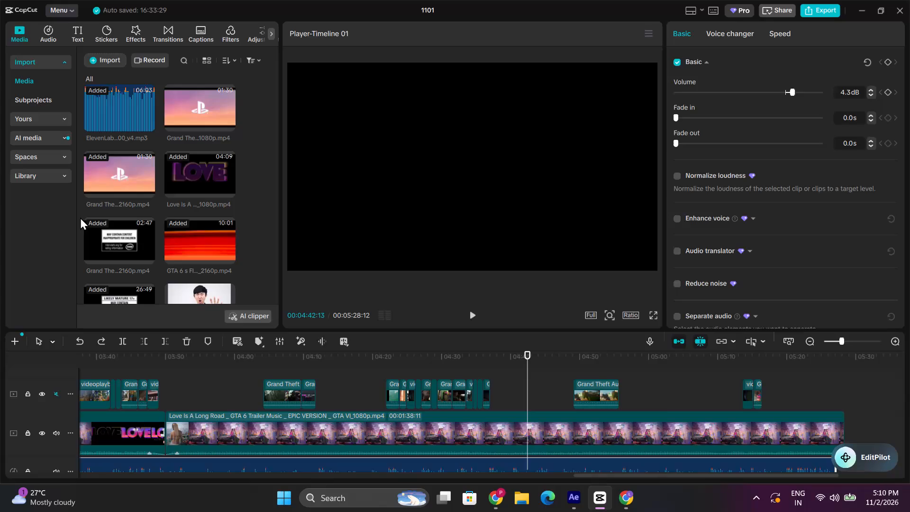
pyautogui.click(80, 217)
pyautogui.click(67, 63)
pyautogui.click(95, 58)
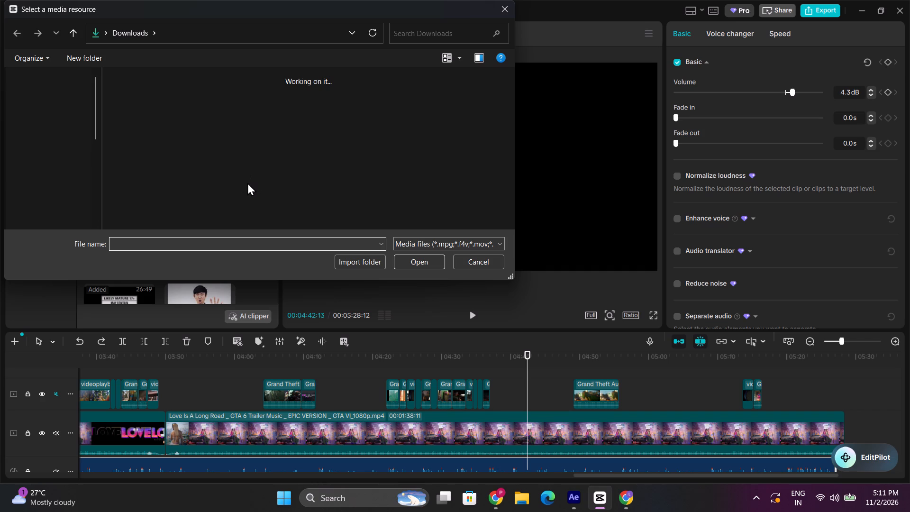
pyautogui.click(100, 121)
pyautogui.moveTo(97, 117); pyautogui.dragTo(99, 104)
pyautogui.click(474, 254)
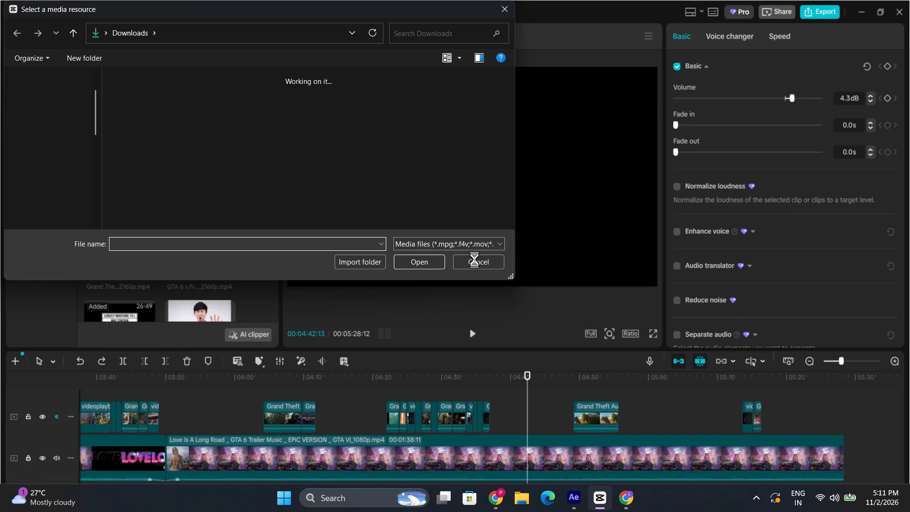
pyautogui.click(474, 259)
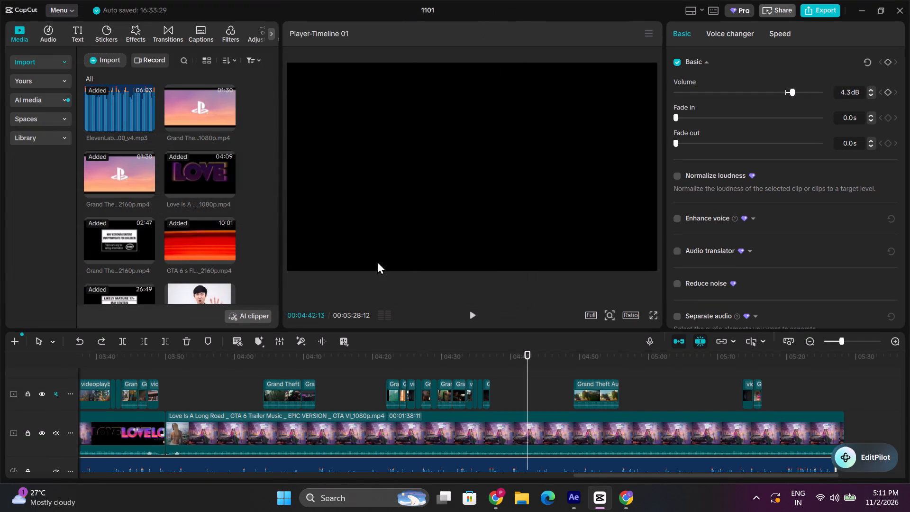
# Import the video "buses and trains" from the gta video folder into the project media.
pyautogui.click(100, 65)
pyautogui.scroll(-2, 38, 155)
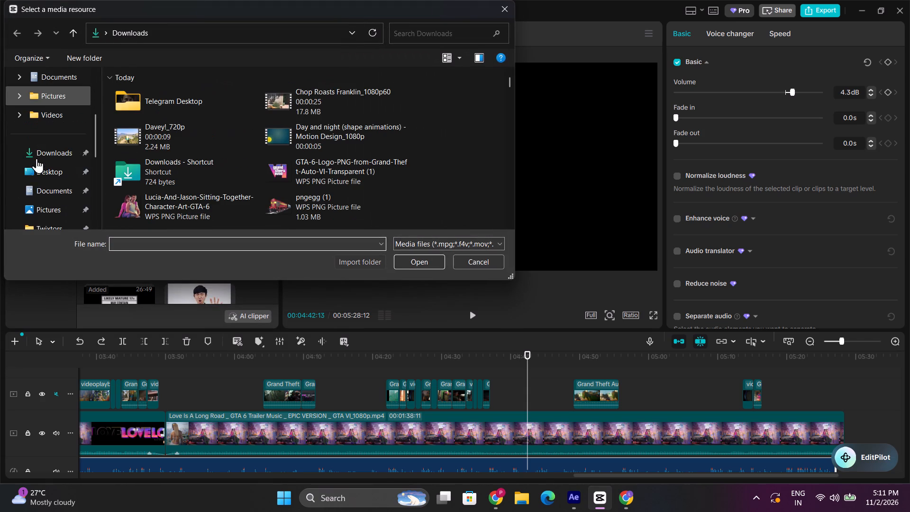
pyautogui.click(57, 157)
pyautogui.scroll(-1, 314, 178)
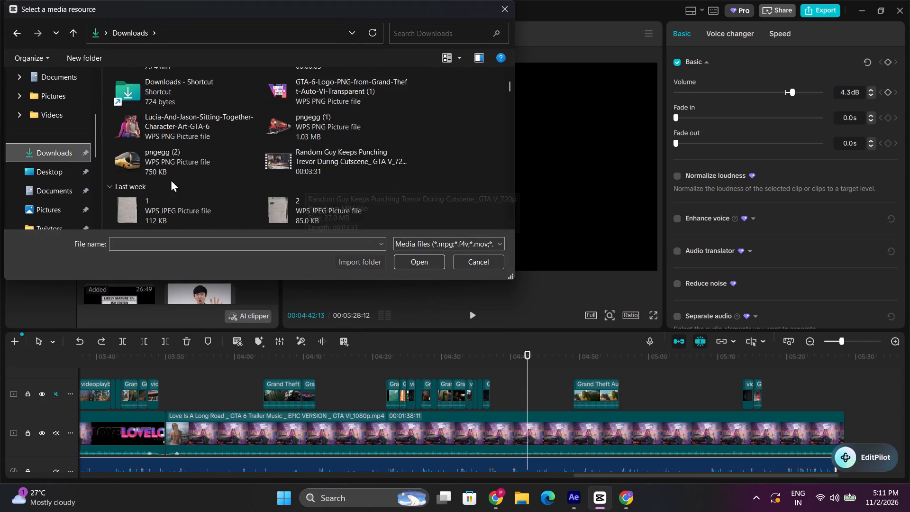
pyautogui.scroll(-2, 171, 179)
pyautogui.click(52, 178)
pyautogui.scroll(-4, 300, 153)
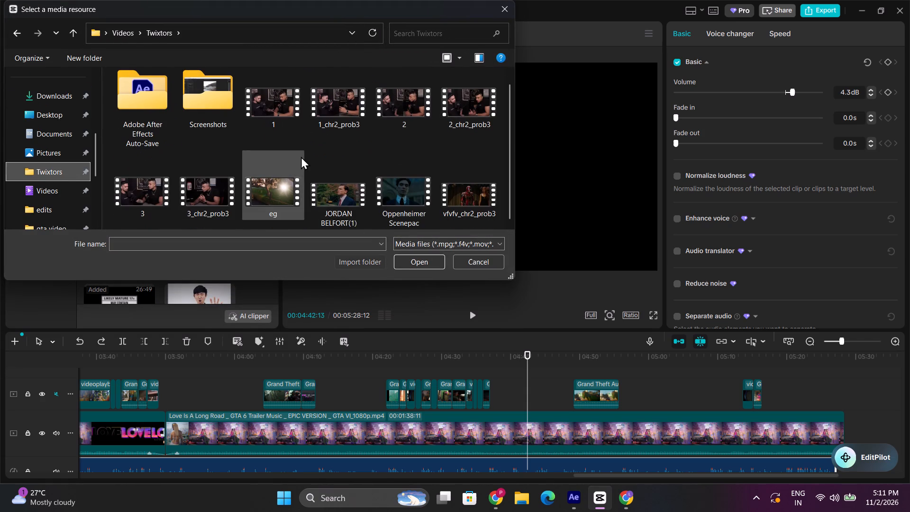
pyautogui.scroll(-4, 402, 158)
pyautogui.scroll(-2, 85, 216)
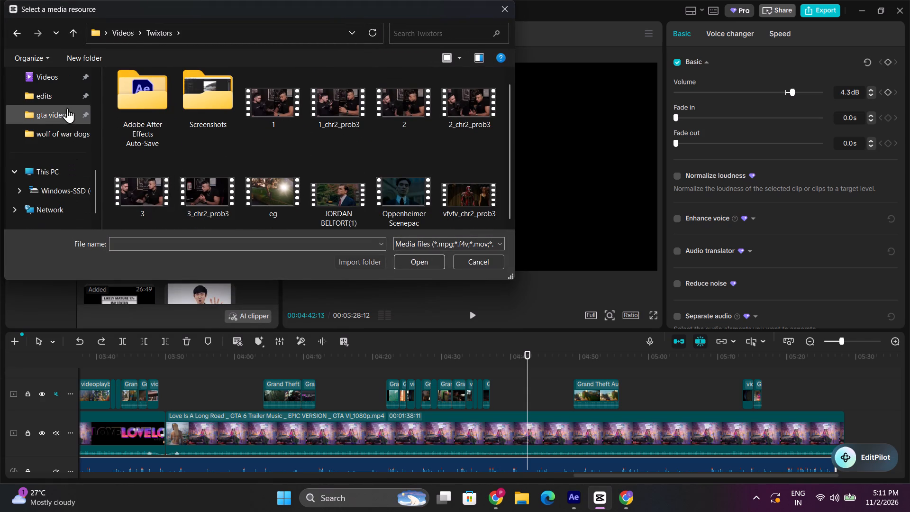
pyautogui.click(55, 112)
pyautogui.scroll(-1, 308, 157)
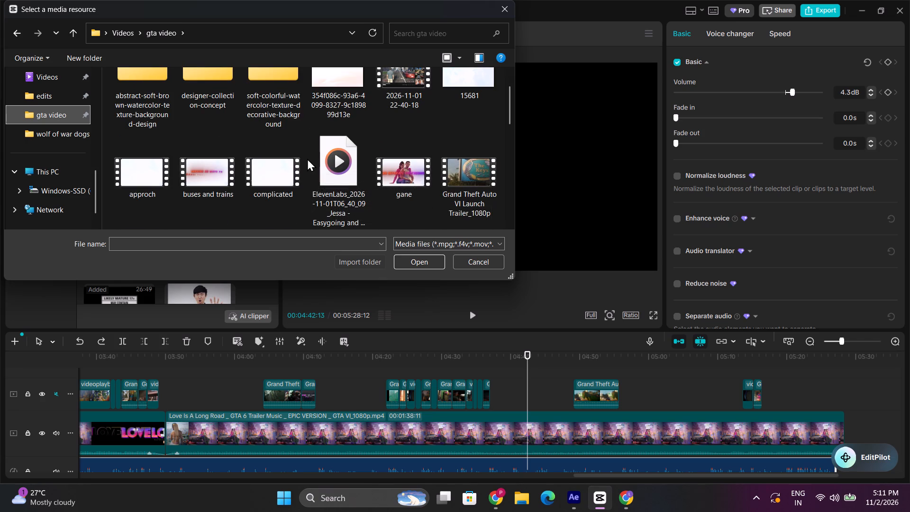
pyautogui.click(204, 183)
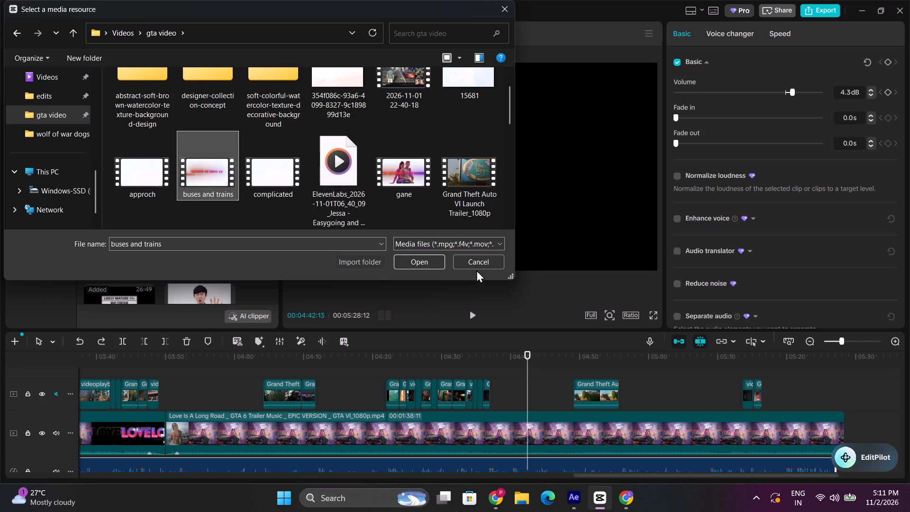
pyautogui.click(424, 256)
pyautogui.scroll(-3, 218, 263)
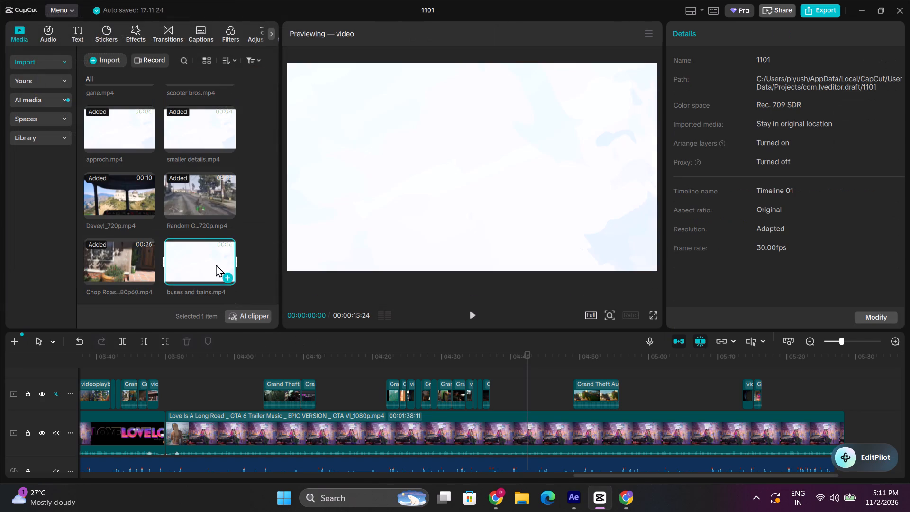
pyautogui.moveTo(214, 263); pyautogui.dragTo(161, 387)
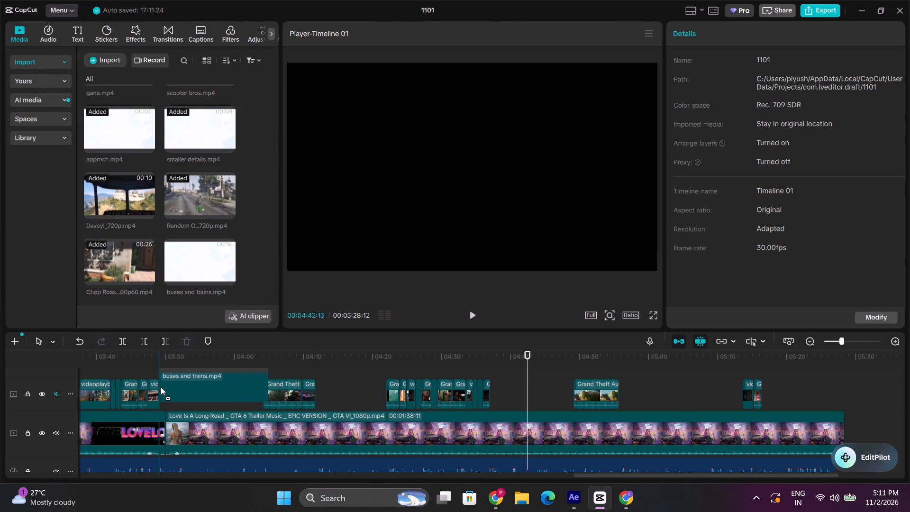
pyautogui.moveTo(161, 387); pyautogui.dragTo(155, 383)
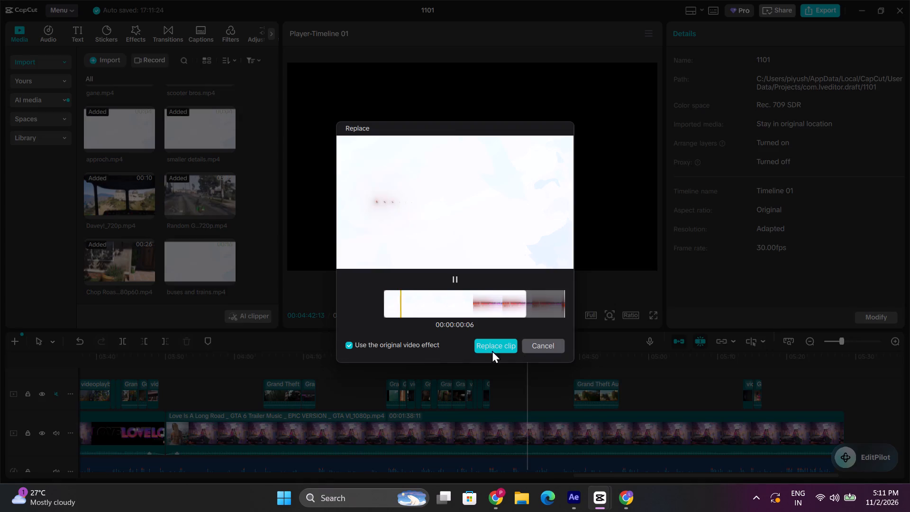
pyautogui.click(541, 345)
# Place buses and trains.mp4 on a new track above the overlay clips, starting at about 00:03:49 where the videoplayback clip ends.
pyautogui.moveTo(200, 264); pyautogui.dragTo(159, 363)
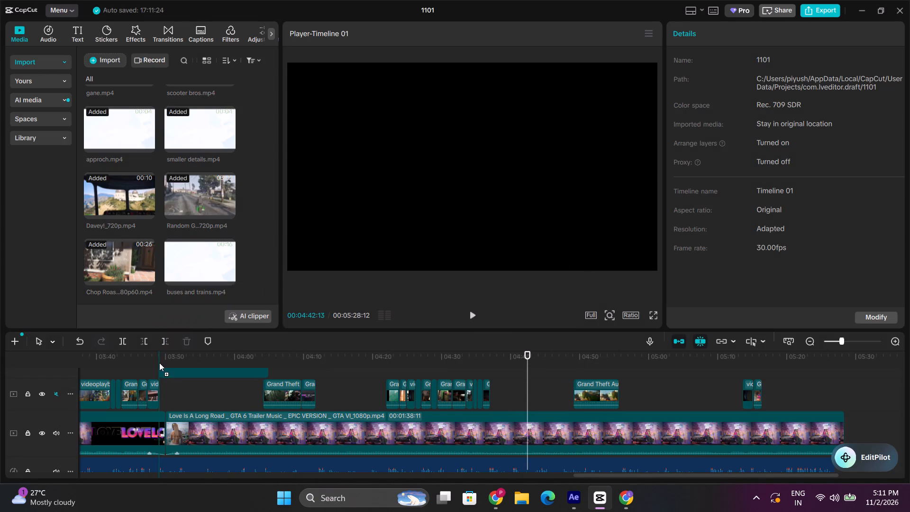
pyautogui.moveTo(159, 363); pyautogui.dragTo(159, 362)
pyautogui.scroll(2, 176, 366)
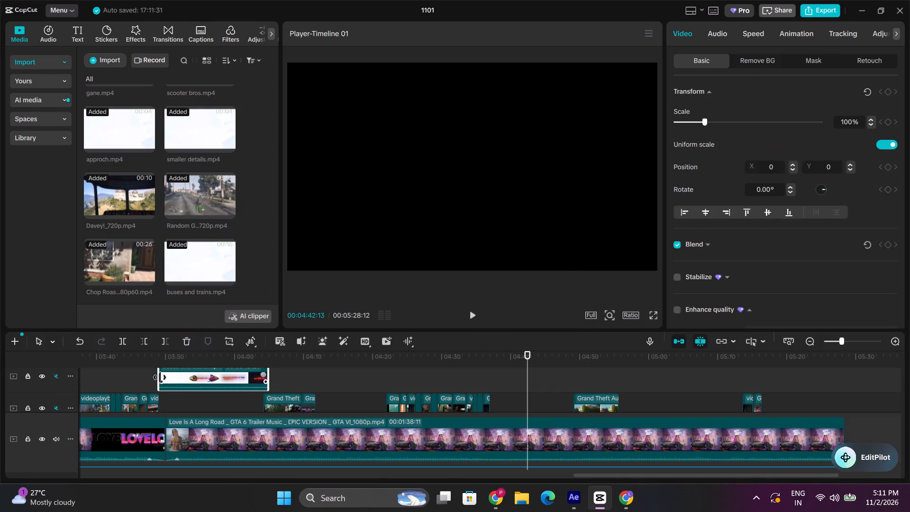
pyautogui.scroll(1, 156, 373)
# Play through the buses and trains clip from its start to its end, checking its text animations against the narration.
pyautogui.click(162, 366)
pyautogui.press('space')
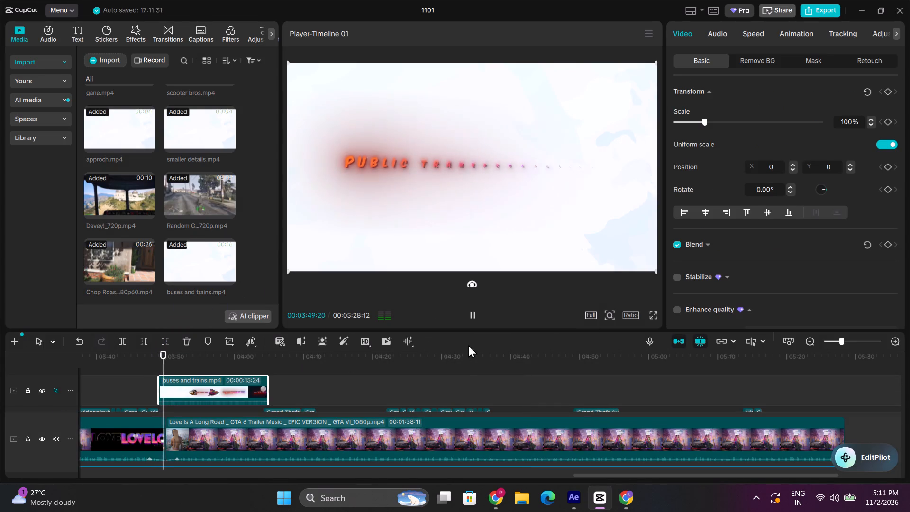
pyautogui.click(890, 333)
pyautogui.tripleClick(895, 338)
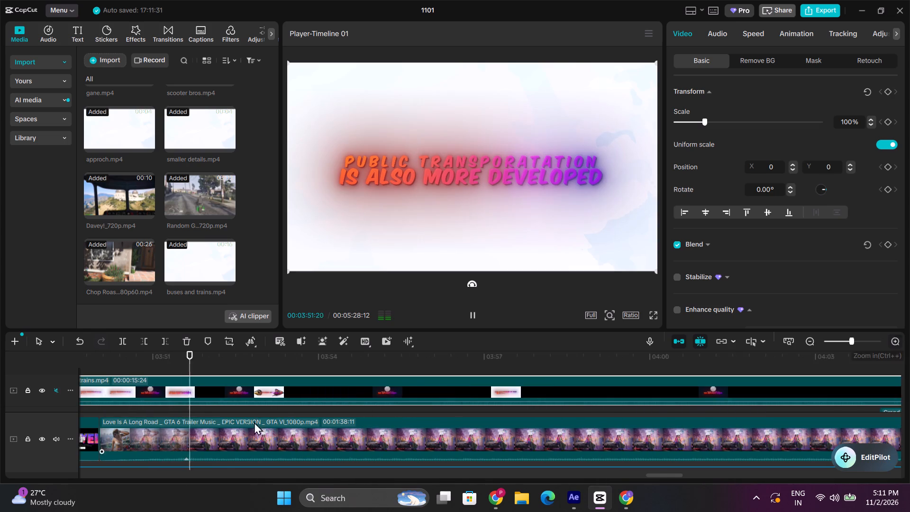
pyautogui.click(207, 356)
pyautogui.moveTo(204, 356); pyautogui.dragTo(895, 476)
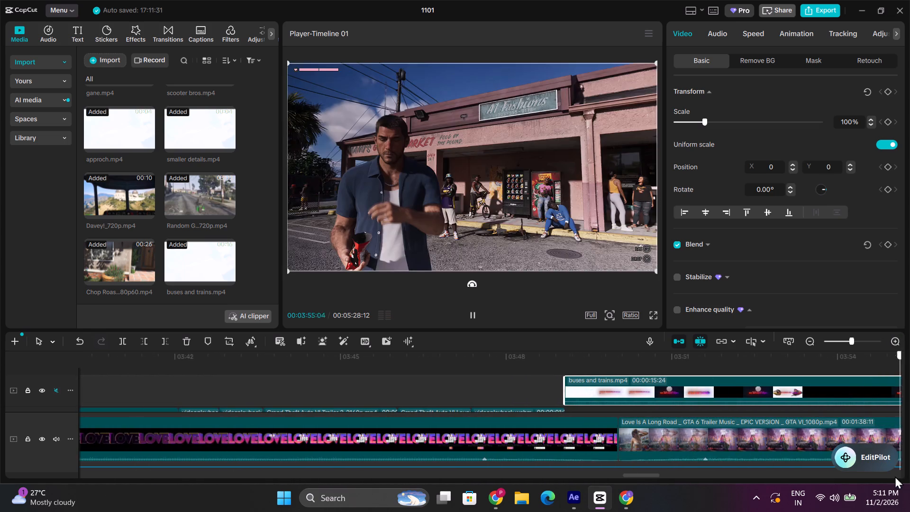
pyautogui.moveTo(895, 476); pyautogui.dragTo(532, 413)
pyautogui.scroll(-2, 533, 413)
pyautogui.press('space')
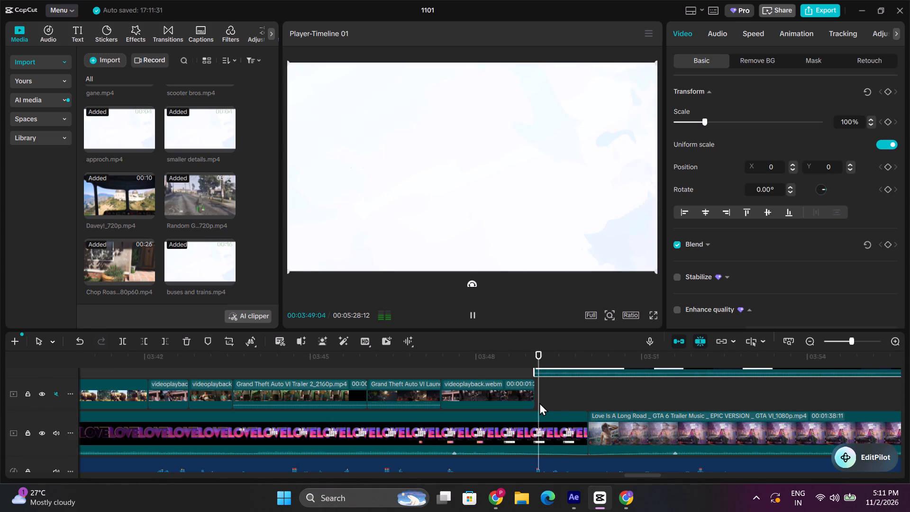
pyautogui.press('space')
pyautogui.scroll(1, 532, 398)
pyautogui.click(537, 358)
pyautogui.press('space')
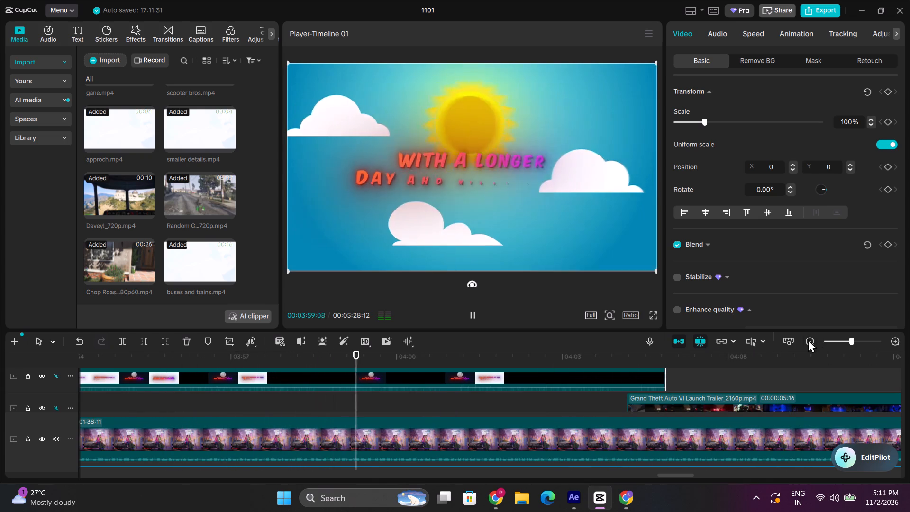
pyautogui.doubleClick(808, 339)
pyautogui.press('space')
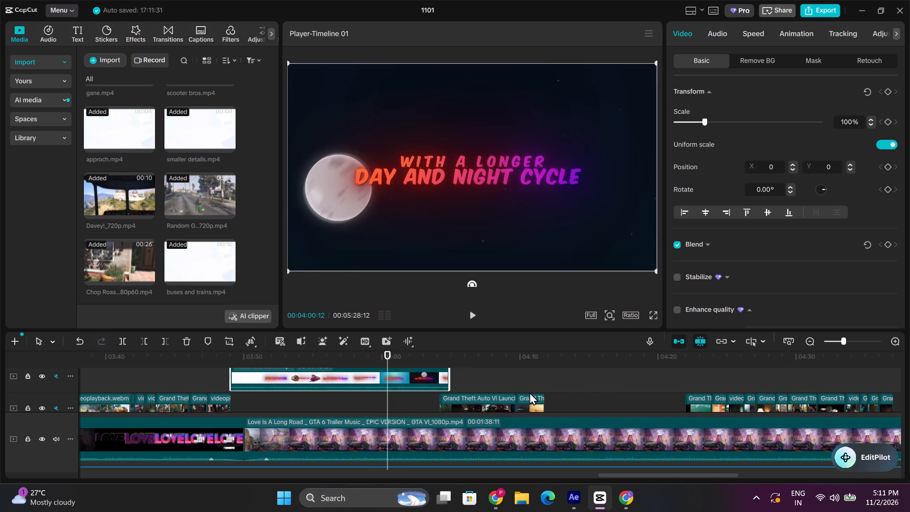
pyautogui.press('space')
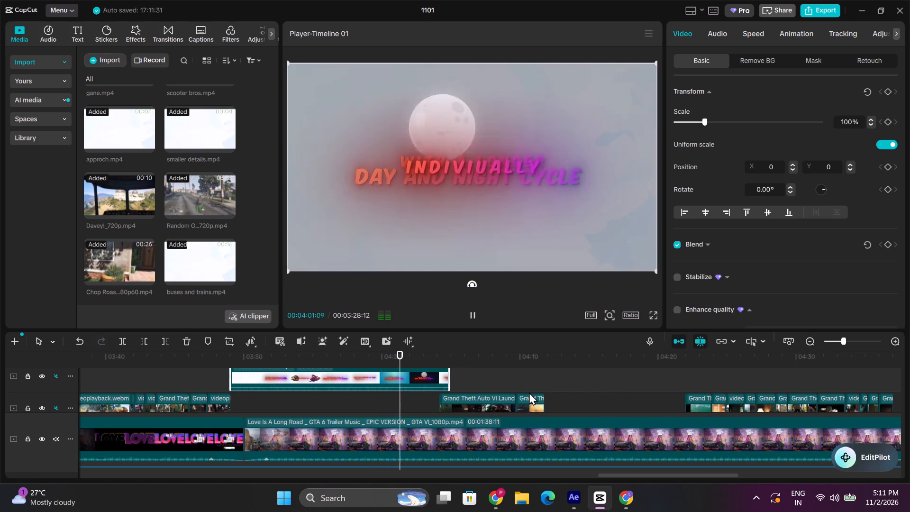
pyautogui.press('space')
pyautogui.press('space')
pyautogui.press('space')
pyautogui.press('space')
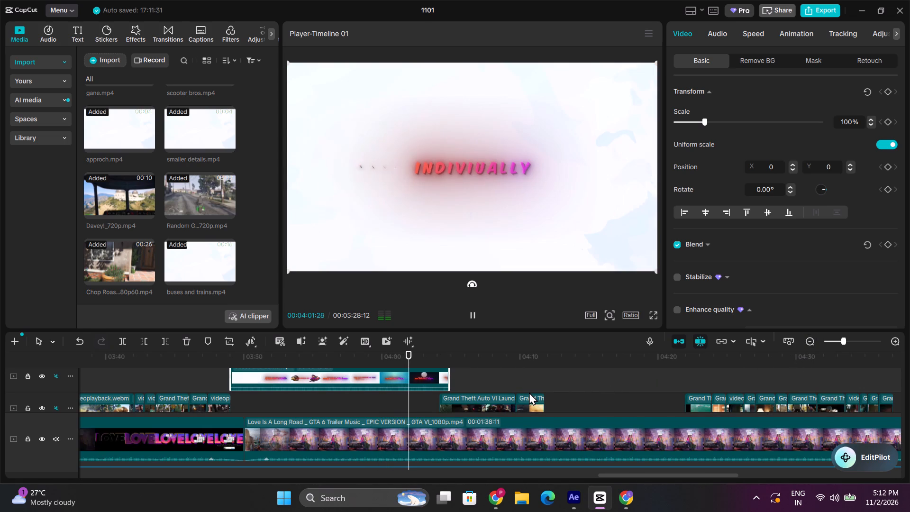
pyautogui.press('space')
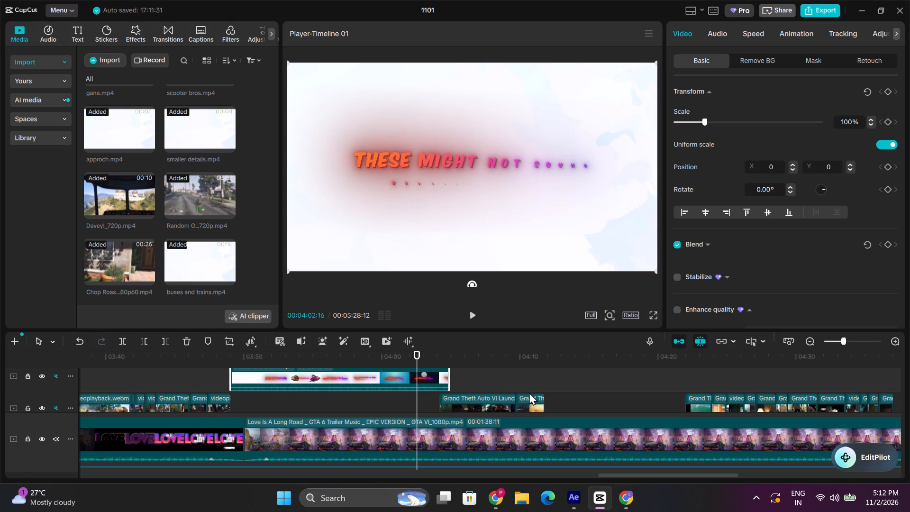
pyautogui.press('space')
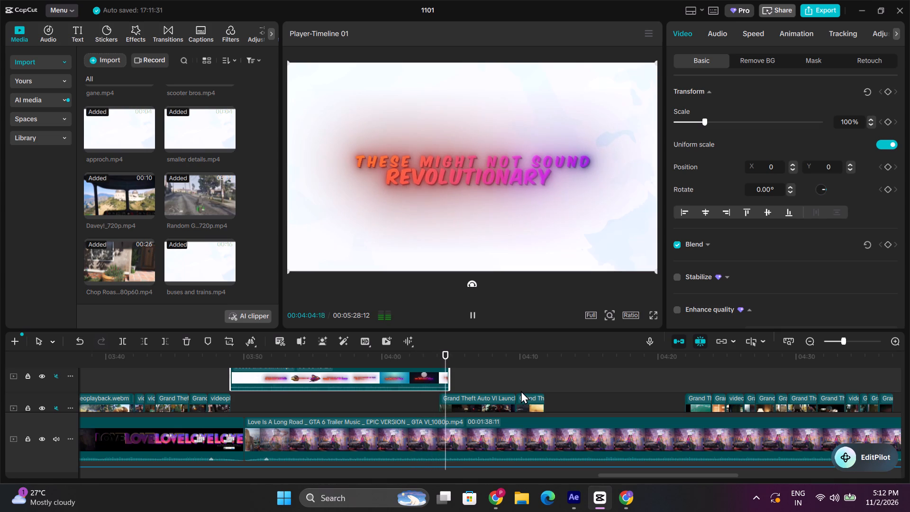
# Trim the buses and trains clip's end at 00:04:04:05 and move it down into the overlay track's gap before the Grand Theft clip.
pyautogui.click(441, 354)
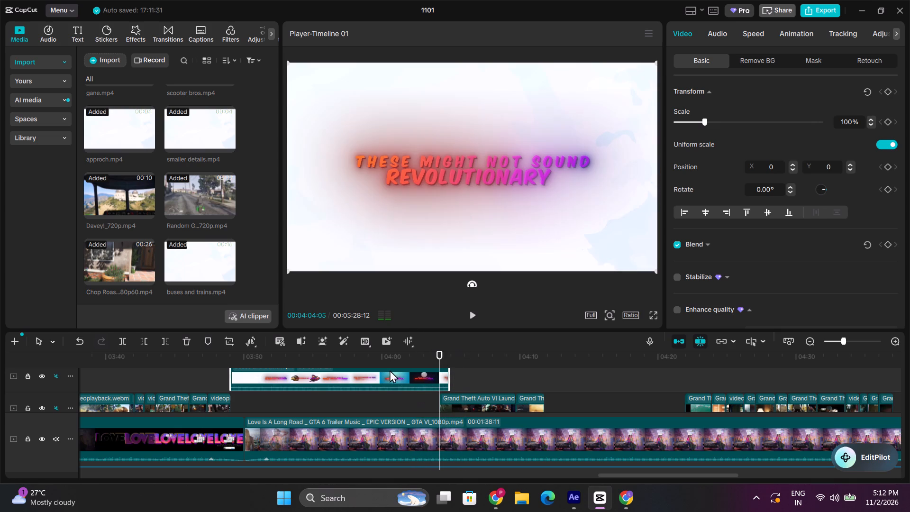
pyautogui.click(166, 337)
pyautogui.moveTo(328, 373); pyautogui.dragTo(327, 401)
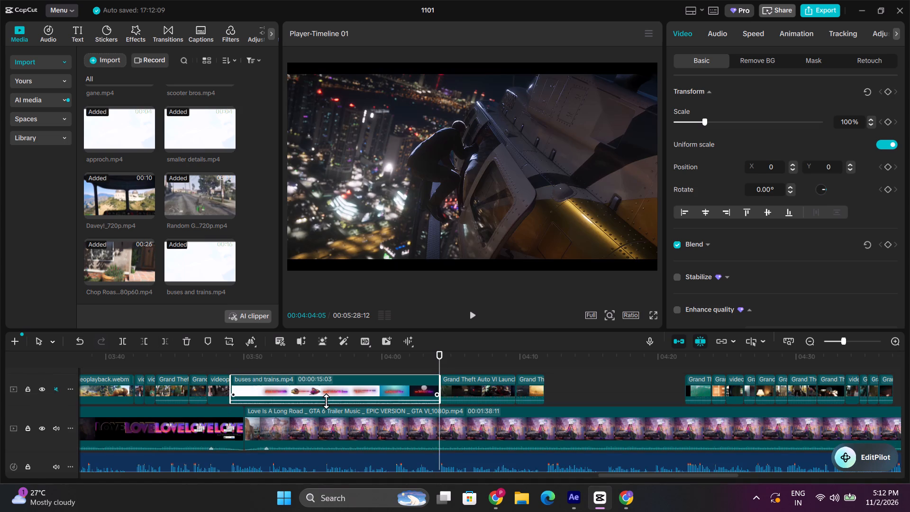
# Play back the section from the buses and trains clip onward, replaying the empty overlay stretch after the Grand Theft clips from about 00:04:12.
pyautogui.press('space')
pyautogui.click(224, 357)
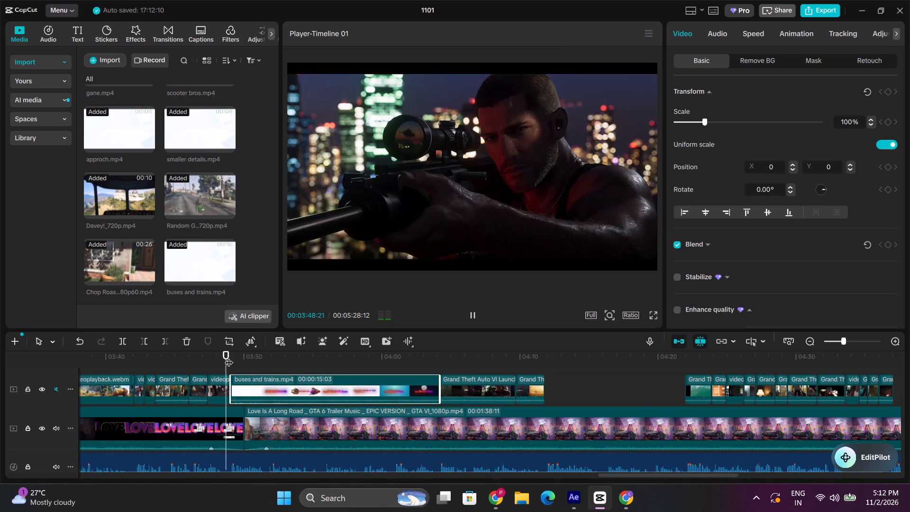
pyautogui.click(229, 357)
pyautogui.press('space')
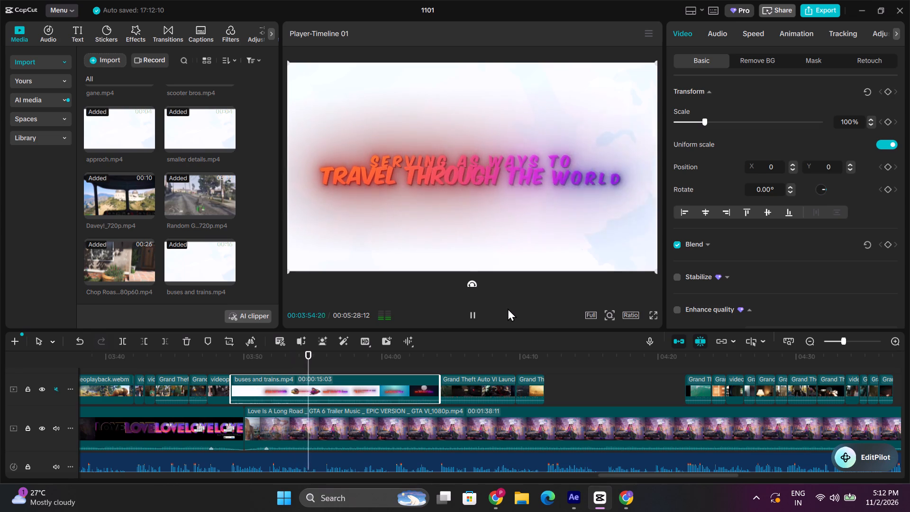
pyautogui.click(473, 311)
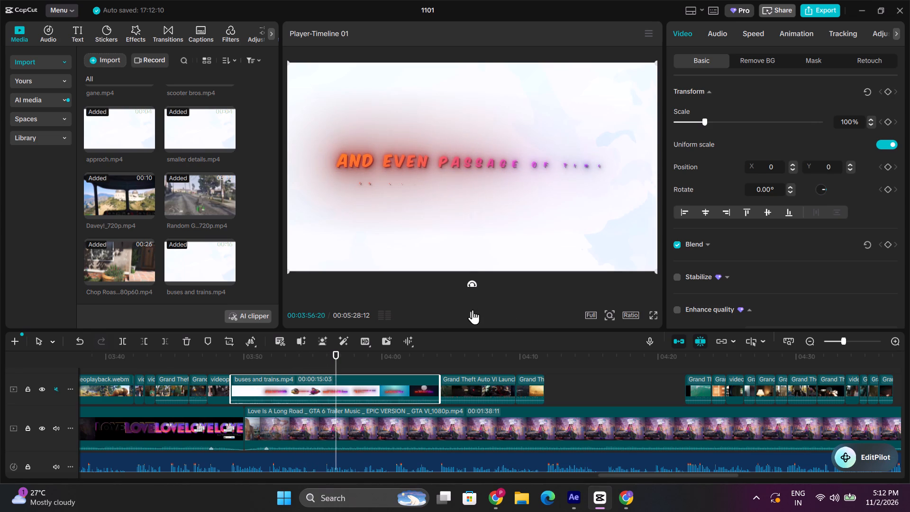
pyautogui.click(473, 312)
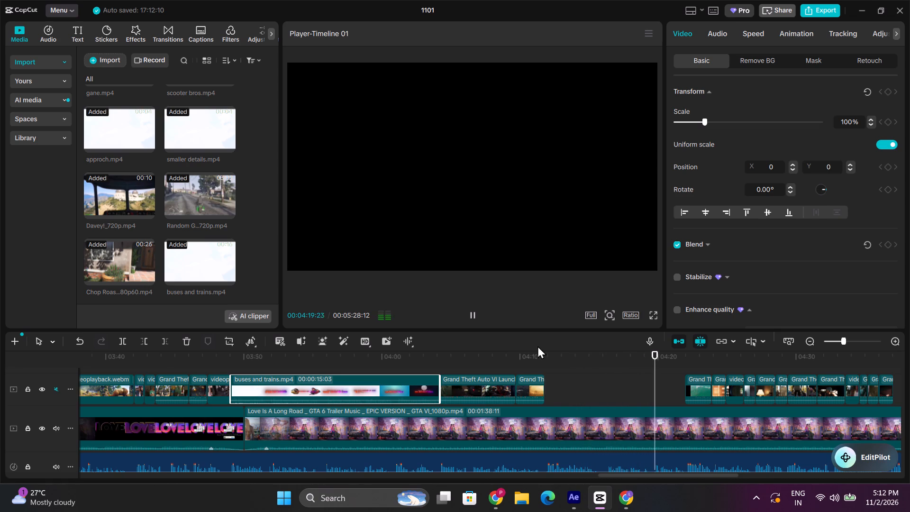
pyautogui.moveTo(546, 355); pyautogui.dragTo(547, 360)
pyautogui.click(471, 317)
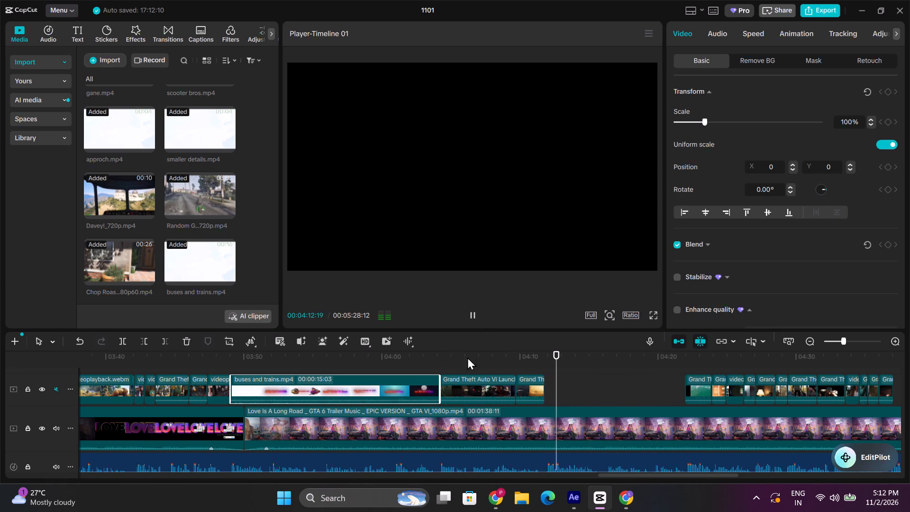
pyautogui.moveTo(651, 477); pyautogui.dragTo(564, 480)
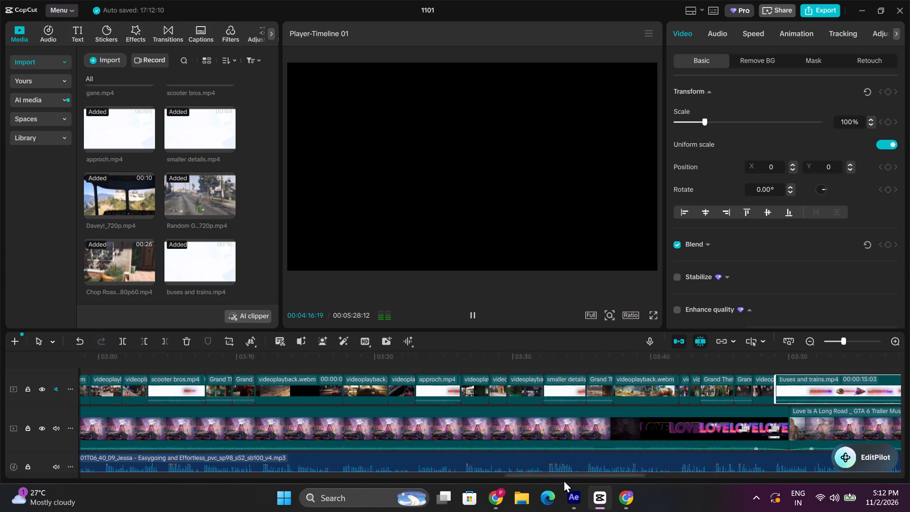
pyautogui.moveTo(564, 480); pyautogui.dragTo(664, 466)
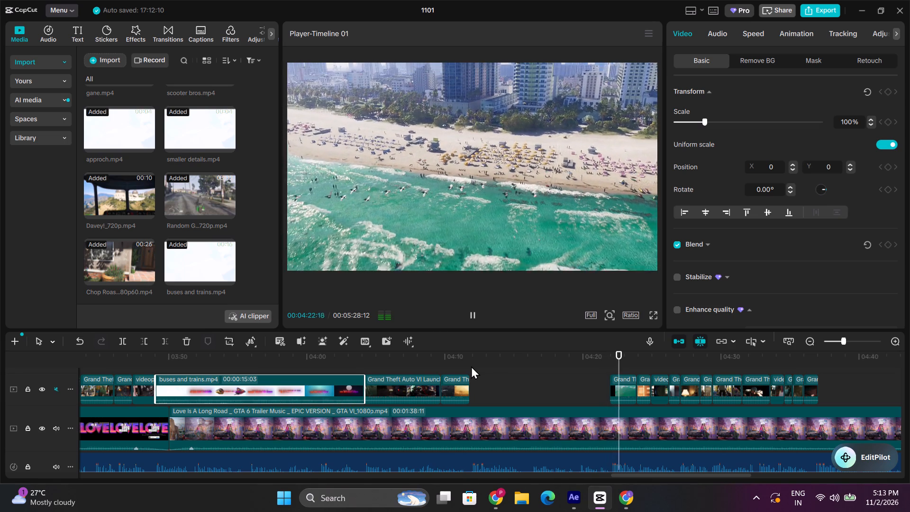
pyautogui.click(471, 366)
pyautogui.press('space')
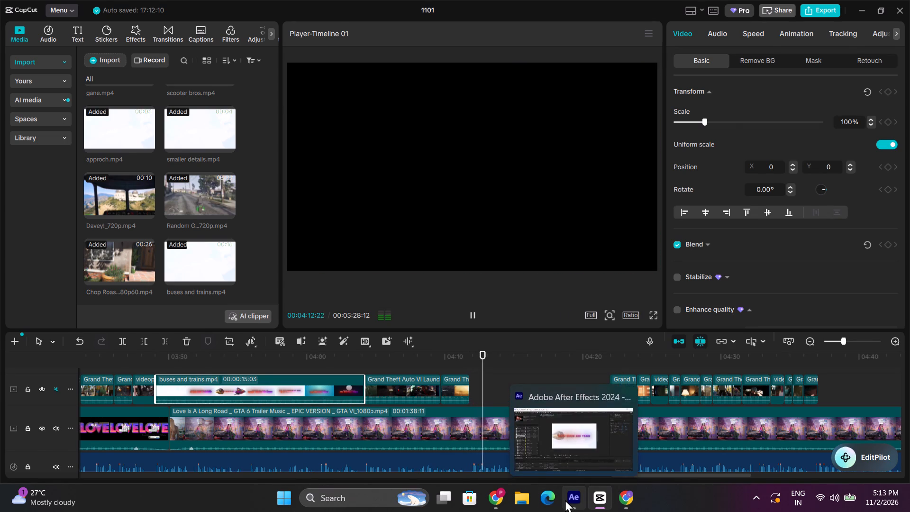
# Switch to After Effects, open Comp 1 with the buses and trains text animation, and return the current time to 0:00:00:00.
pyautogui.click(565, 500)
pyautogui.click(160, 377)
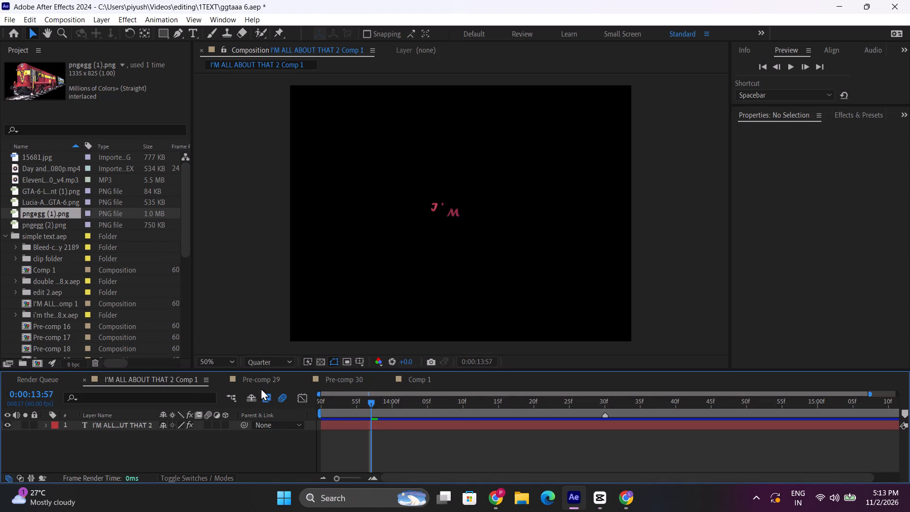
pyautogui.click(419, 381)
pyautogui.moveTo(474, 408); pyautogui.dragTo(457, 408)
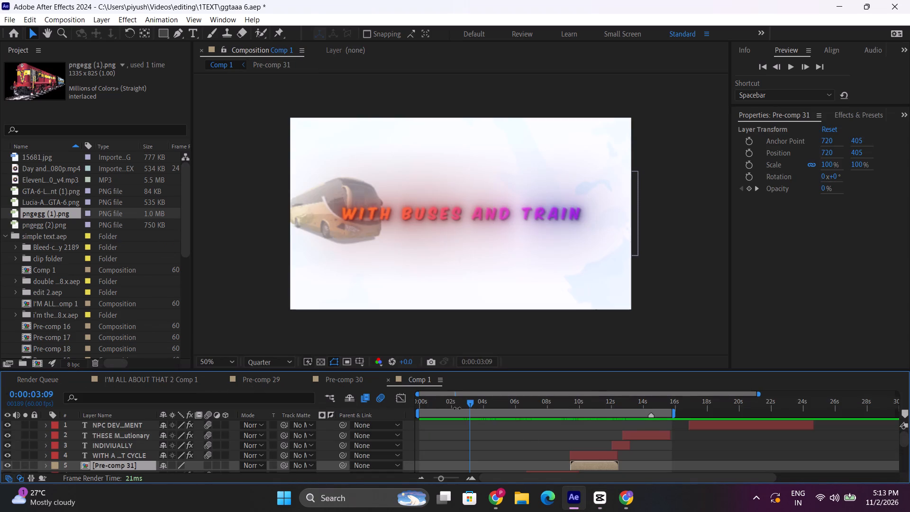
pyautogui.moveTo(461, 402); pyautogui.dragTo(397, 405)
# Switch to CapCut and replay the start of the empty overlay stretch, leaving the playhead at about 00:04:12:03.
pyautogui.click(596, 499)
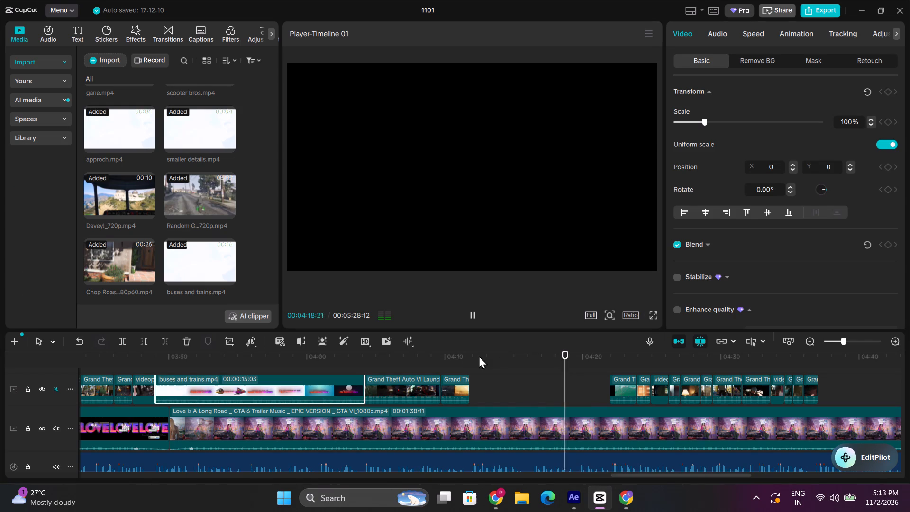
pyautogui.doubleClick(465, 360)
pyautogui.press('space')
pyautogui.press('space')
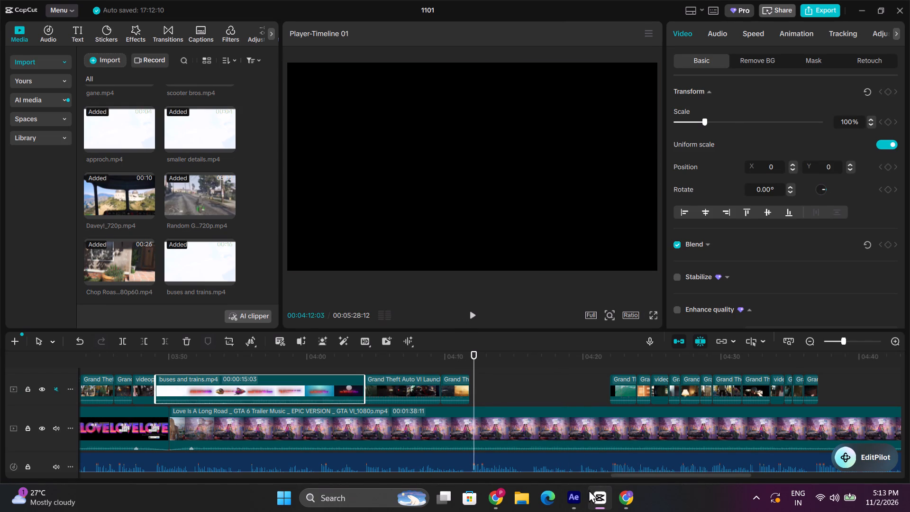
# Switch to After Effects and slide the ElevenLabs narration layer earlier in Comp 1, previewing the narration from the start.
pyautogui.click(577, 498)
pyautogui.scroll(-3, 499, 434)
pyautogui.scroll(-3, 460, 405)
pyautogui.moveTo(496, 469); pyautogui.dragTo(248, 457)
pyautogui.press('space')
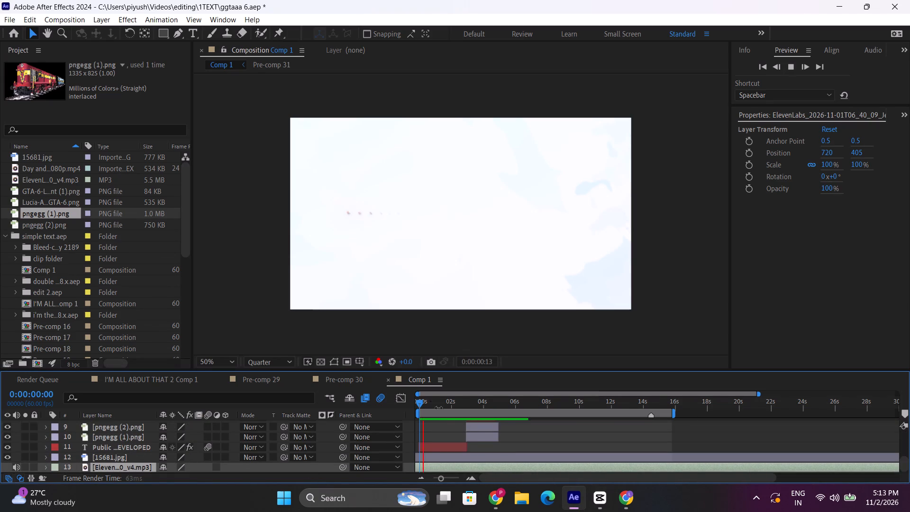
pyautogui.moveTo(427, 399); pyautogui.dragTo(417, 410)
pyautogui.moveTo(485, 470); pyautogui.dragTo(478, 470)
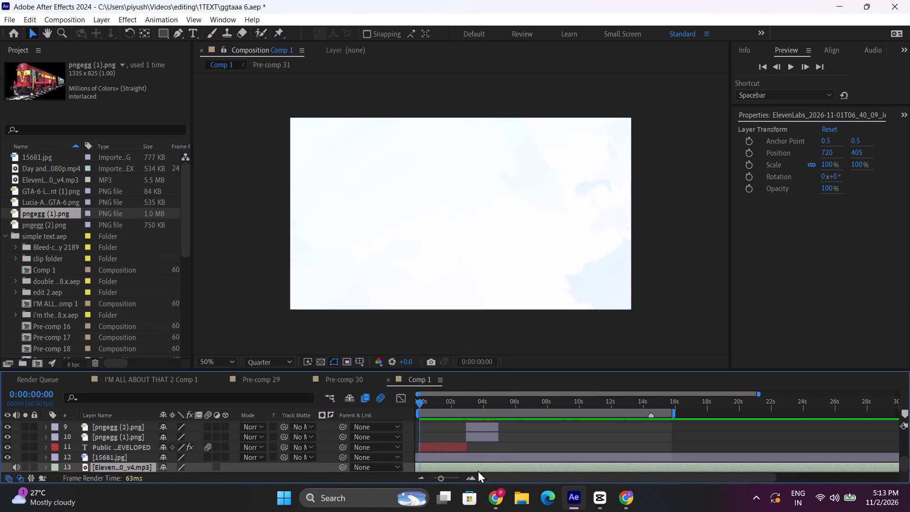
pyautogui.moveTo(478, 470); pyautogui.dragTo(413, 472)
pyautogui.press('space')
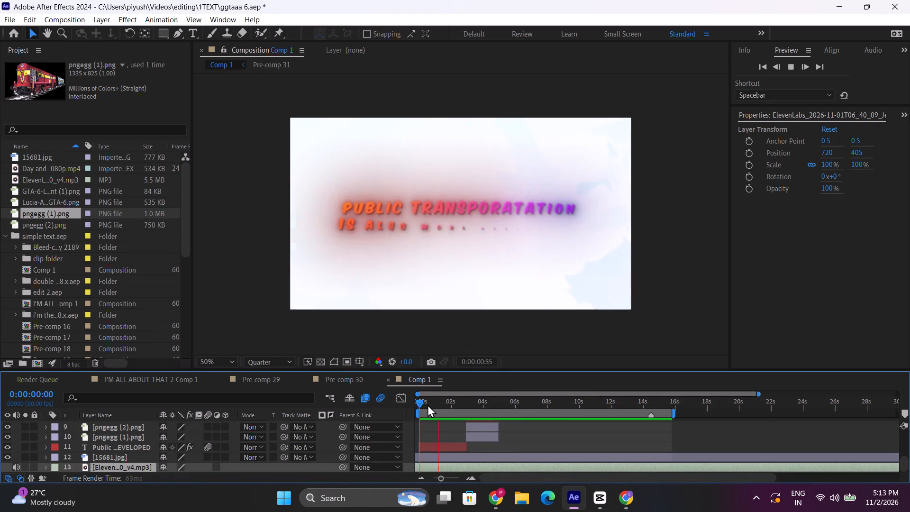
# Shift the ElevenLabs narration layer later and earlier in Comp 1, previewing from the start to locate the next narration line.
pyautogui.moveTo(428, 403); pyautogui.dragTo(409, 403)
pyautogui.moveTo(445, 466); pyautogui.dragTo(610, 460)
pyautogui.press('space')
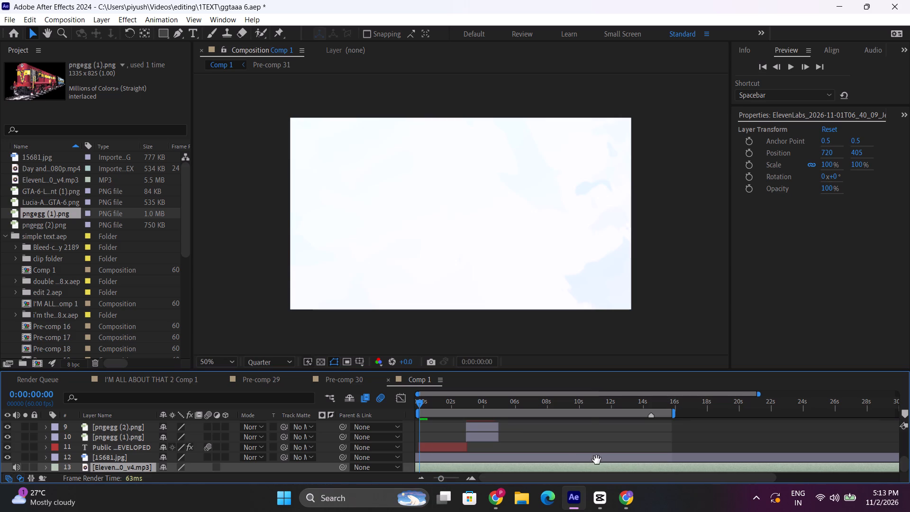
pyautogui.moveTo(442, 397); pyautogui.dragTo(417, 401)
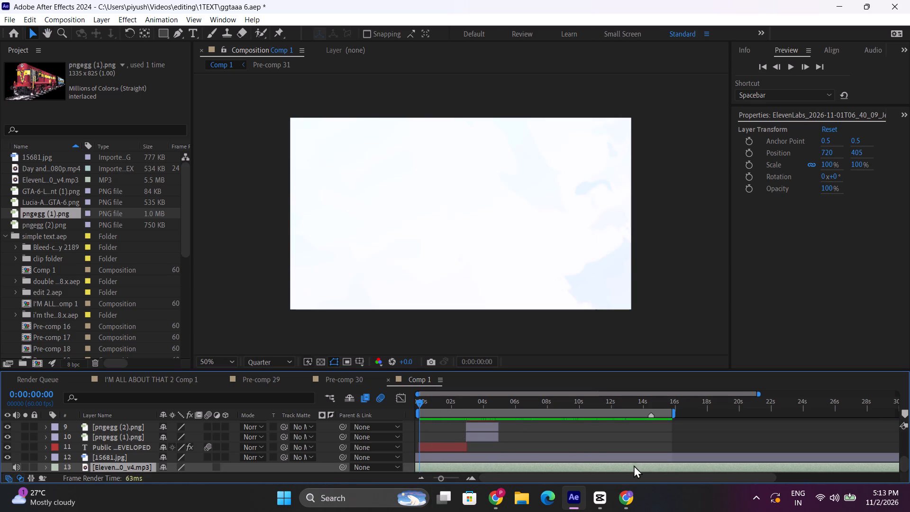
pyautogui.moveTo(655, 466); pyautogui.dragTo(301, 466)
pyautogui.press('space')
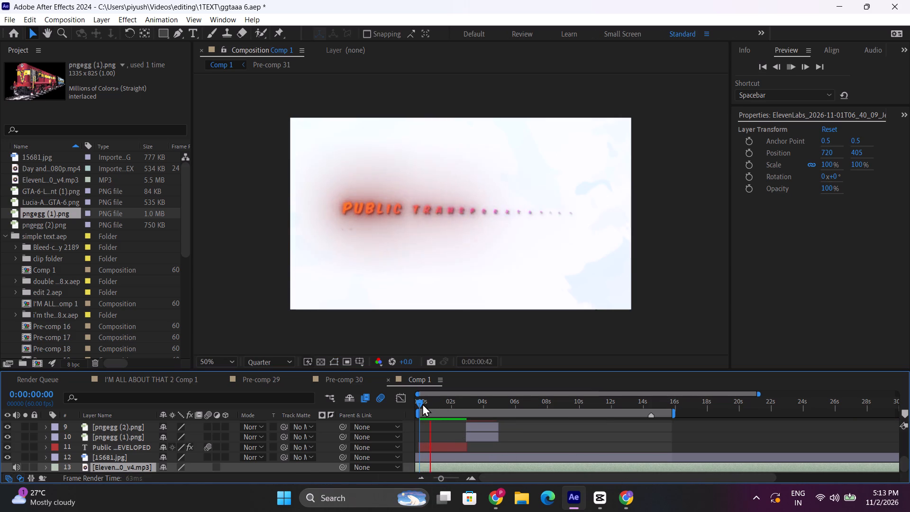
pyautogui.moveTo(422, 403); pyautogui.dragTo(410, 406)
pyautogui.moveTo(438, 468); pyautogui.dragTo(560, 467)
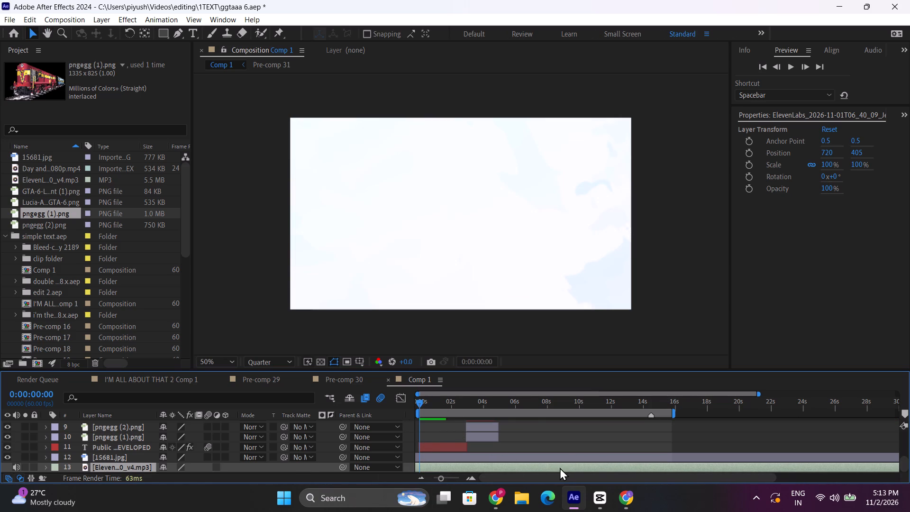
pyautogui.press('space')
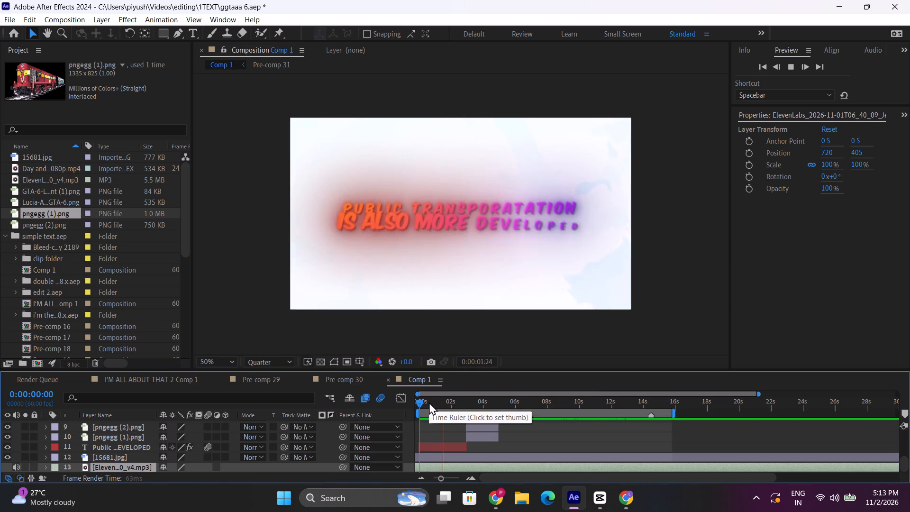
# Fine-tune the ElevenLabs narration layer's offset in Comp 1 so the next line plays from the start, previewing each shift.
pyautogui.moveTo(429, 402); pyautogui.dragTo(387, 405)
pyautogui.moveTo(457, 470); pyautogui.dragTo(530, 467)
pyautogui.press('space')
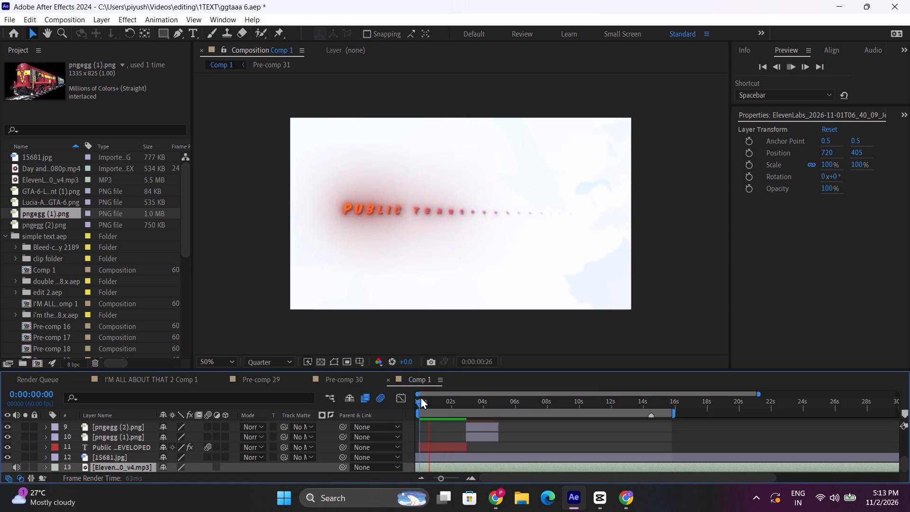
pyautogui.moveTo(429, 404); pyautogui.dragTo(401, 410)
pyautogui.moveTo(461, 467); pyautogui.dragTo(437, 467)
pyautogui.press('space')
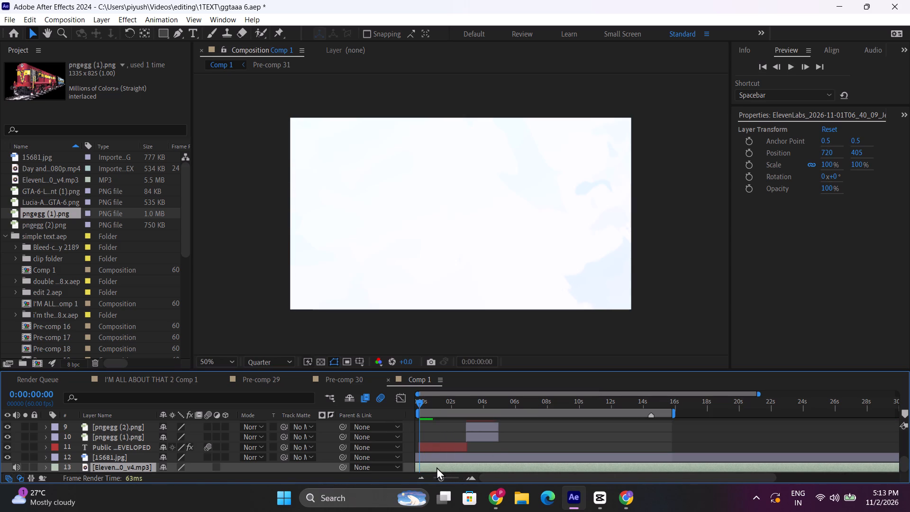
pyautogui.click(448, 403)
pyautogui.moveTo(447, 467); pyautogui.dragTo(416, 469)
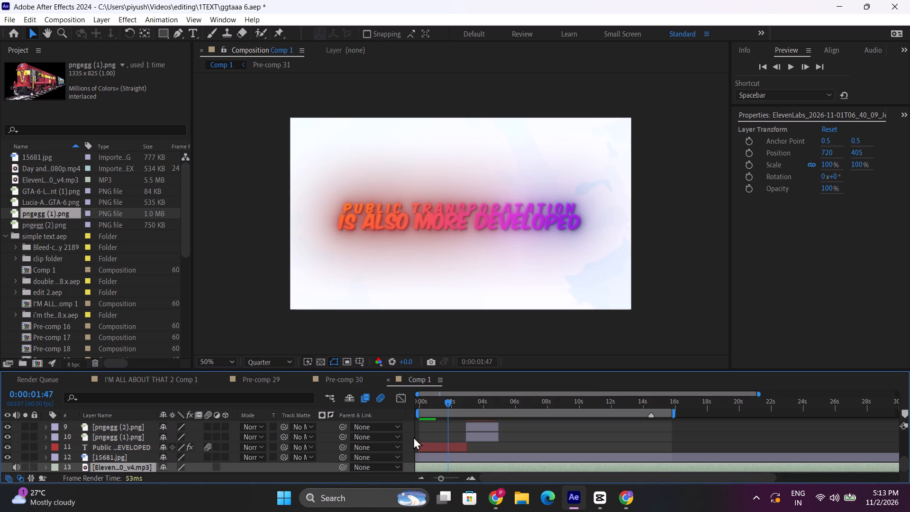
pyautogui.moveTo(429, 402); pyautogui.dragTo(407, 404)
pyautogui.press('space')
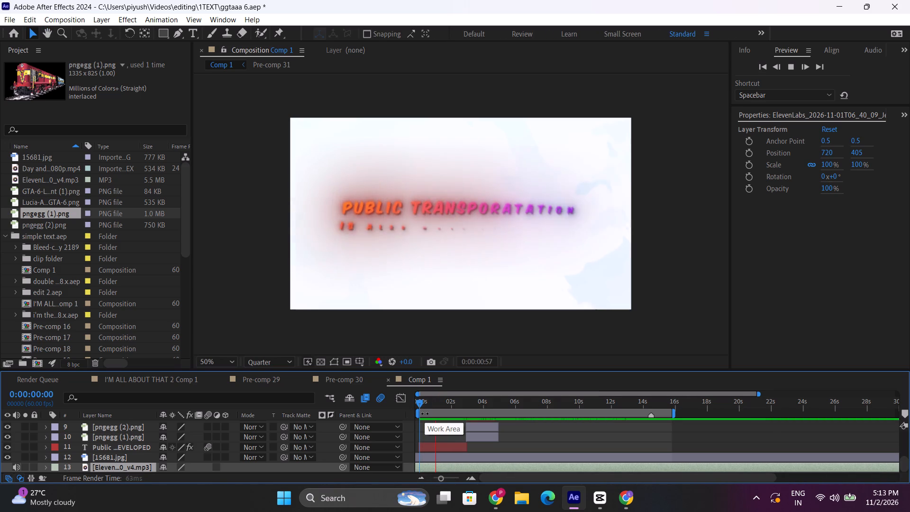
# Replay the first three seconds of Comp 1 repeatedly to check the narration's timing against the Public transportation text.
pyautogui.moveTo(440, 404); pyautogui.dragTo(425, 405)
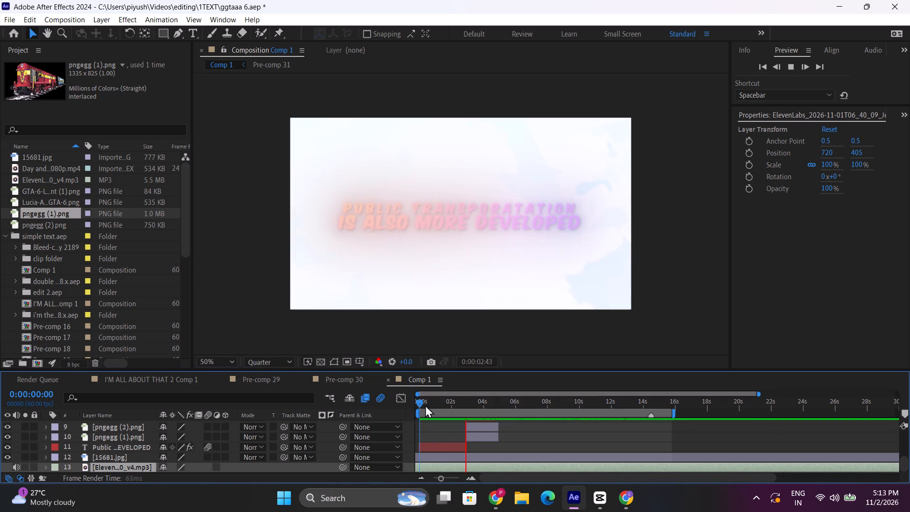
pyautogui.moveTo(425, 405); pyautogui.dragTo(413, 406)
pyautogui.press('space')
pyautogui.press('space')
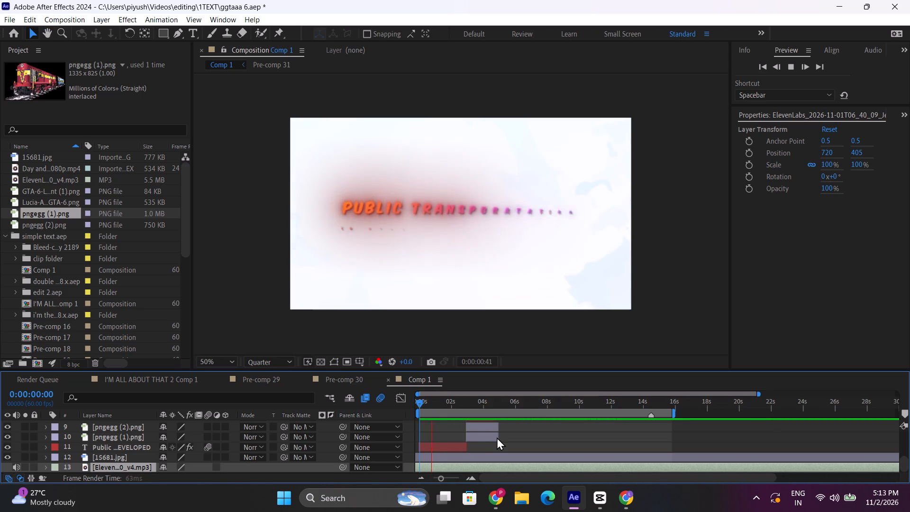
pyautogui.press('space')
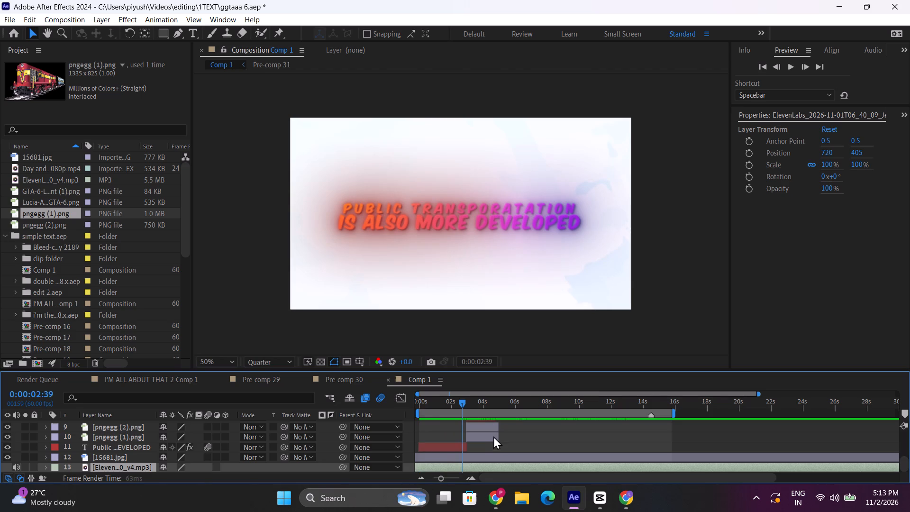
pyautogui.moveTo(437, 403); pyautogui.dragTo(417, 406)
pyautogui.press('space')
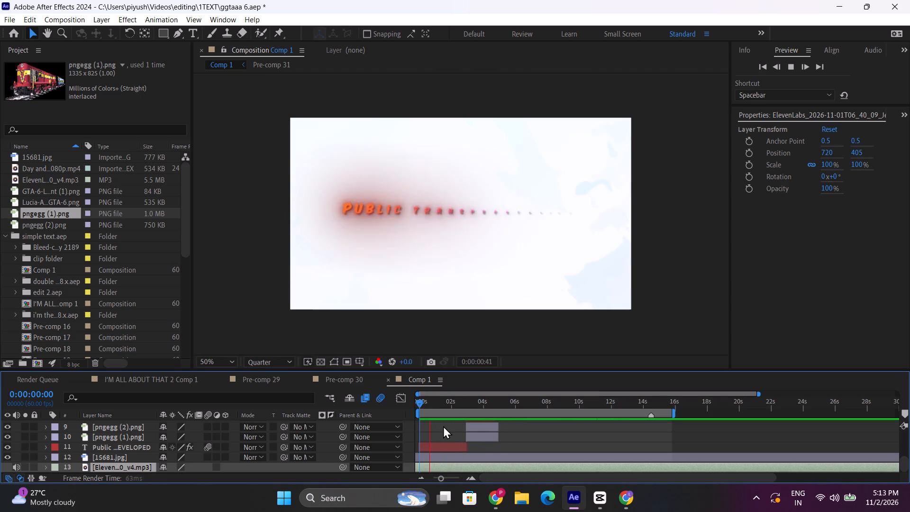
pyautogui.press('space')
pyautogui.press('space')
pyautogui.press('space')
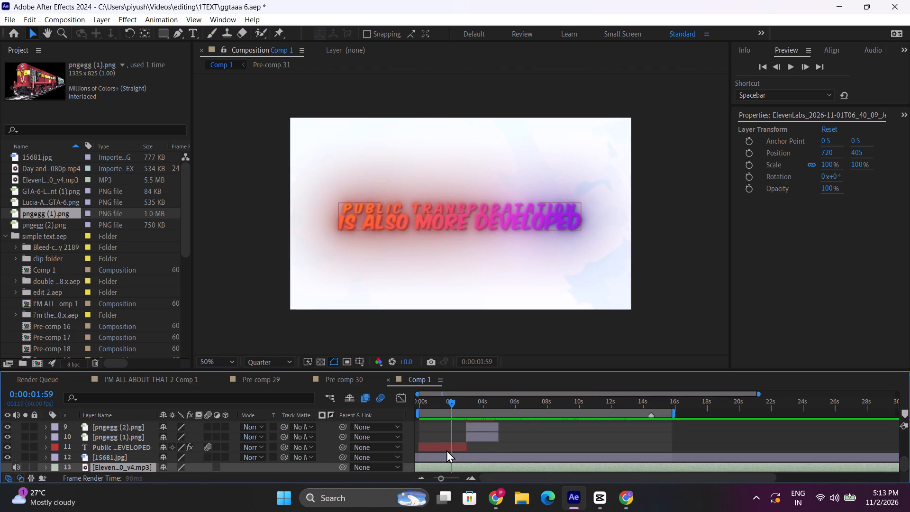
pyautogui.click(446, 449)
pyautogui.press('space')
pyautogui.press('space')
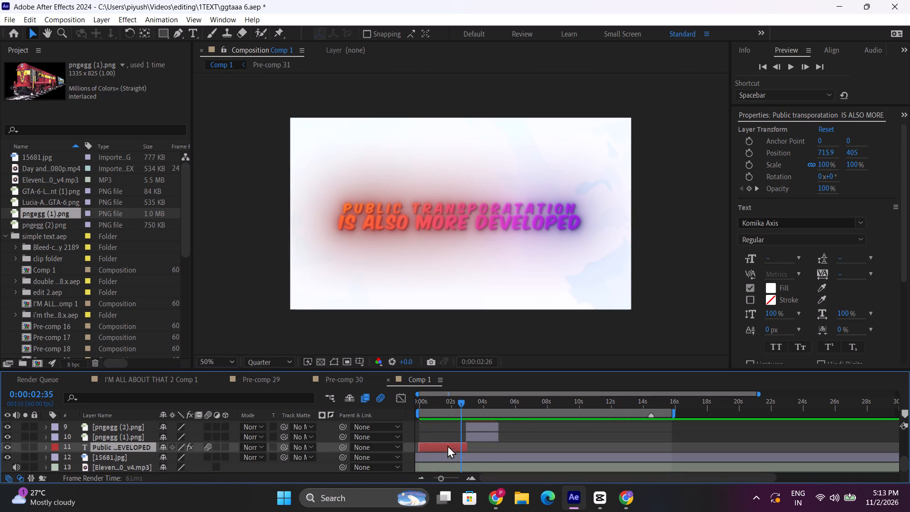
pyautogui.moveTo(447, 399); pyautogui.dragTo(418, 404)
pyautogui.press('space')
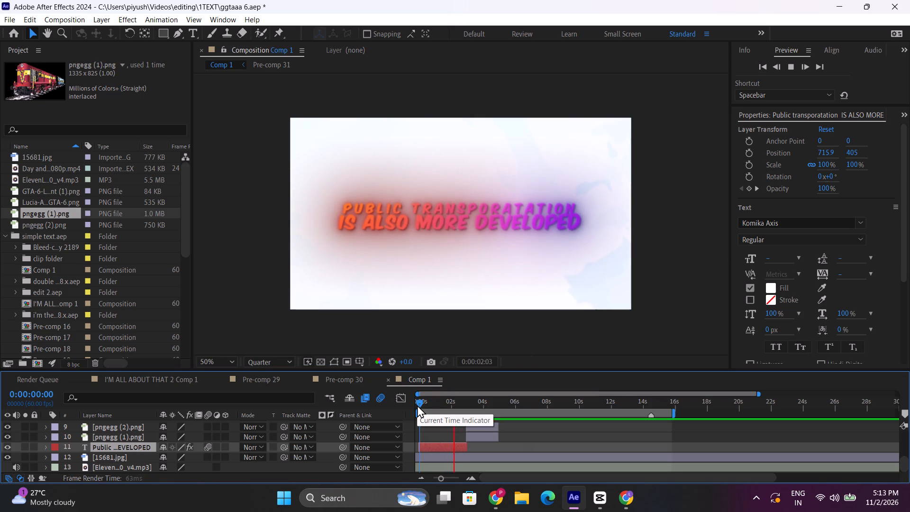
pyautogui.press('space')
pyautogui.press('space')
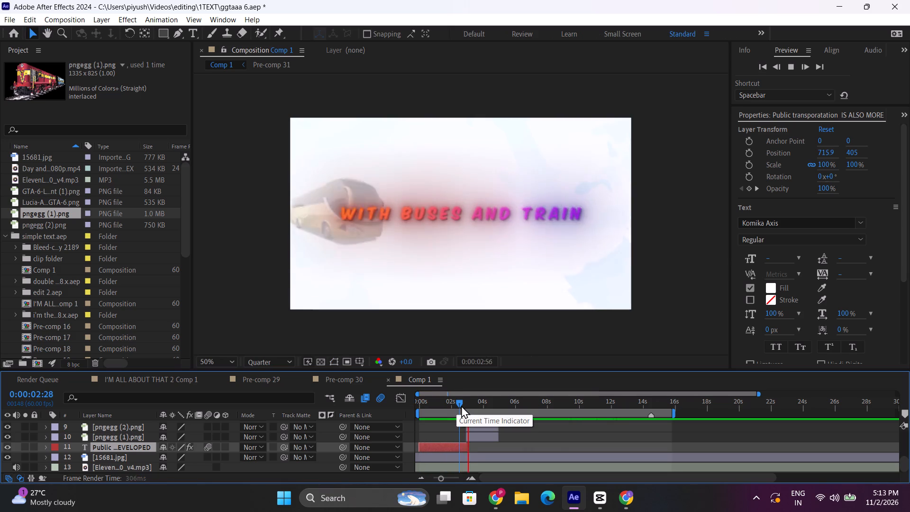
pyautogui.moveTo(455, 405); pyautogui.dragTo(409, 406)
pyautogui.press('space')
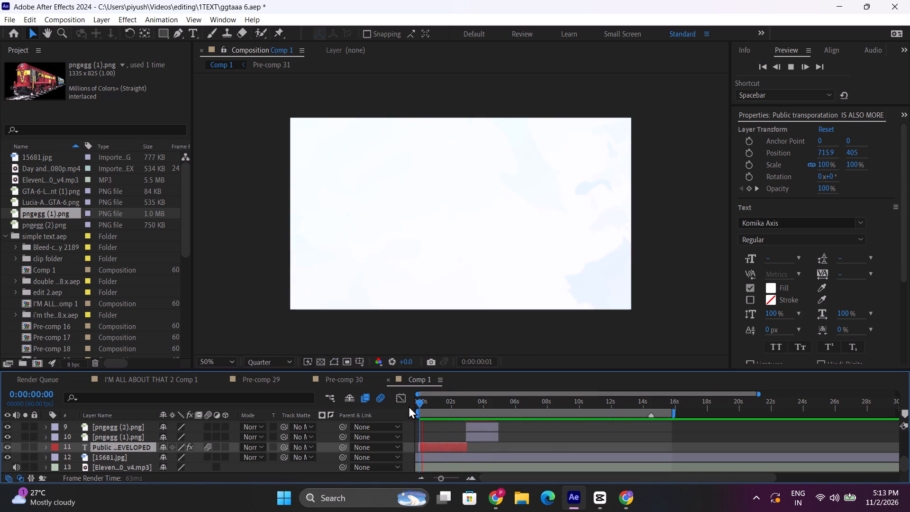
pyautogui.press('space')
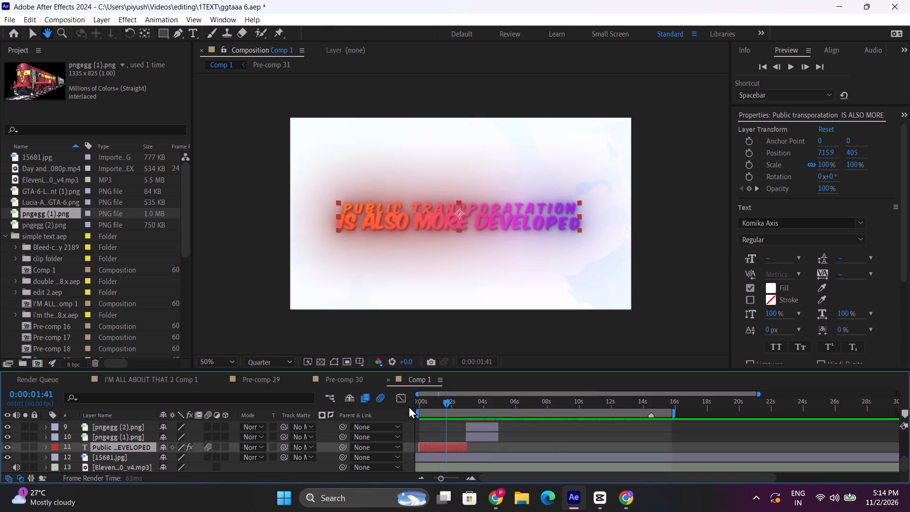
pyautogui.press('space')
pyautogui.press('space')
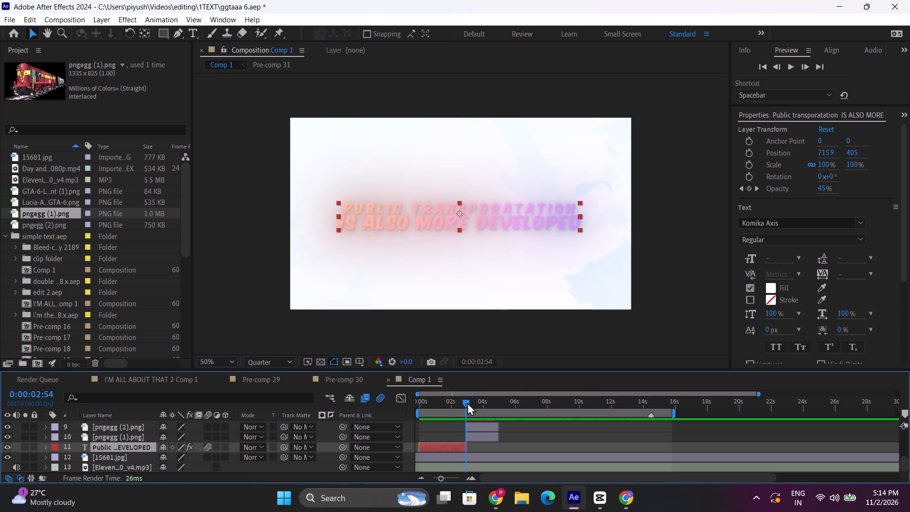
# Move the Public transportation text layer in Comp 1 to start at about 0:00:01:36 and preview it.
pyautogui.moveTo(452, 404); pyautogui.dragTo(445, 403)
pyautogui.doubleClick(571, 203)
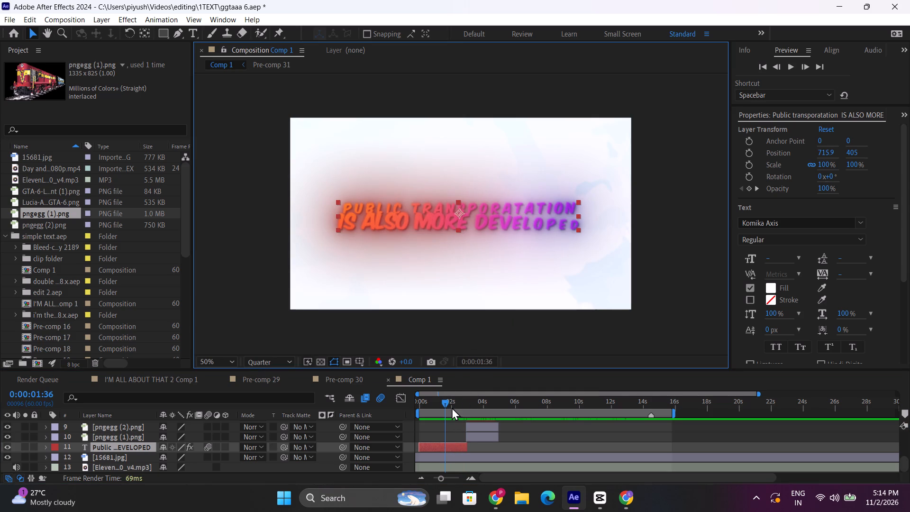
pyautogui.click(446, 441)
pyautogui.moveTo(448, 445); pyautogui.dragTo(476, 440)
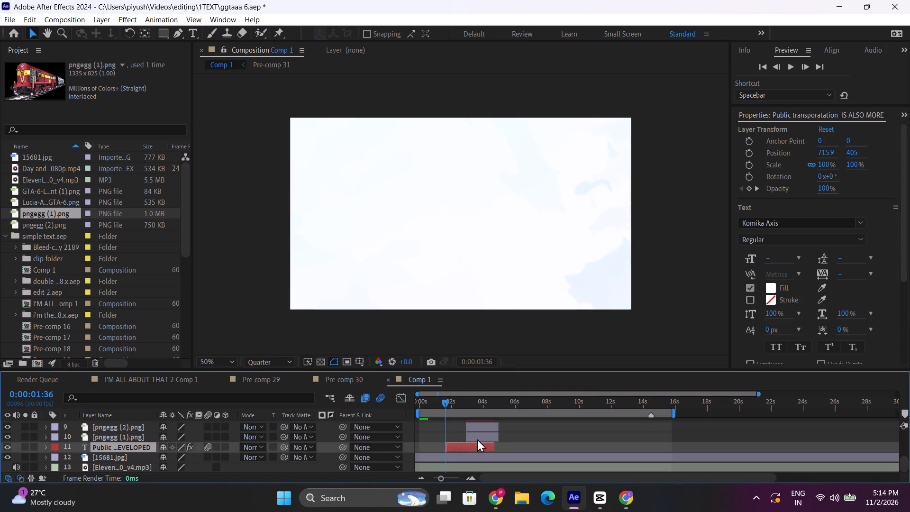
pyautogui.press('space')
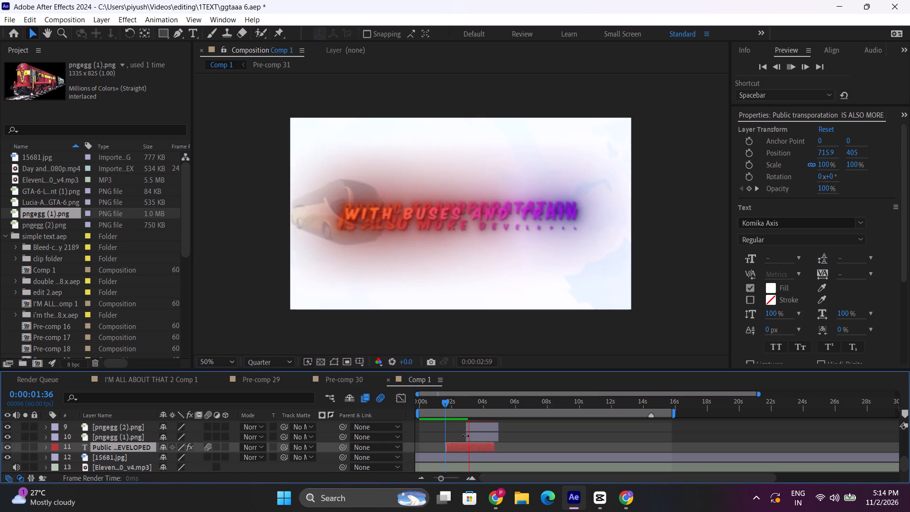
# Delete the bus and train image layers, pngegg (1).png and pngegg (2).png, from Comp 1.
pyautogui.click(452, 405)
pyautogui.click(489, 436)
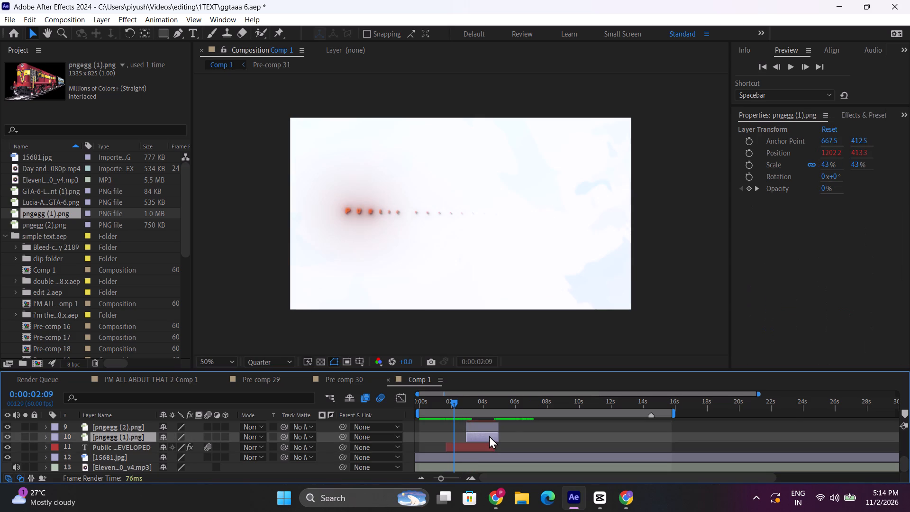
pyautogui.press('Delete')
pyautogui.click(486, 433)
pyautogui.press('Delete')
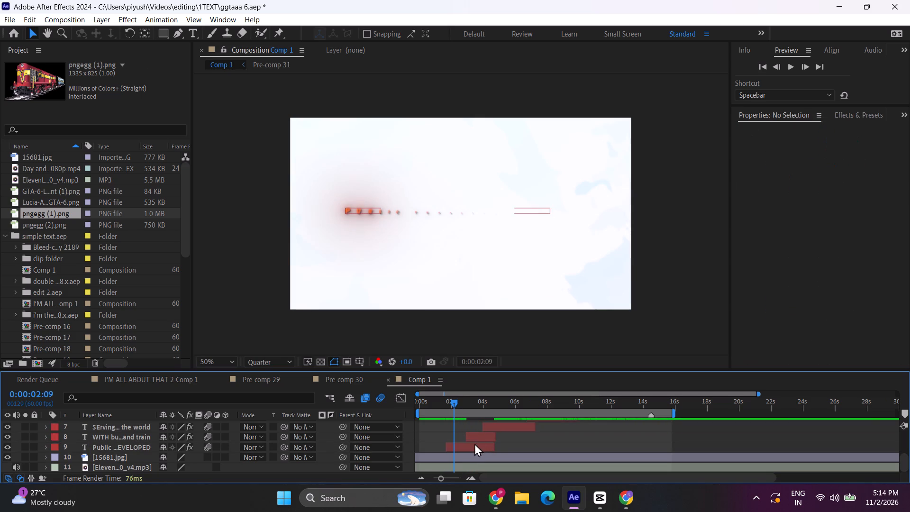
# Shift the seven layers above the Public transportation text about 7 seconds later in Comp 1, so WITH buses and train starts near 0:00:10.
pyautogui.click(474, 443)
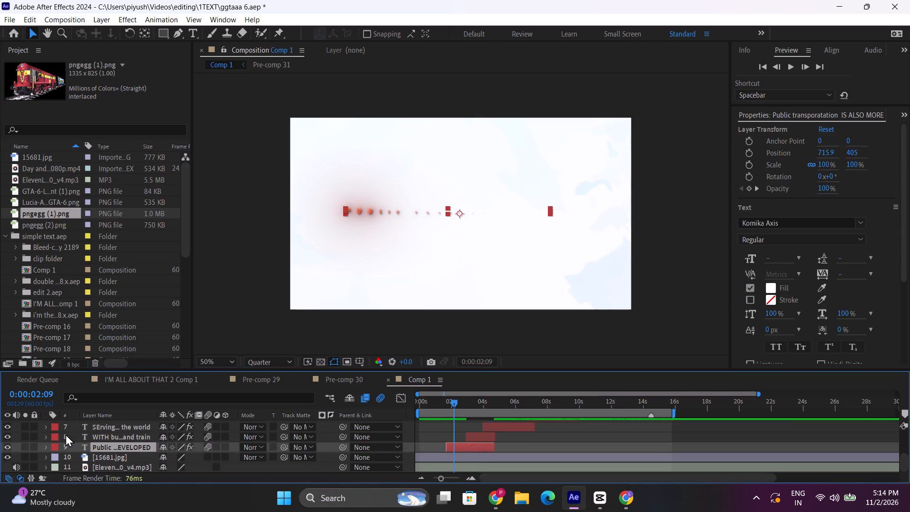
pyautogui.moveTo(74, 433); pyautogui.dragTo(114, 432)
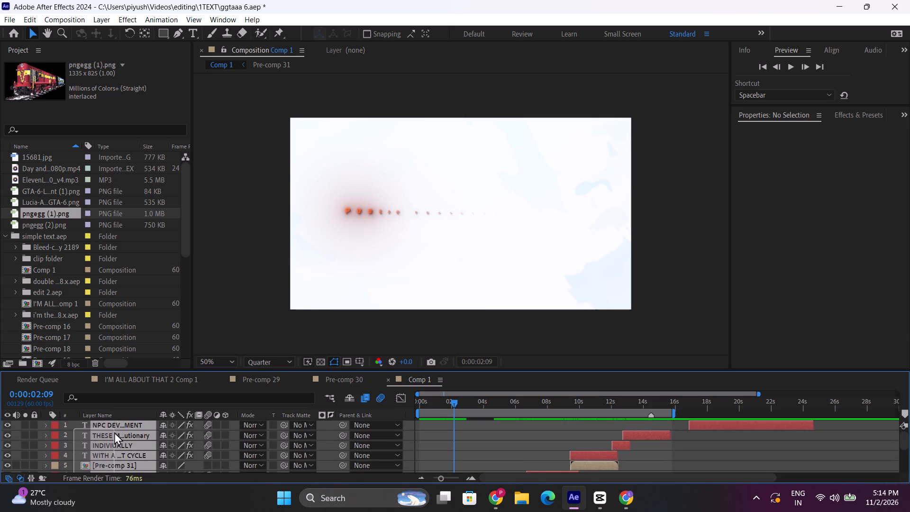
pyautogui.moveTo(114, 432); pyautogui.dragTo(114, 438)
pyautogui.scroll(-1, 568, 431)
pyautogui.scroll(-1, 491, 452)
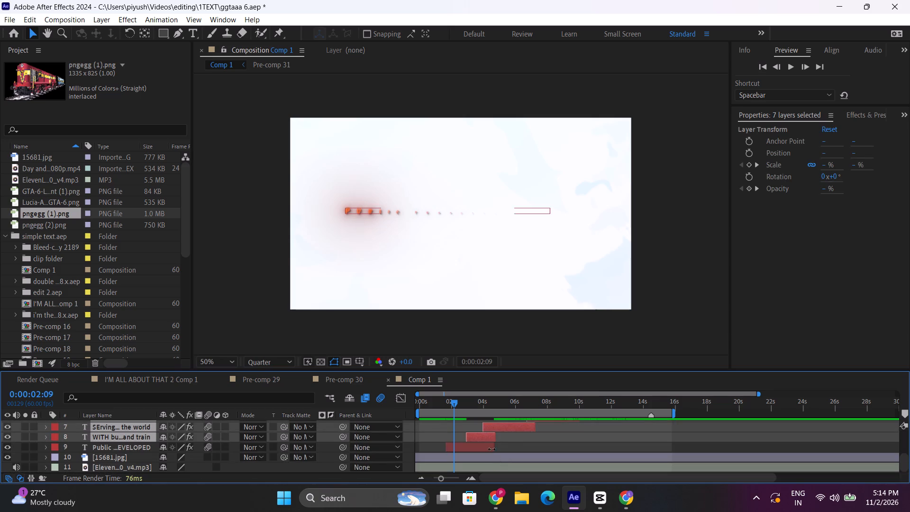
pyautogui.moveTo(487, 436); pyautogui.dragTo(599, 437)
# Replace the first line of the Public transportation text layer with "GTA 6 could change".
pyautogui.click(464, 450)
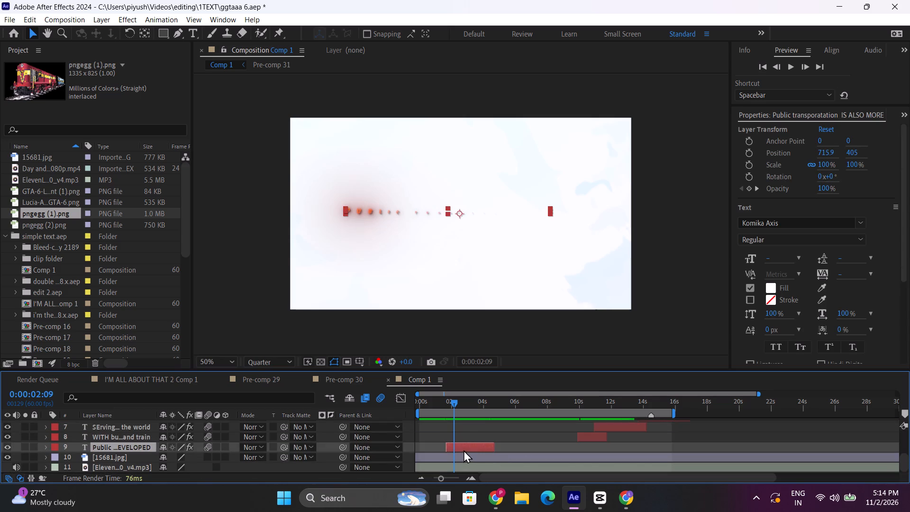
pyautogui.press('space')
pyautogui.press('space')
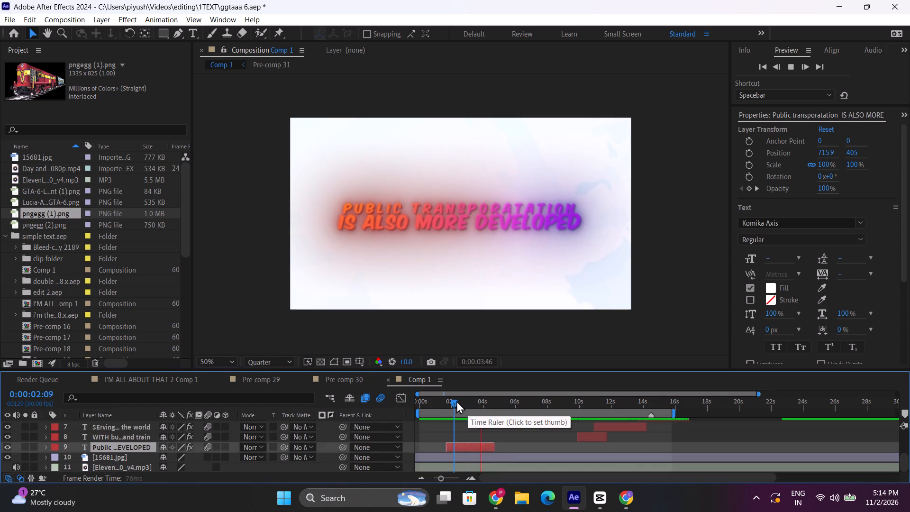
pyautogui.click(571, 203)
pyautogui.doubleClick(571, 207)
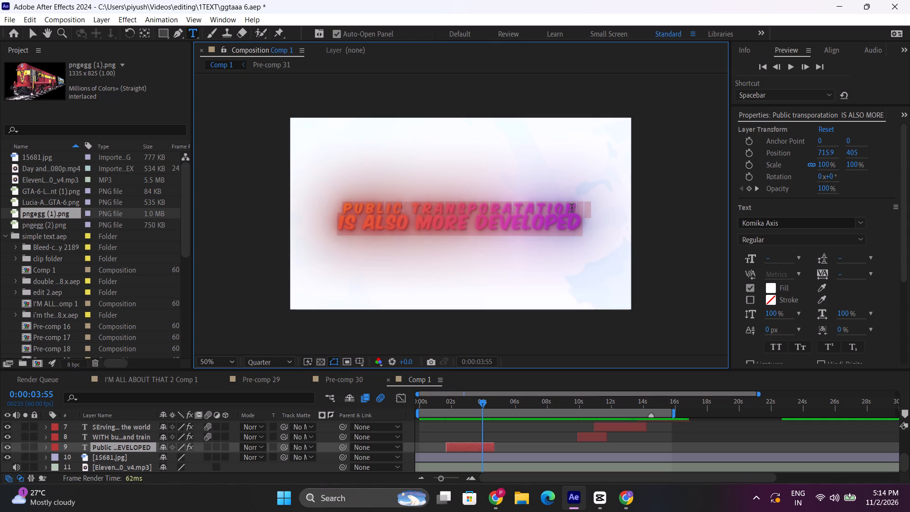
pyautogui.click(572, 208)
pyautogui.moveTo(577, 207); pyautogui.dragTo(341, 205)
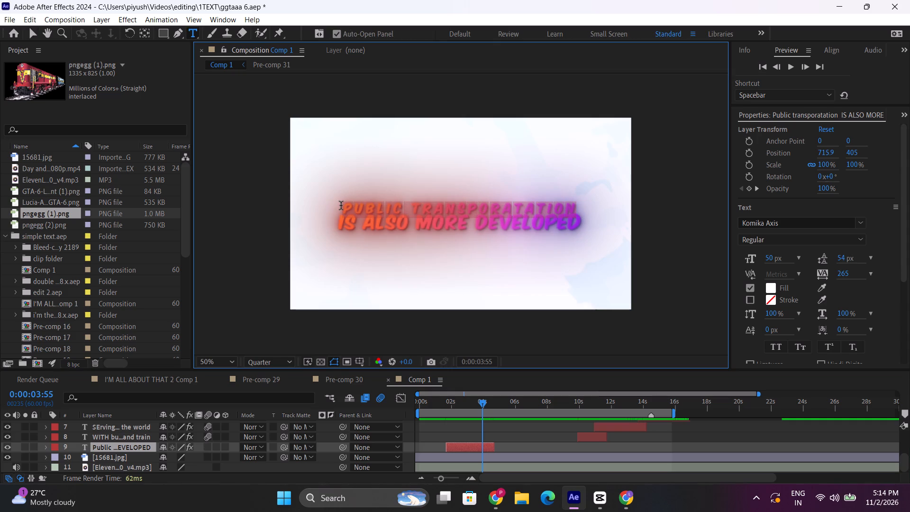
pyautogui.write('GTA')
pyautogui.press('space')
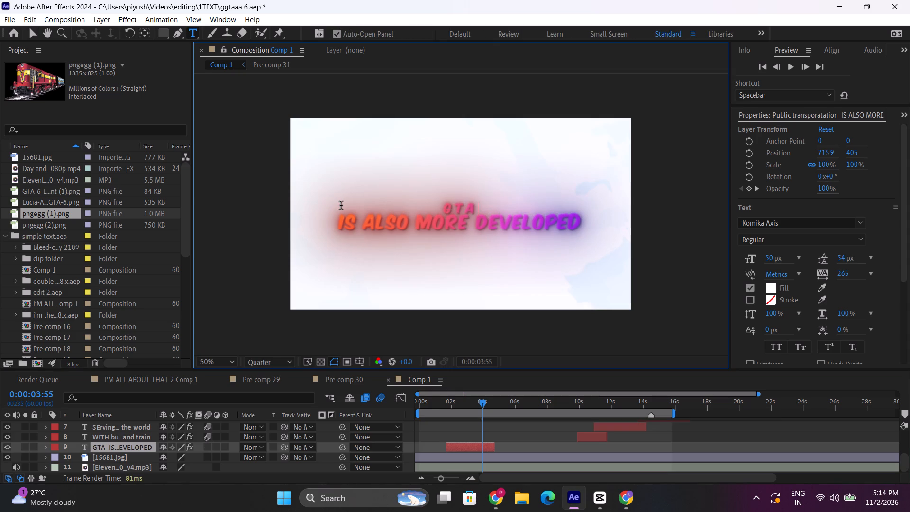
pyautogui.hotkey('shift', '^')
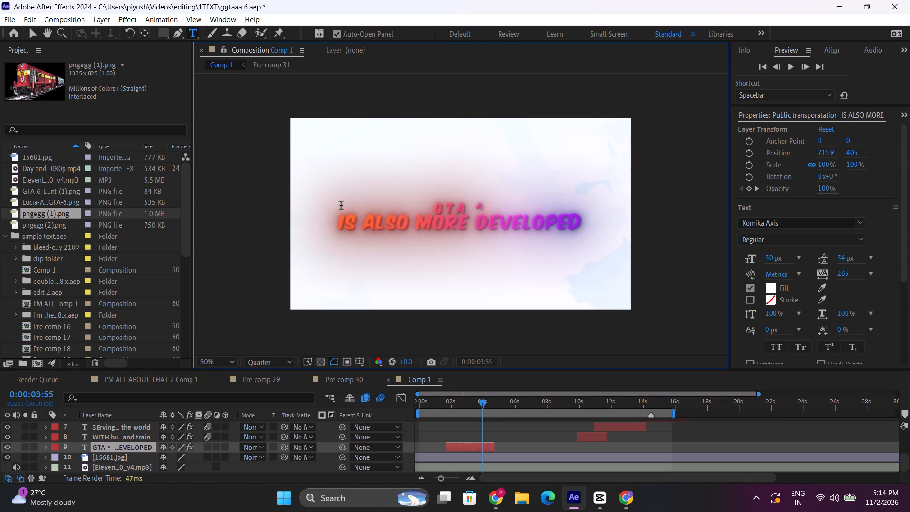
pyautogui.press('BackSpace')
pyautogui.write('6')
pyautogui.press('space')
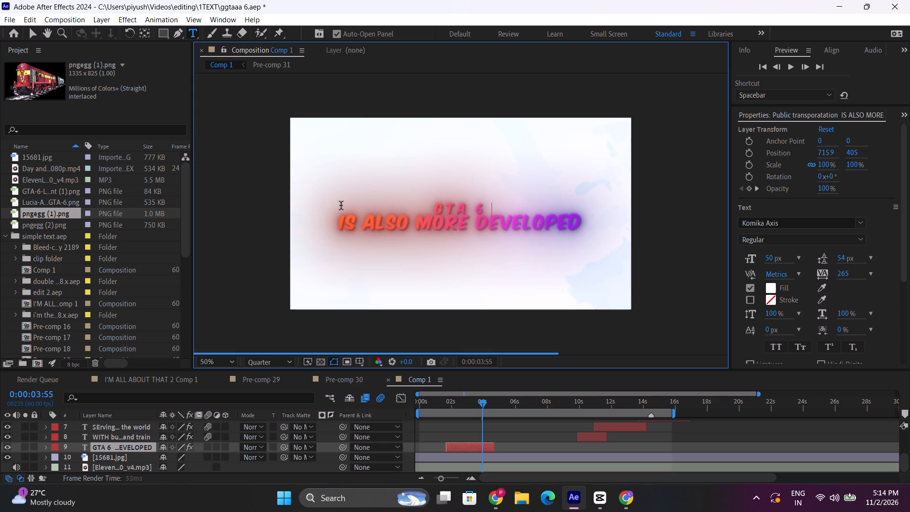
pyautogui.write('could')
pyautogui.press('space')
pyautogui.write('change')
# Replace that text layer's second line, IS ALSO MORE DEVELOPED, with "the gaming industry" and preview the animation.
pyautogui.moveTo(341, 226); pyautogui.dragTo(590, 224)
pyautogui.write('the gaming ind')
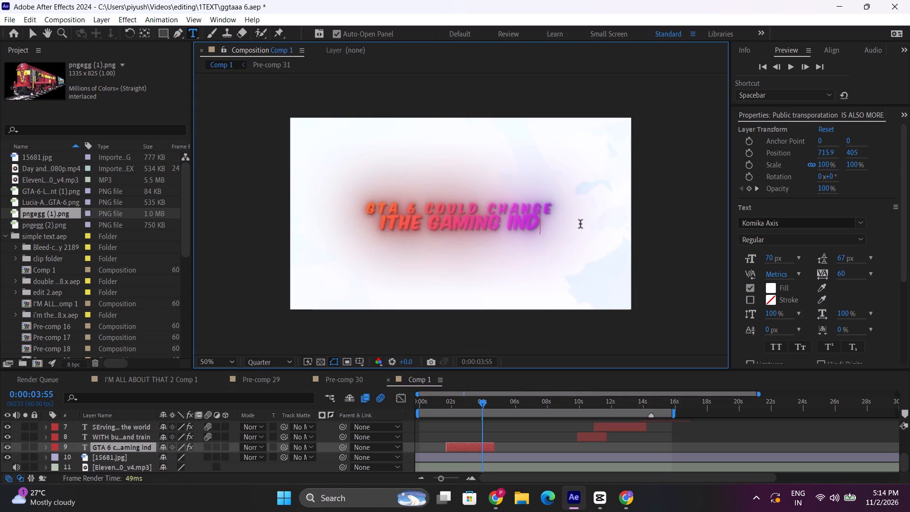
pyautogui.write('ustry')
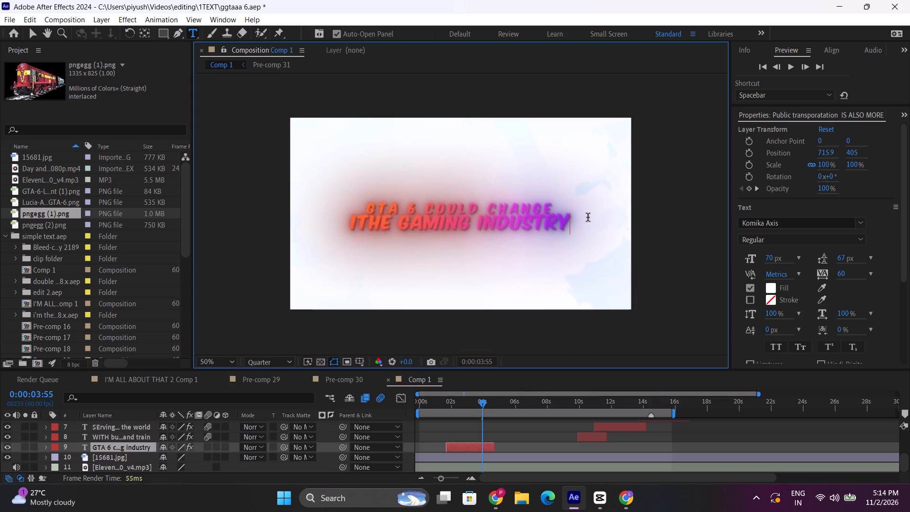
pyautogui.click(448, 400)
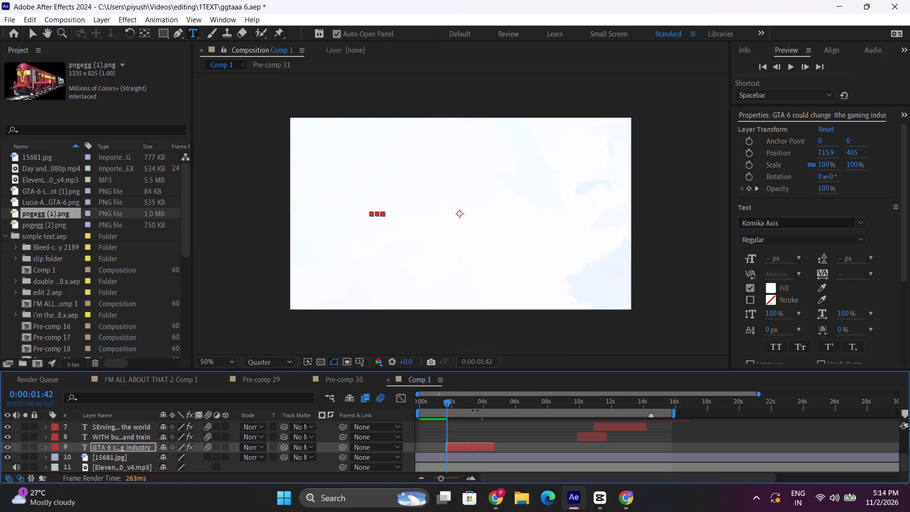
pyautogui.press('space')
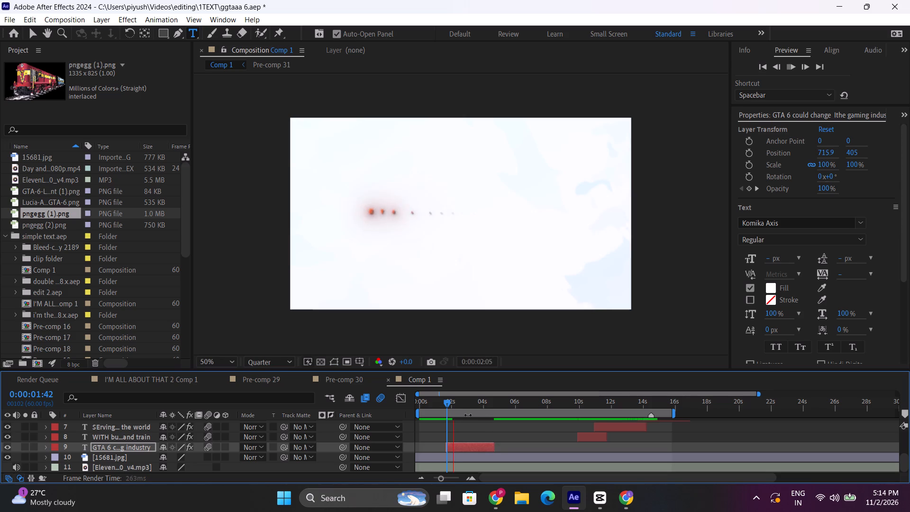
pyautogui.click(449, 401)
pyautogui.press('space')
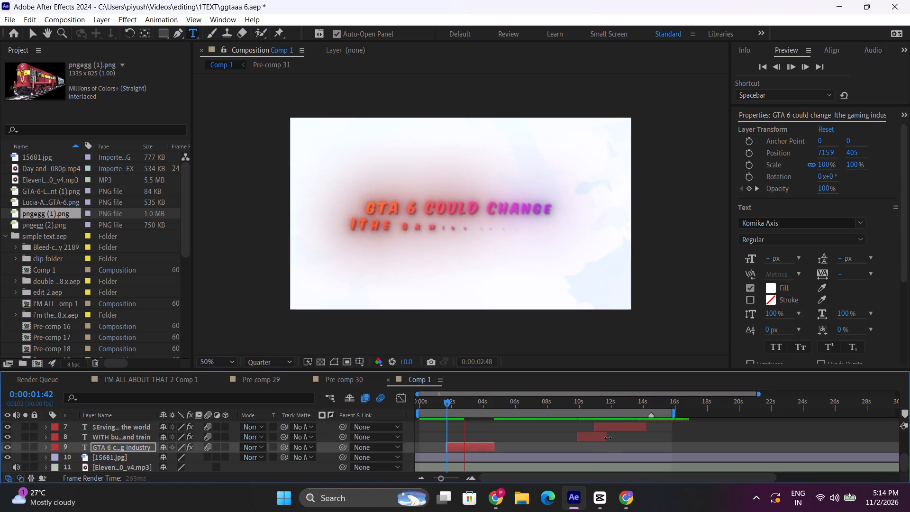
# Move the WITH buses and train text layer to the start of Comp 1, beneath the GTA 6 text layer, previewing its timing.
pyautogui.click(578, 405)
pyautogui.press('space')
pyautogui.press('space')
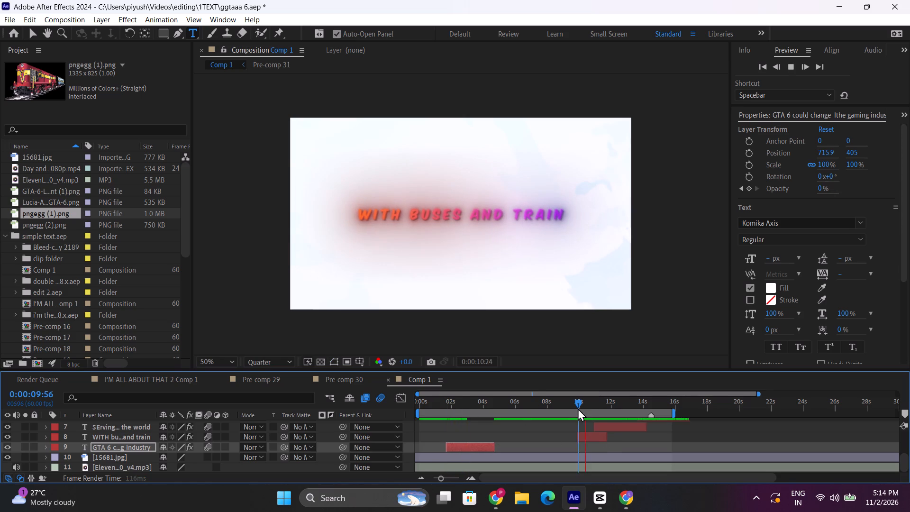
pyautogui.moveTo(583, 435); pyautogui.dragTo(429, 463)
pyautogui.moveTo(133, 436); pyautogui.dragTo(131, 452)
pyautogui.moveTo(431, 401); pyautogui.dragTo(419, 408)
pyautogui.press('space')
pyautogui.press('space')
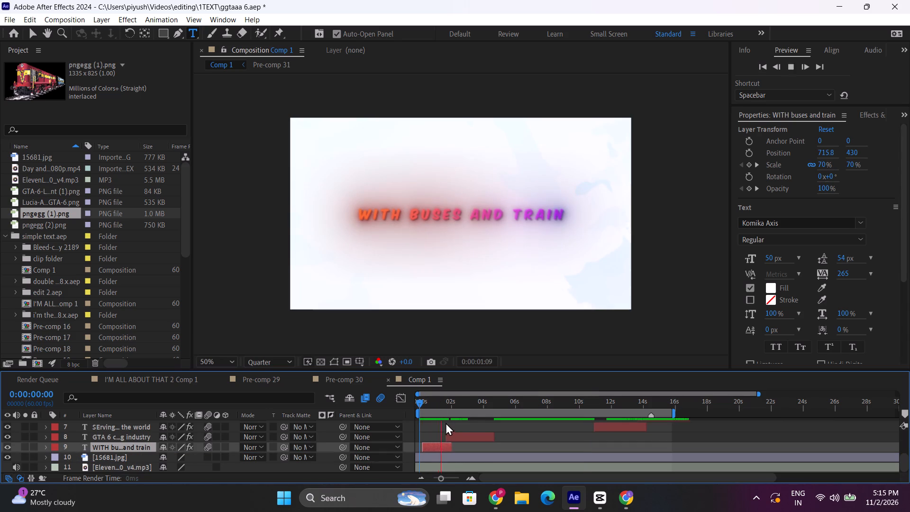
pyautogui.moveTo(427, 407); pyautogui.dragTo(419, 408)
pyautogui.press('space')
pyautogui.press('space')
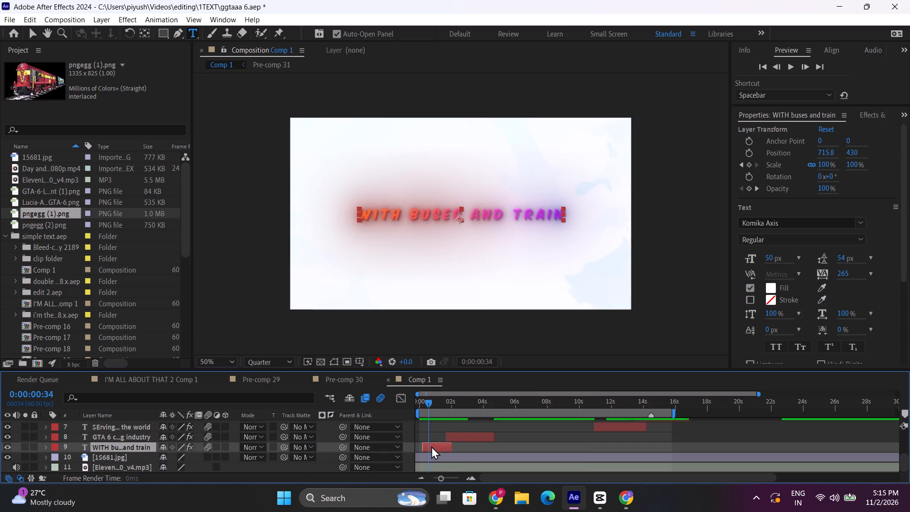
pyautogui.click(431, 447)
pyautogui.moveTo(425, 402); pyautogui.dragTo(419, 403)
pyautogui.press('space')
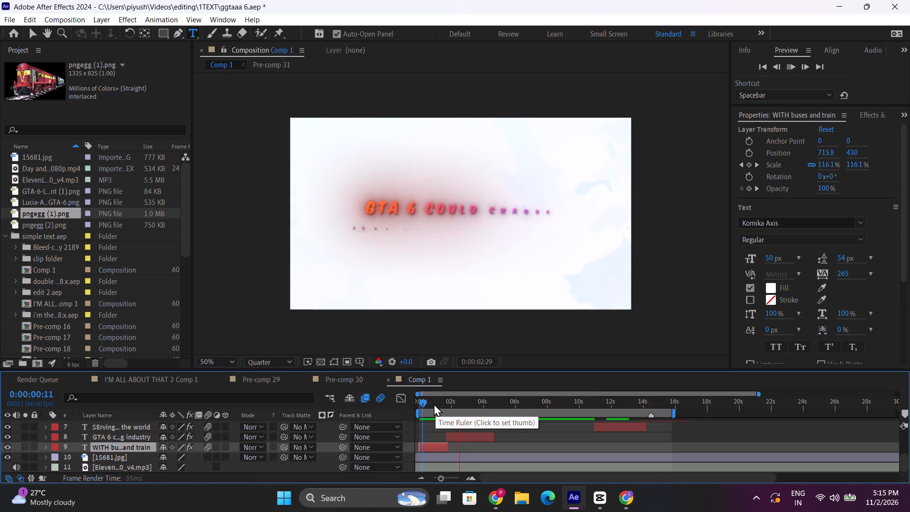
# Move the GTA 6 could change text layer to start at about 0:00:01:15, checking its timing against the narration.
pyautogui.click(440, 409)
pyautogui.press('space')
pyautogui.click(439, 402)
pyautogui.click(445, 402)
pyautogui.press('space')
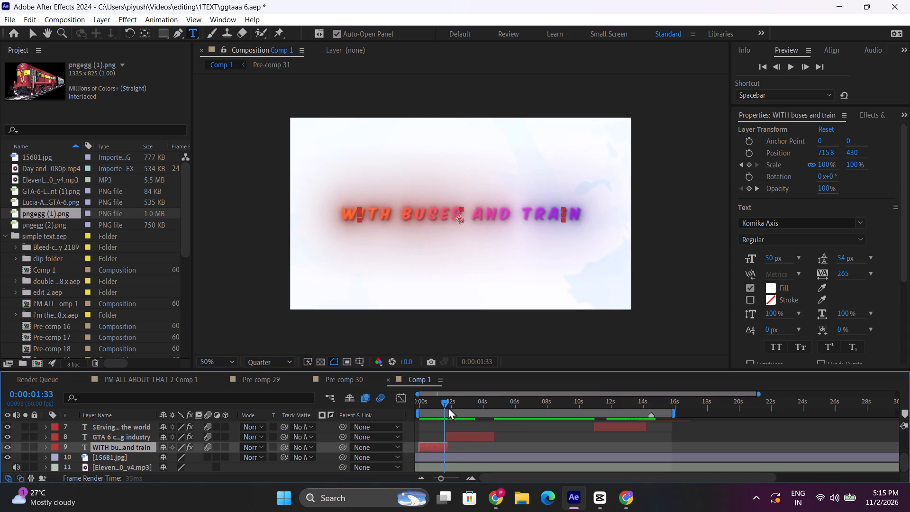
pyautogui.press('space')
pyautogui.click(443, 402)
pyautogui.press('space')
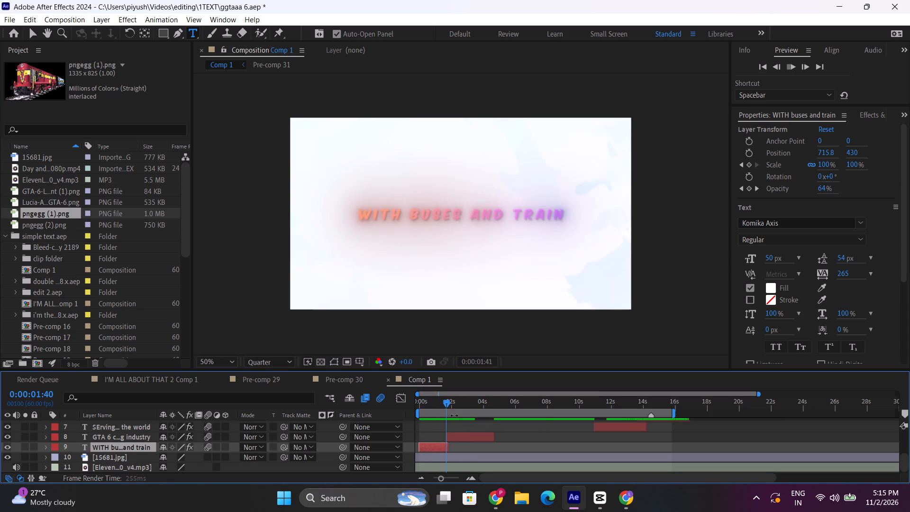
pyautogui.press('space')
pyautogui.moveTo(454, 438); pyautogui.dragTo(446, 439)
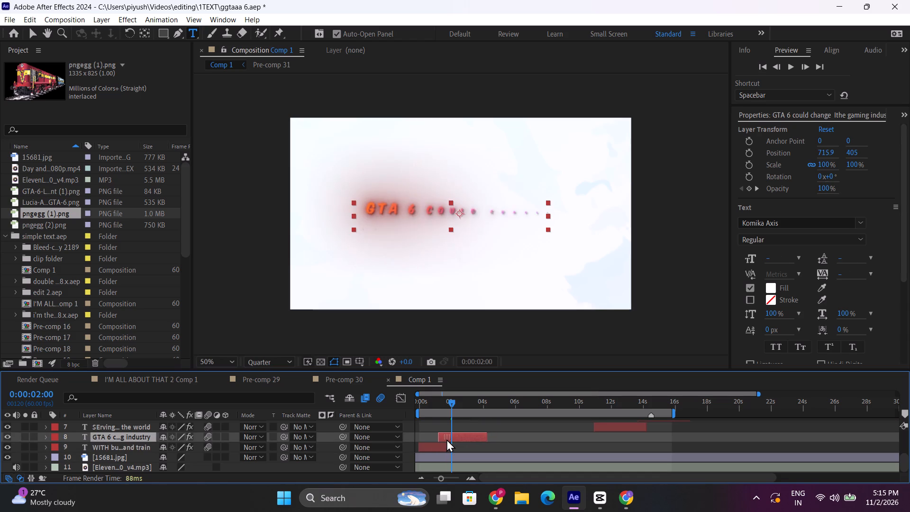
pyautogui.moveTo(446, 439); pyautogui.dragTo(447, 439)
pyautogui.press('space')
pyautogui.click(437, 400)
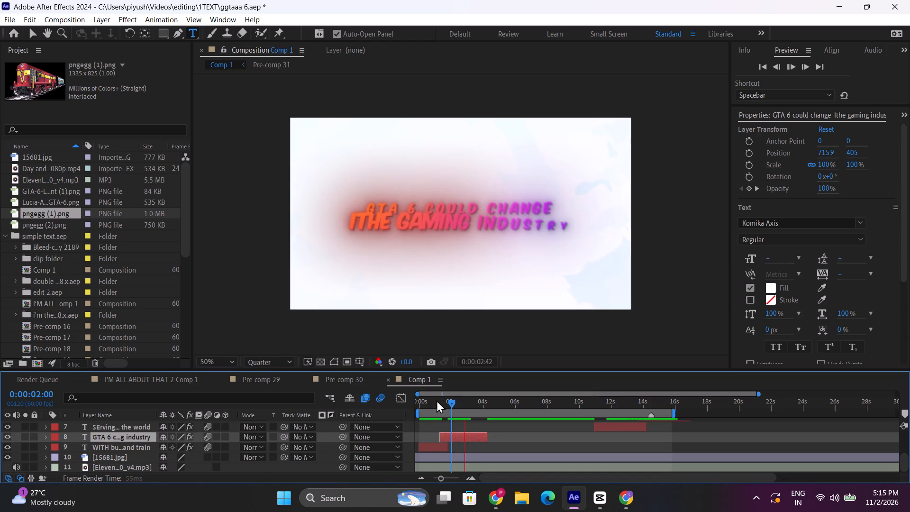
pyautogui.press('space')
pyautogui.press('space')
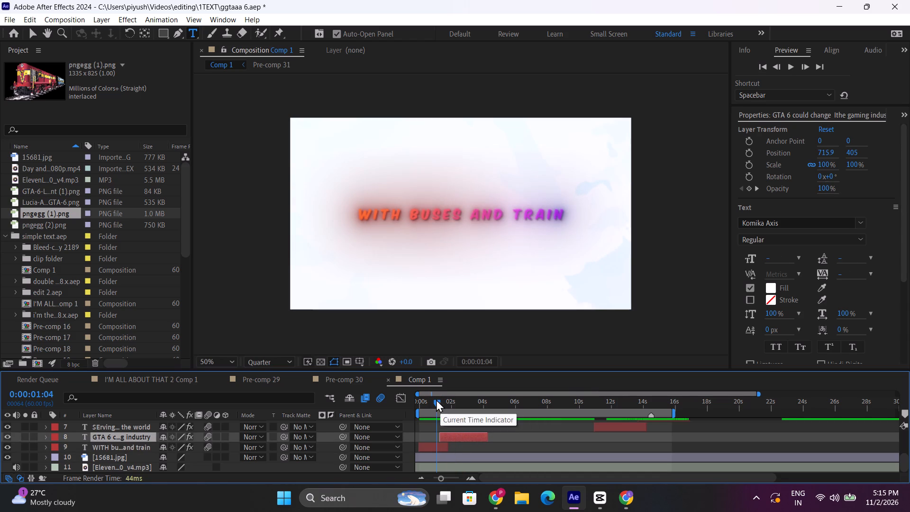
pyautogui.press('space')
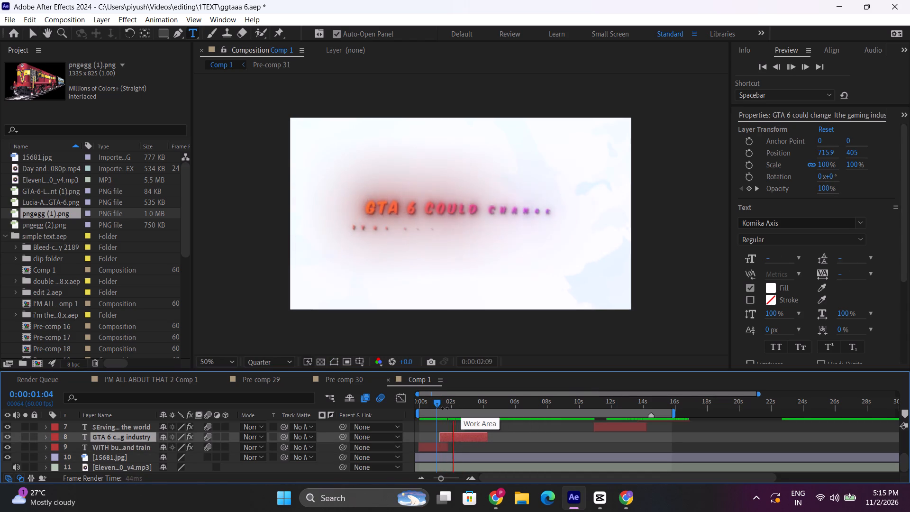
pyautogui.moveTo(437, 404); pyautogui.dragTo(415, 406)
pyautogui.press('space')
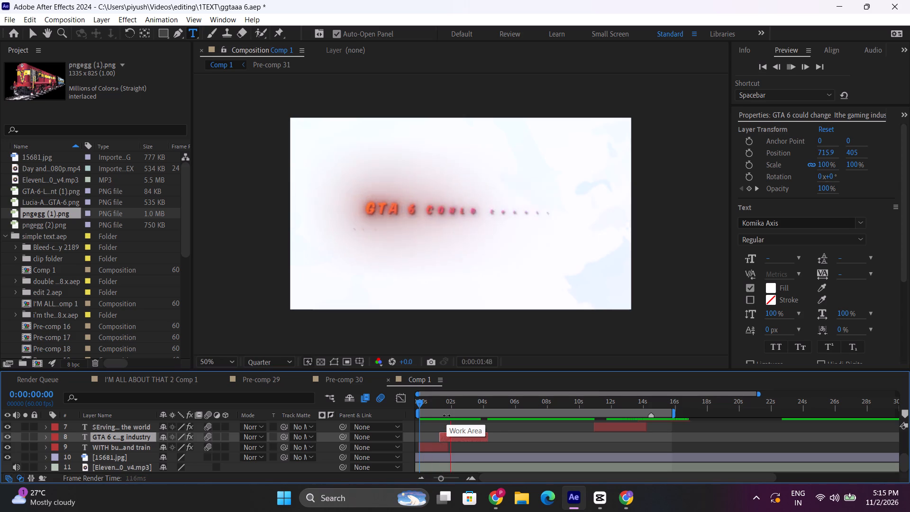
# Replace the WITH buses and train text with "HERE'S the real reason" and preview Comp 1 from the start.
pyautogui.click(423, 400)
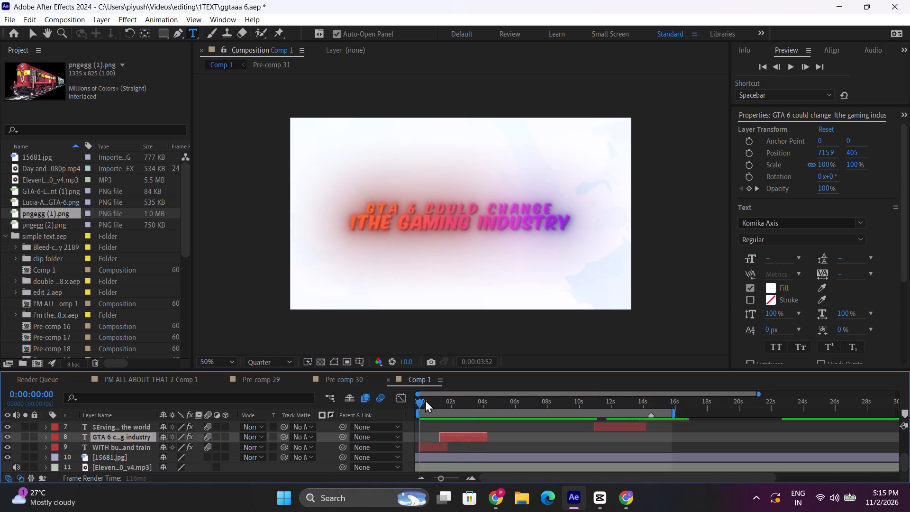
pyautogui.click(428, 444)
pyautogui.moveTo(575, 216); pyautogui.dragTo(541, 215)
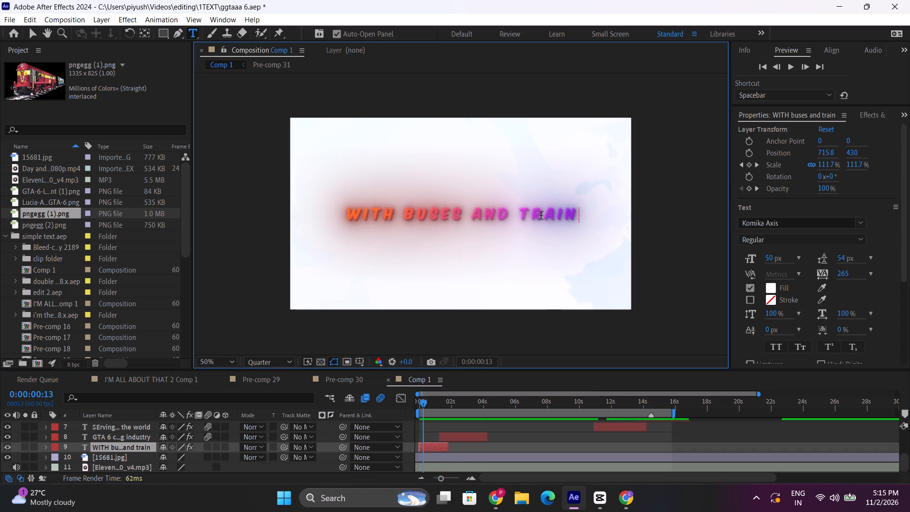
pyautogui.moveTo(541, 215); pyautogui.dragTo(343, 210)
pyautogui.write('HERES')
pyautogui.press('BackSpace')
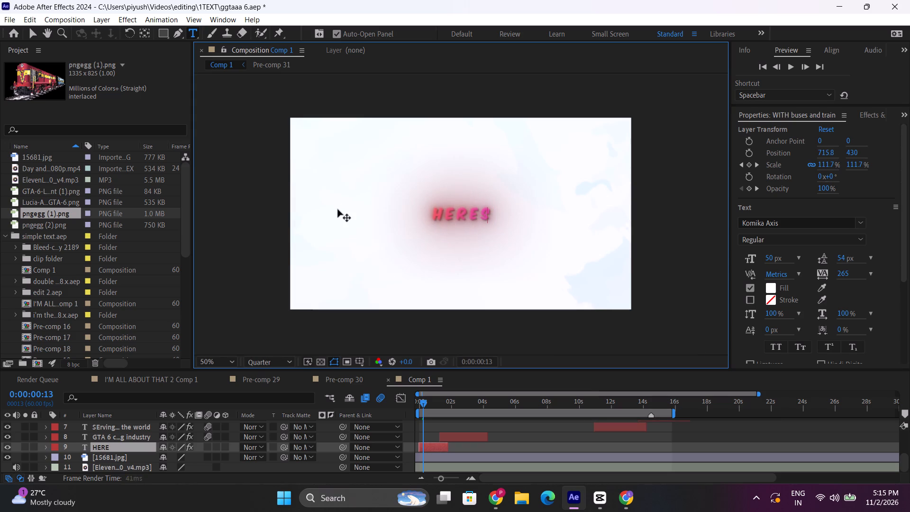
pyautogui.write("'S the real reason")
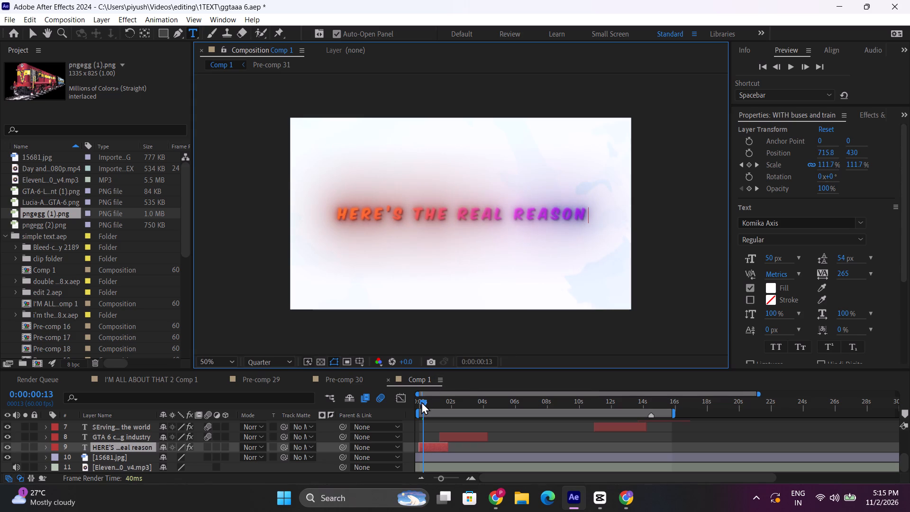
pyautogui.moveTo(421, 402); pyautogui.dragTo(407, 407)
pyautogui.press('space')
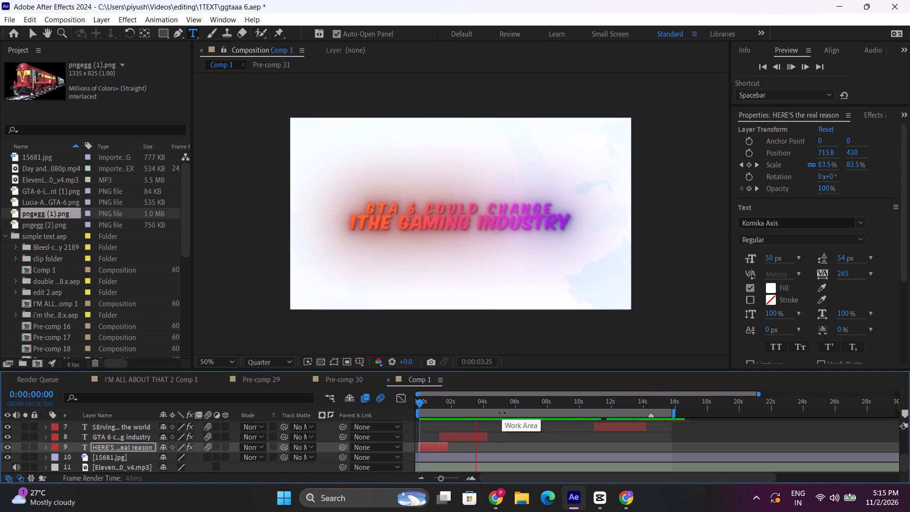
# Move the SErving as ways to travel text layer to start at about 0:00:04:05, after the GTA 6 text, and preview it.
pyautogui.scroll(2, 584, 434)
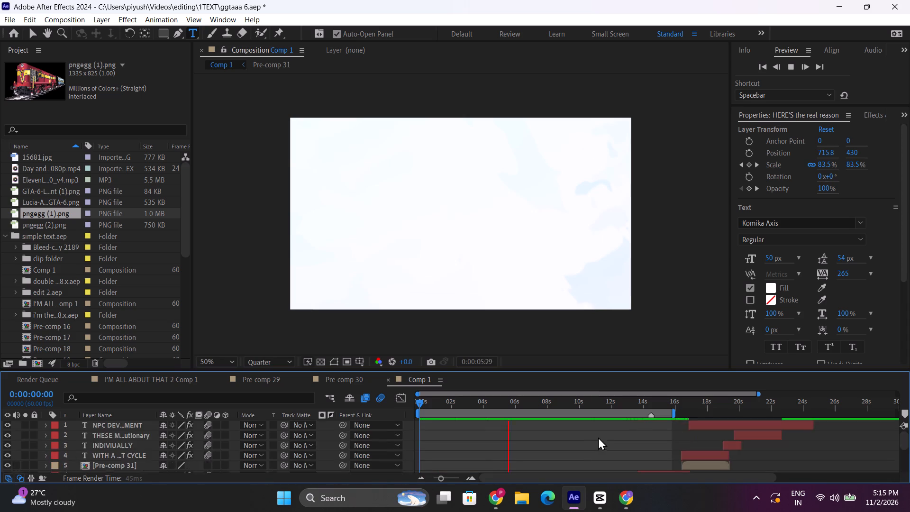
pyautogui.scroll(-2, 599, 438)
pyautogui.click(490, 406)
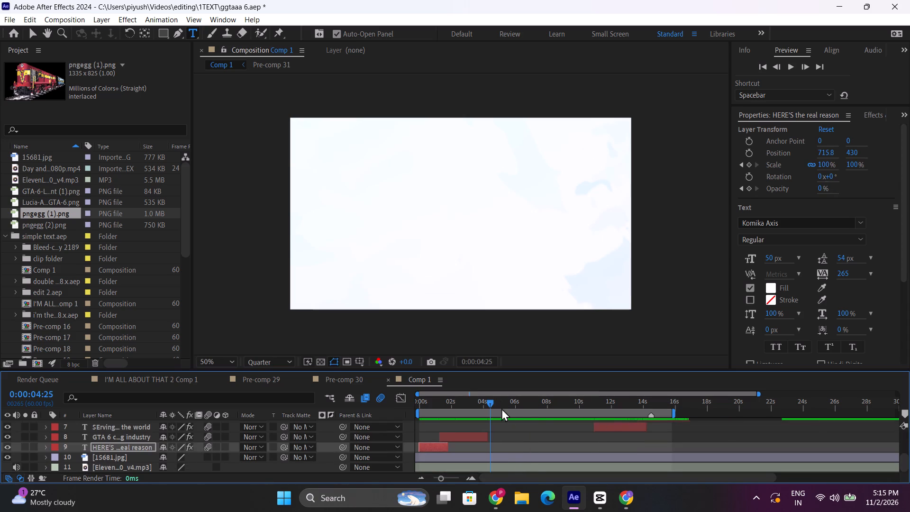
pyautogui.moveTo(612, 428); pyautogui.dragTo(504, 460)
pyautogui.press('space')
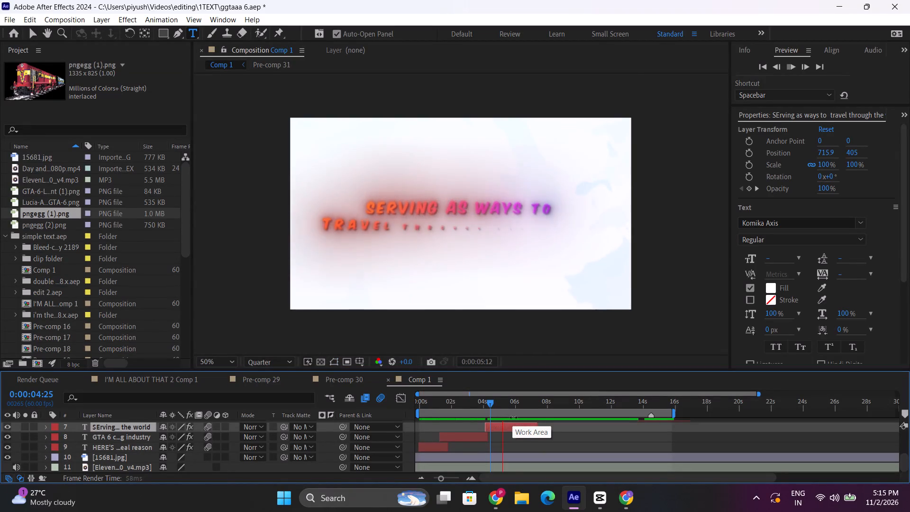
pyautogui.press('space')
pyautogui.press('space')
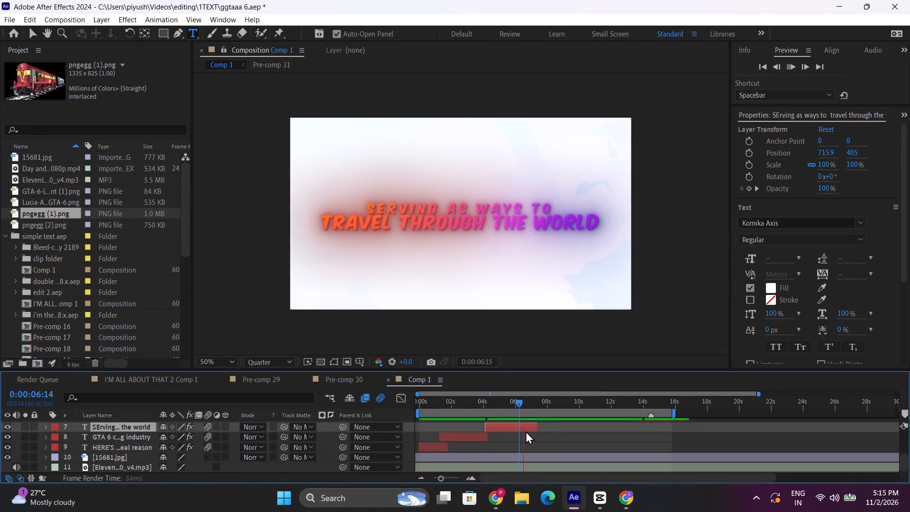
# Extend the SErving as ways to layer's end to about 8 seconds and delay its two ending Offset keyframes to about 0:00:07:49.
pyautogui.press('space')
pyautogui.moveTo(539, 426); pyautogui.dragTo(553, 428)
pyautogui.scroll(1, 548, 430)
pyautogui.scroll(-1, 548, 435)
pyautogui.press('u')
pyautogui.scroll(-1, 546, 437)
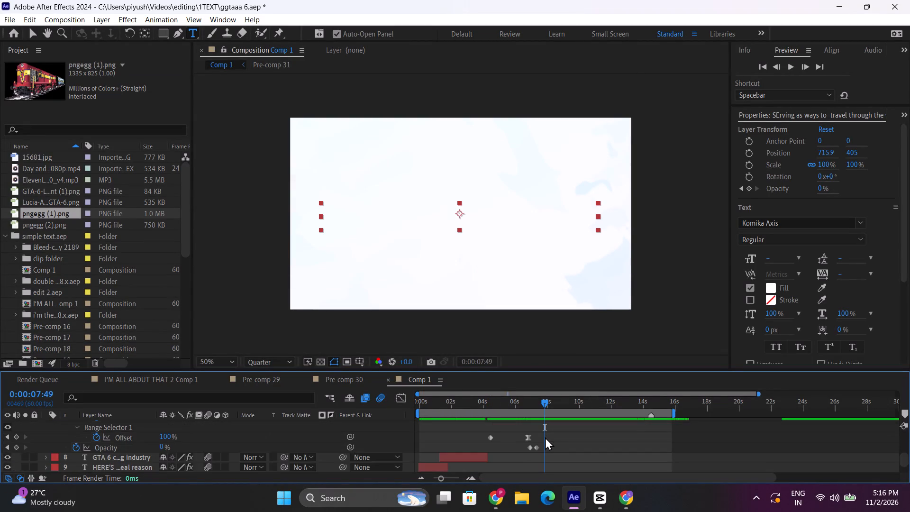
pyautogui.scroll(1, 529, 442)
pyautogui.moveTo(515, 444); pyautogui.dragTo(534, 466)
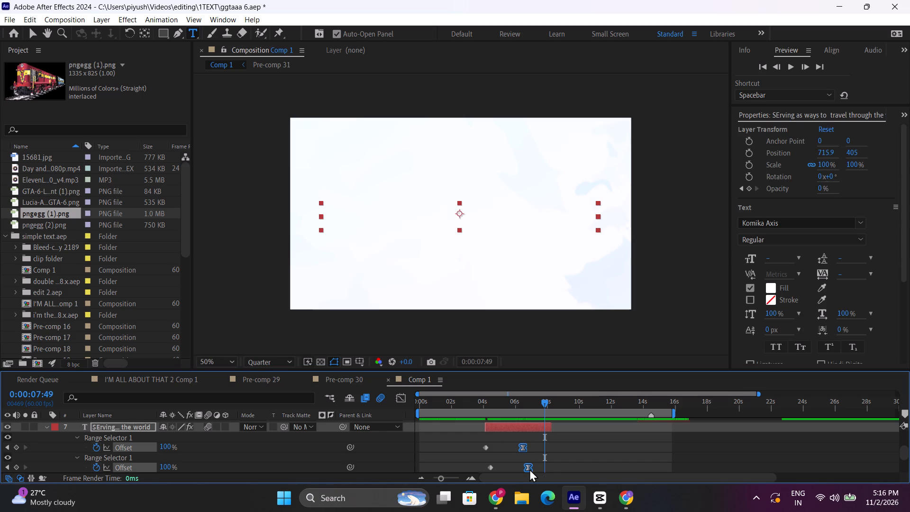
pyautogui.moveTo(529, 469); pyautogui.dragTo(546, 466)
pyautogui.click(48, 428)
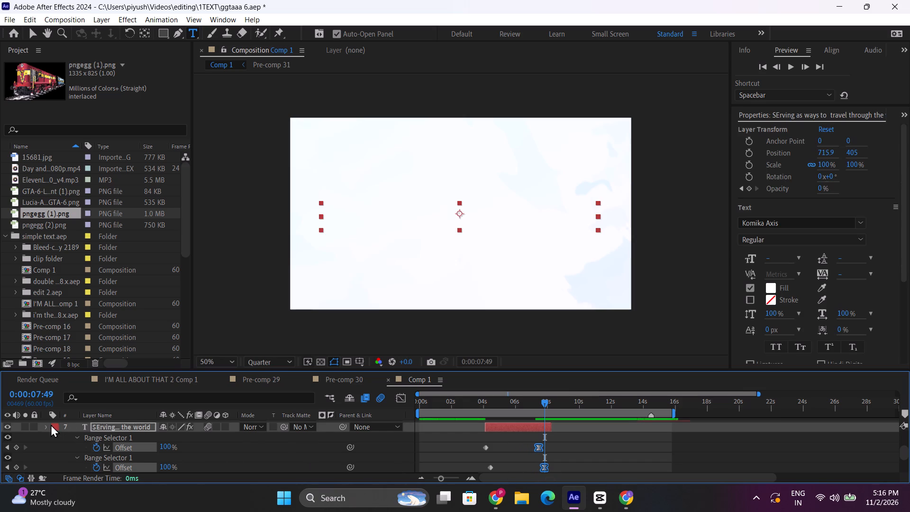
# Preview the retimed SErving as ways to text animation from about 0:00:04:11.
pyautogui.moveTo(499, 411); pyautogui.dragTo(493, 413)
pyautogui.moveTo(492, 407); pyautogui.dragTo(486, 407)
pyautogui.click(489, 401)
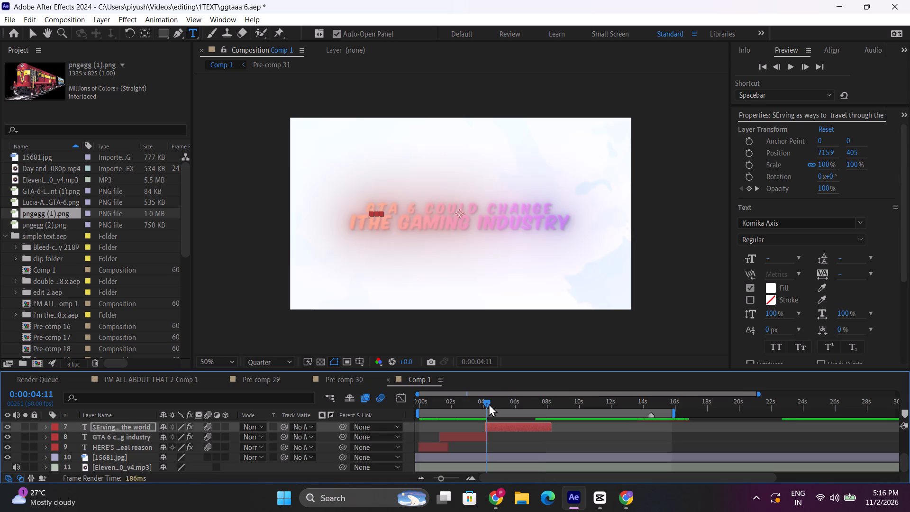
pyautogui.press('space')
pyautogui.moveTo(496, 402); pyautogui.dragTo(511, 402)
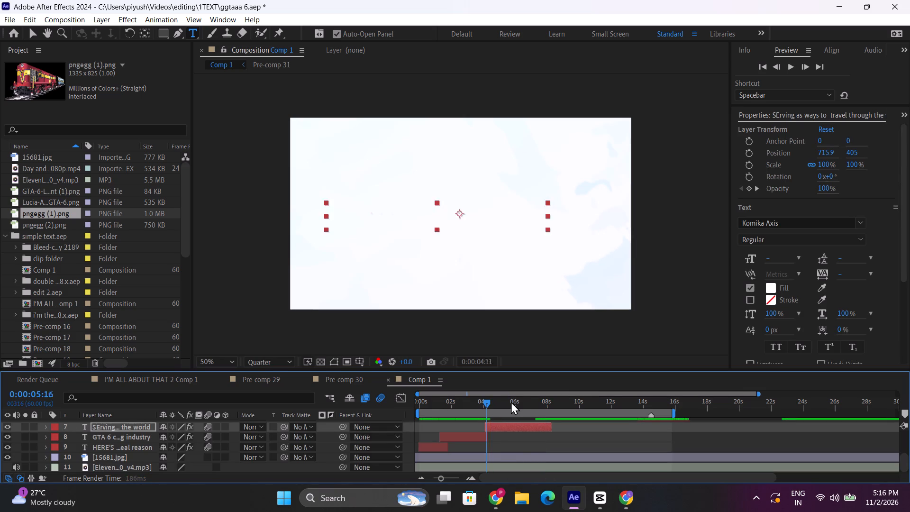
pyautogui.moveTo(511, 402); pyautogui.dragTo(531, 401)
pyautogui.click(512, 403)
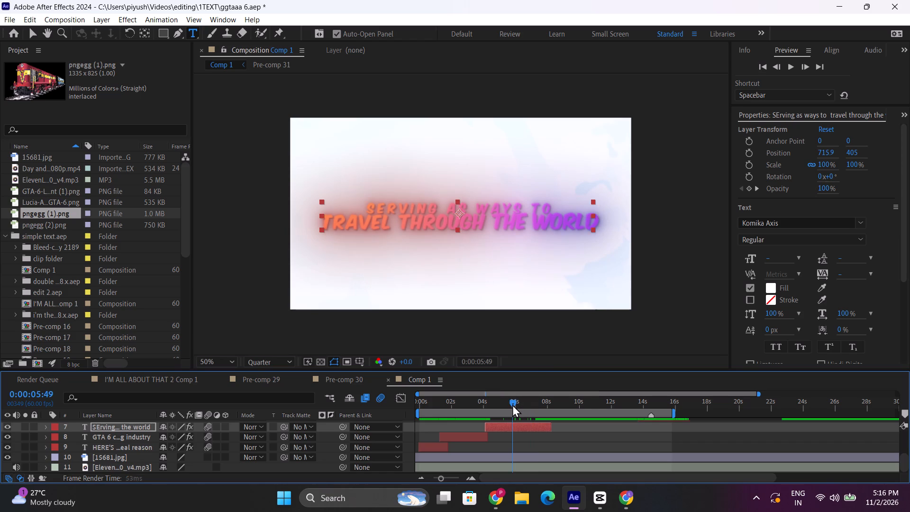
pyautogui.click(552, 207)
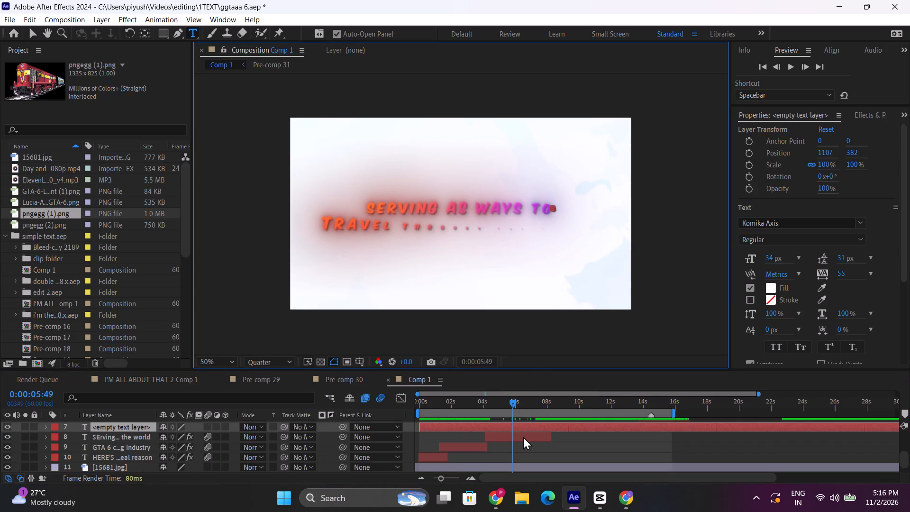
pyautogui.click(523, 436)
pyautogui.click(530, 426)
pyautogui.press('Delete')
# Replace the first line of the SErving as ways to text layer with "ITS NOT".
pyautogui.moveTo(515, 403); pyautogui.dragTo(521, 402)
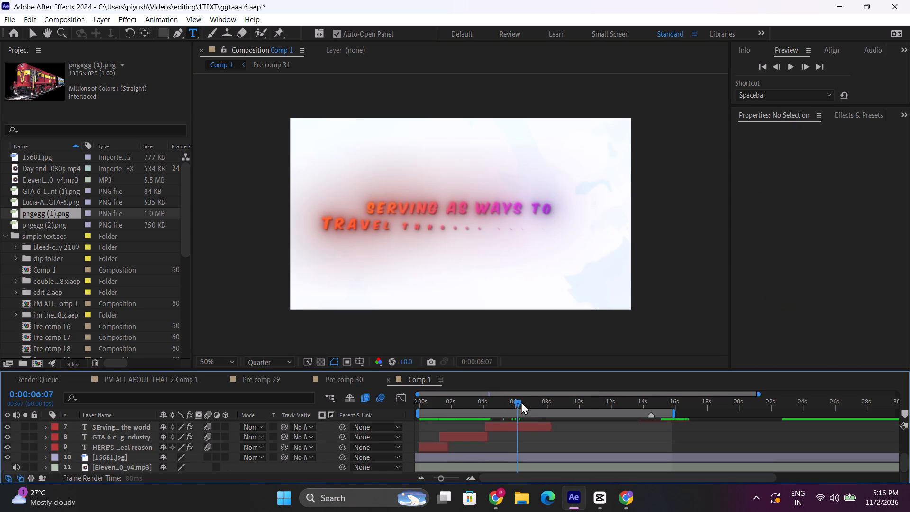
pyautogui.moveTo(521, 402); pyautogui.dragTo(530, 399)
pyautogui.click(530, 427)
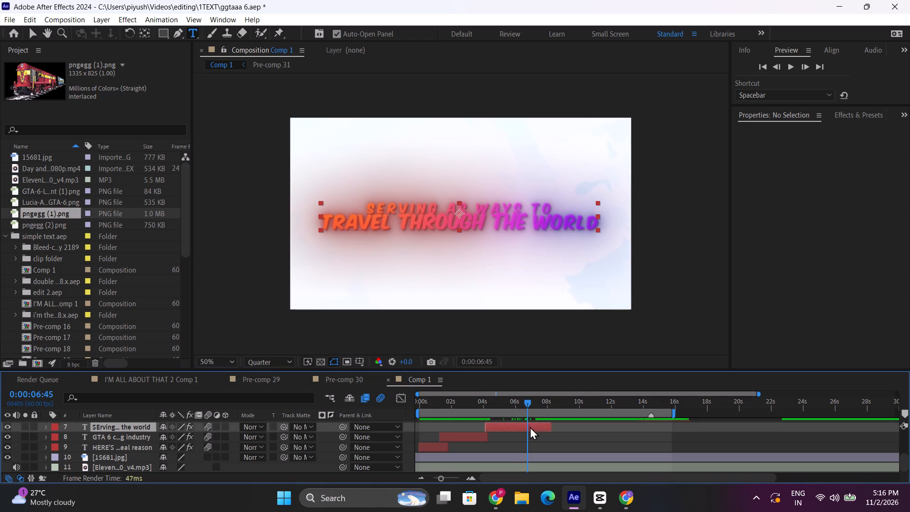
pyautogui.moveTo(547, 207); pyautogui.dragTo(371, 207)
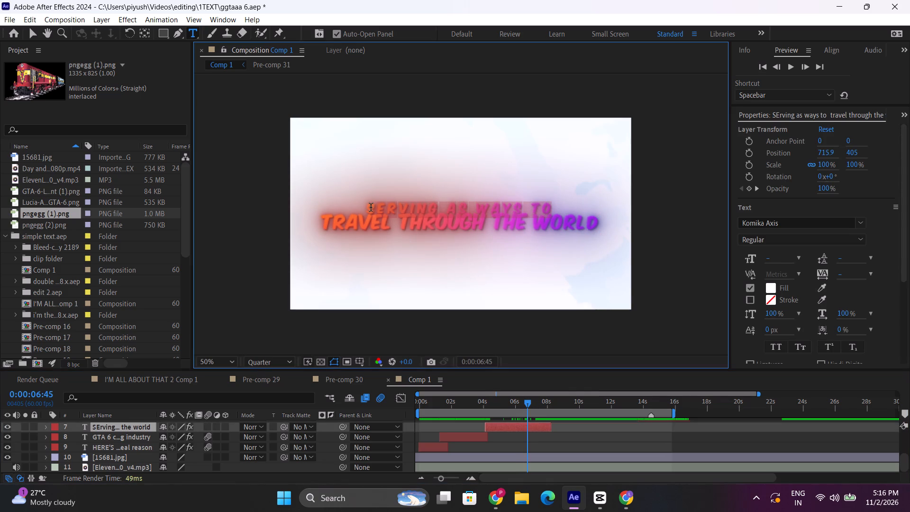
pyautogui.moveTo(371, 207); pyautogui.dragTo(369, 207)
pyautogui.write('ITS N')
pyautogui.write('OT')
pyautogui.press('space')
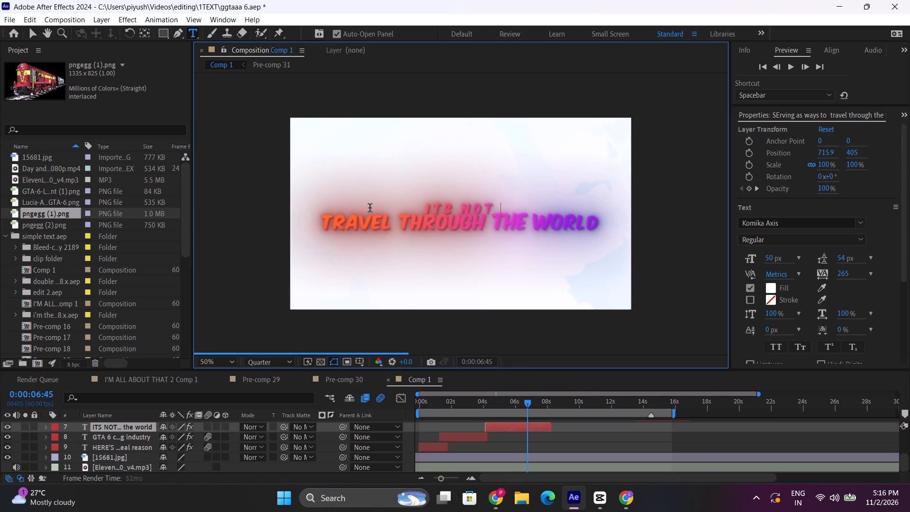
pyautogui.write('NECCES')
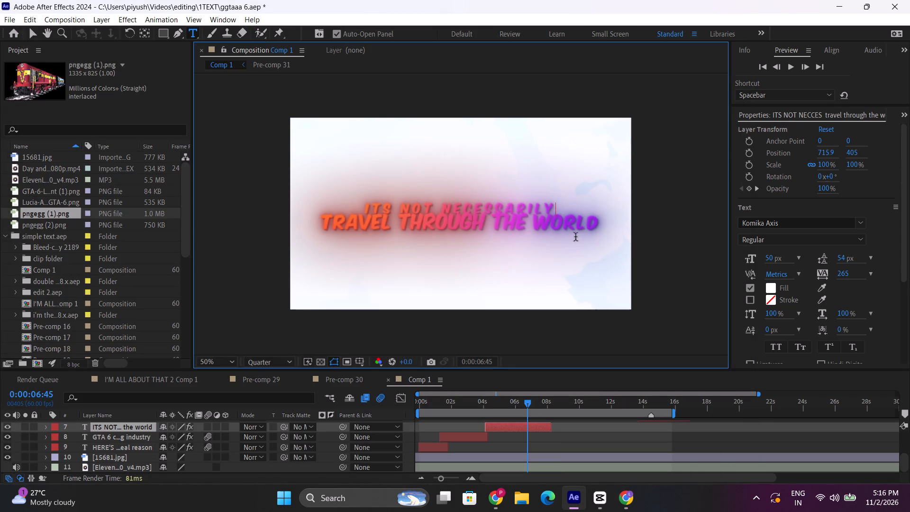
# Replace the layer's second line, travel through the world, with "because one specific feature".
pyautogui.moveTo(598, 224); pyautogui.dragTo(301, 219)
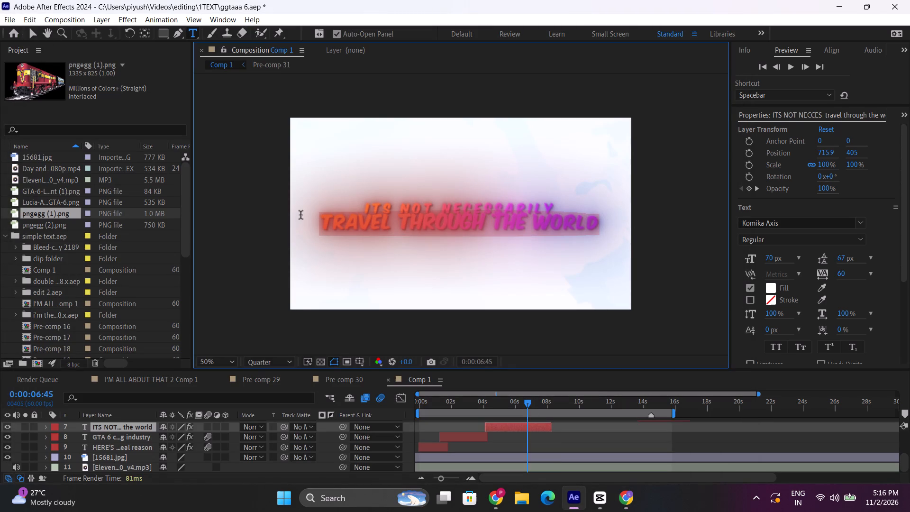
pyautogui.write('because')
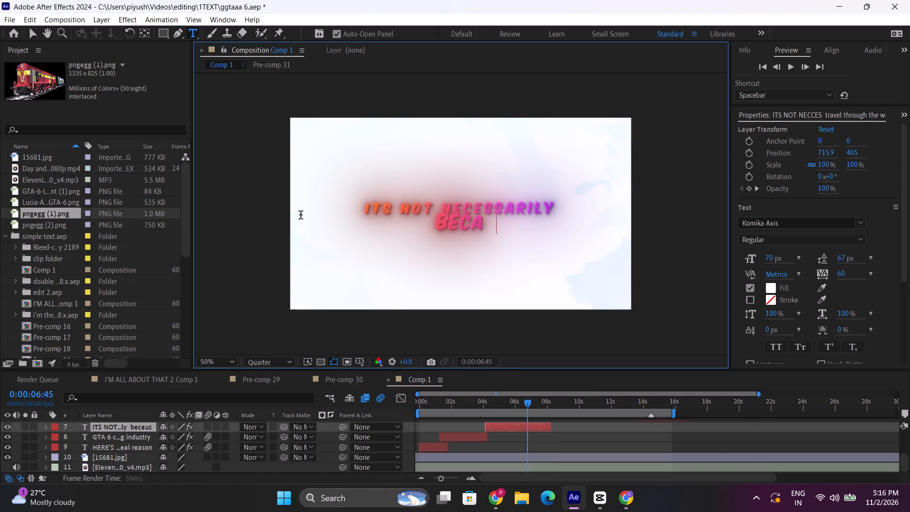
pyautogui.press('space')
pyautogui.write('one speci')
pyautogui.write('fic feature')
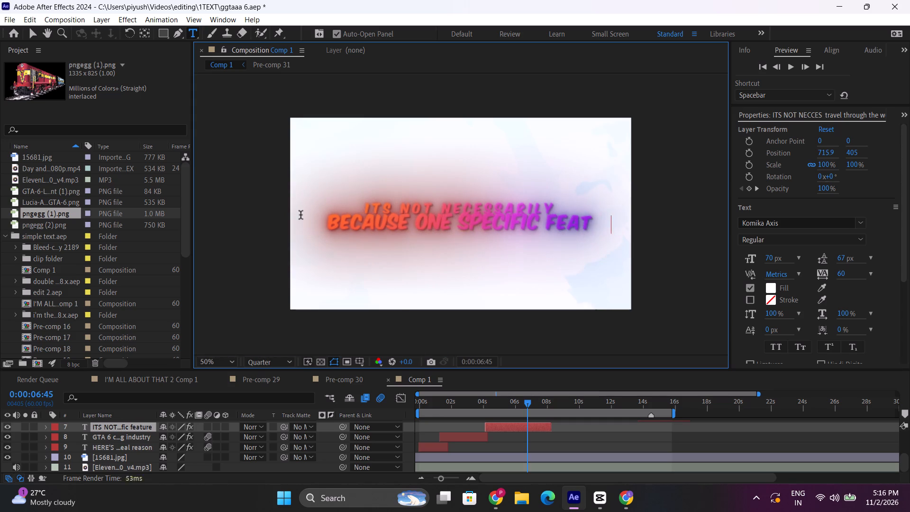
# Preview the ITS NOT necessarily text against the narration from about 0:00:04:13, checking when it fades out.
pyautogui.moveTo(495, 403); pyautogui.dragTo(487, 409)
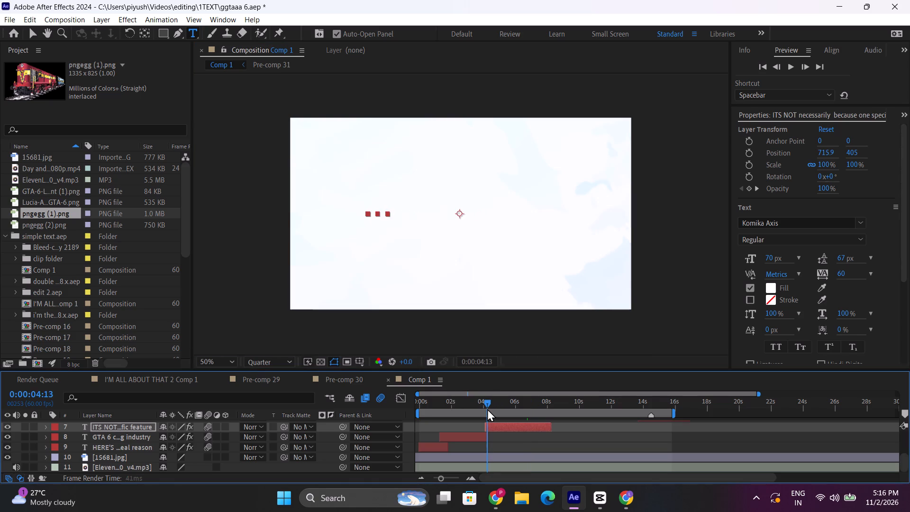
pyautogui.moveTo(487, 409); pyautogui.dragTo(487, 409)
pyautogui.press('space')
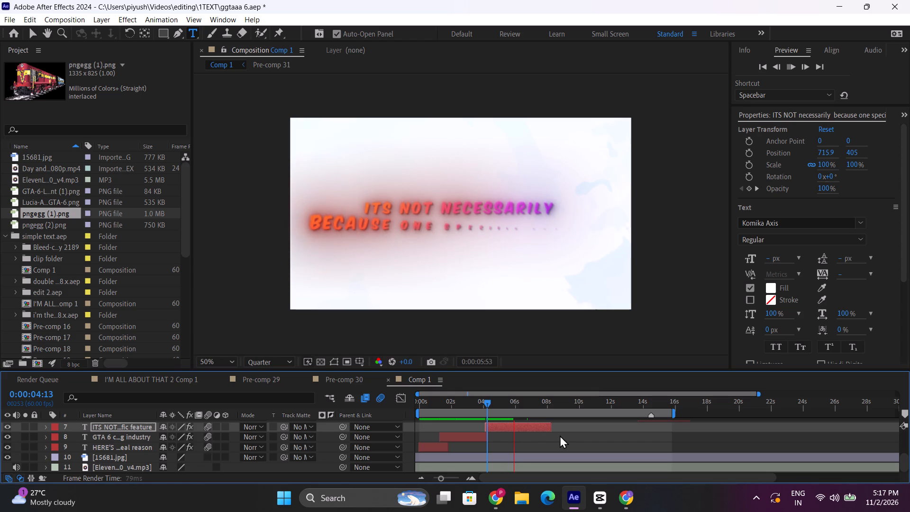
pyautogui.click(488, 403)
pyautogui.press('space')
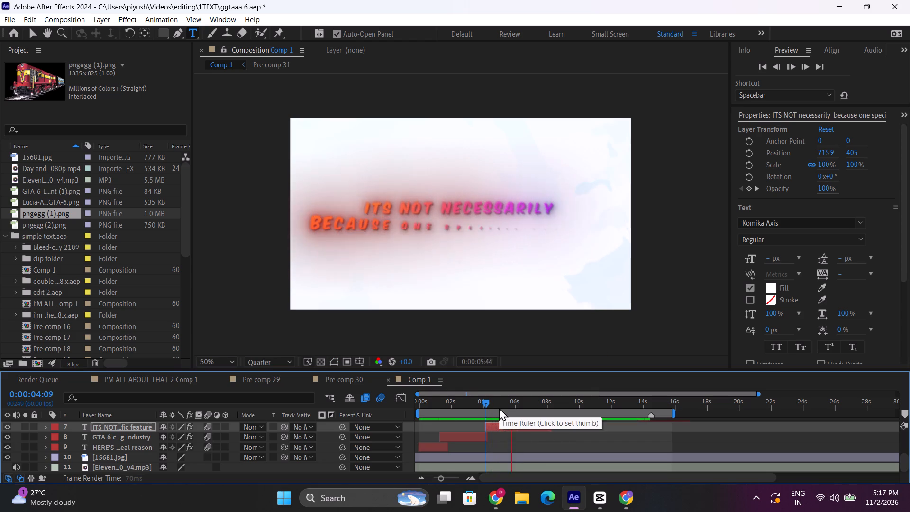
pyautogui.click(528, 405)
pyautogui.press('space')
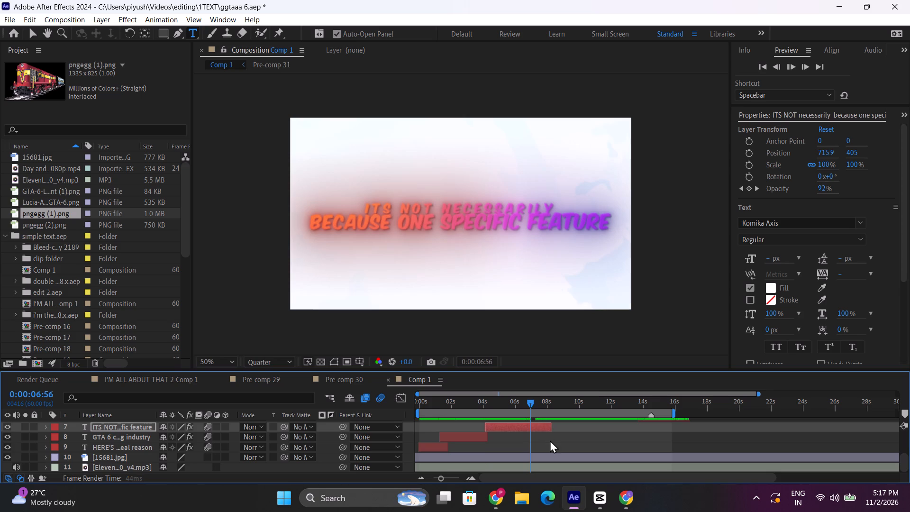
pyautogui.press('space')
# Delay the ITS NOT necessarily layer's two Opacity fade-out keyframes to finish at about 8 seconds, and preview the fade.
pyautogui.press('u')
pyautogui.scroll(-1, 547, 432)
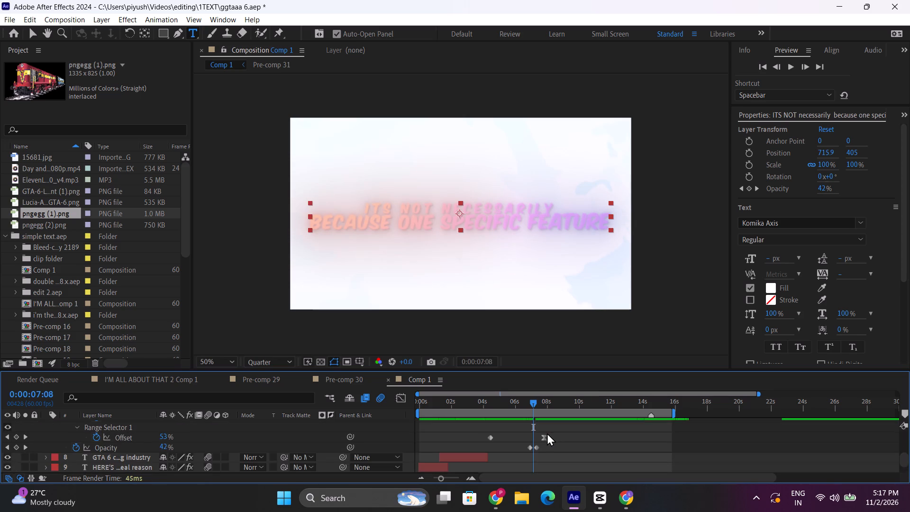
pyautogui.moveTo(526, 447); pyautogui.dragTo(541, 452)
pyautogui.moveTo(536, 447); pyautogui.dragTo(545, 446)
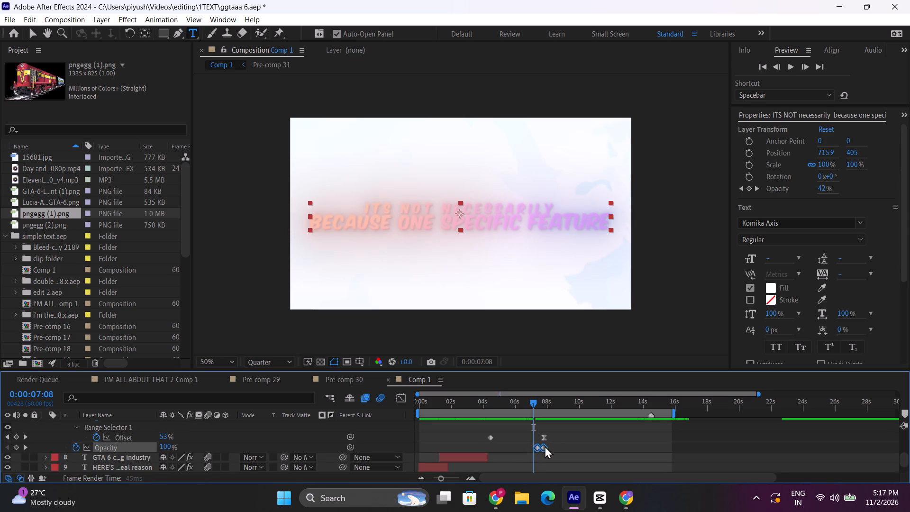
pyautogui.moveTo(545, 446); pyautogui.dragTo(546, 446)
pyautogui.press('space')
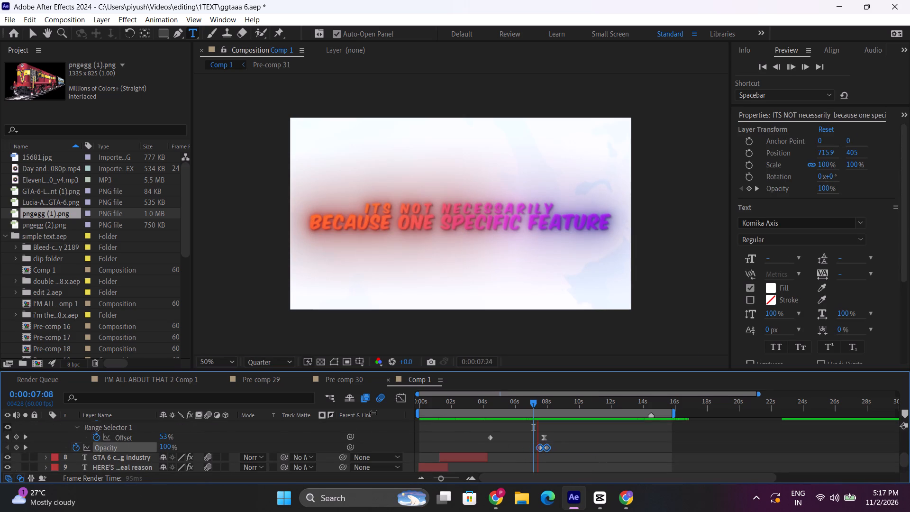
pyautogui.scroll(1, 199, 436)
pyautogui.click(46, 428)
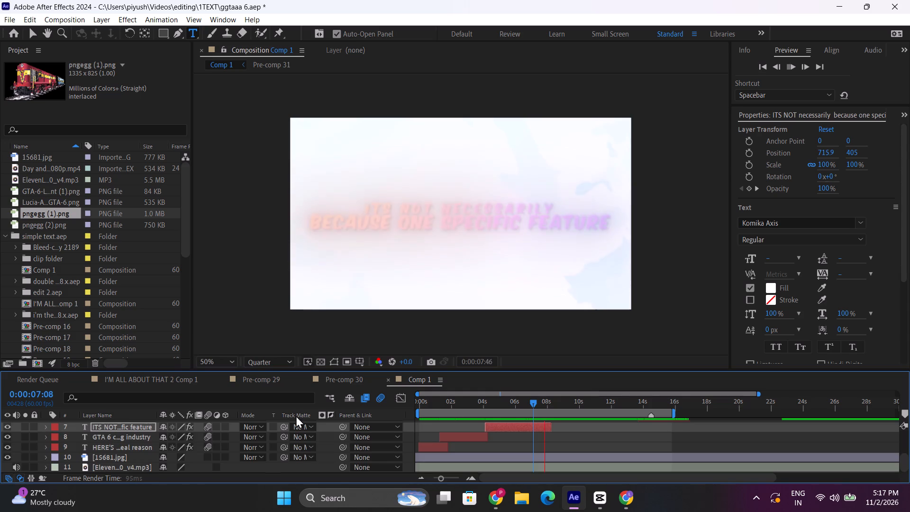
# Duplicate the GTA 6 could change text layer and place the copy above the ITS NOT necessarily layer, starting where that layer ends, about 8 seconds.
pyautogui.click(446, 406)
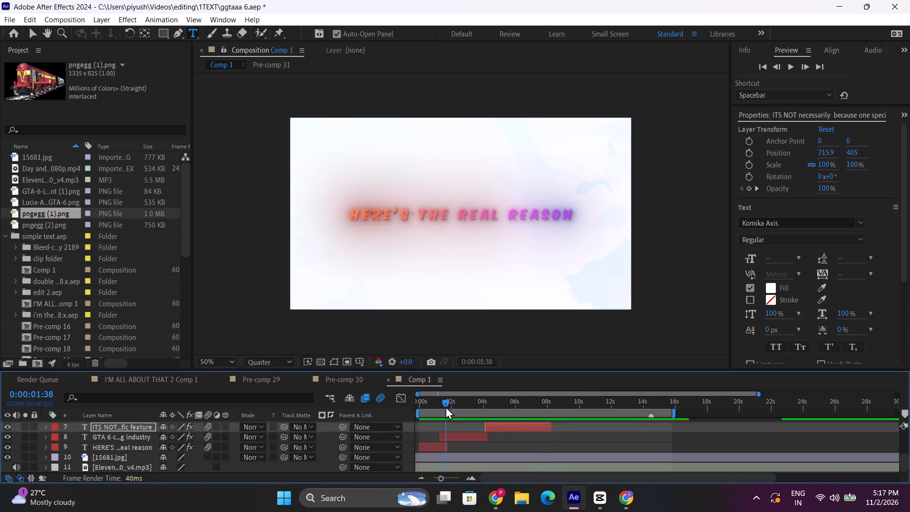
pyautogui.moveTo(440, 404); pyautogui.dragTo(420, 404)
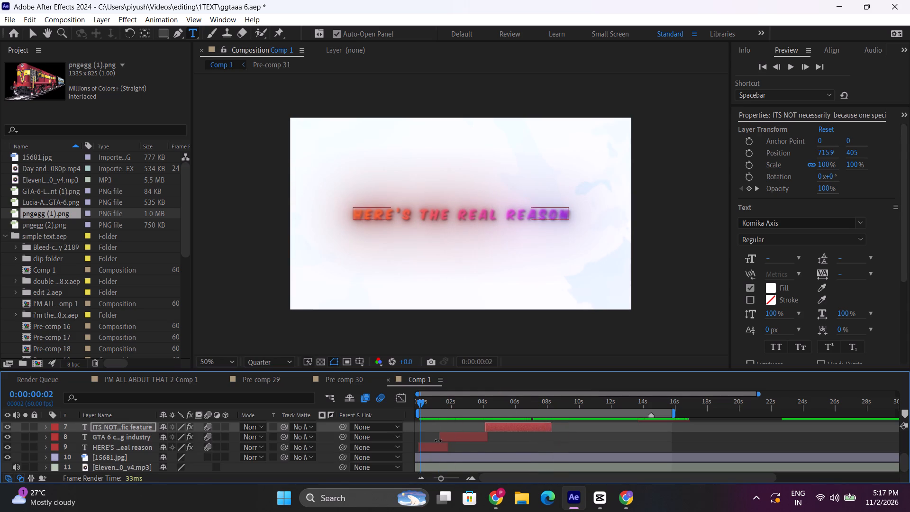
pyautogui.moveTo(440, 401); pyautogui.dragTo(445, 400)
pyautogui.moveTo(449, 400); pyautogui.dragTo(458, 401)
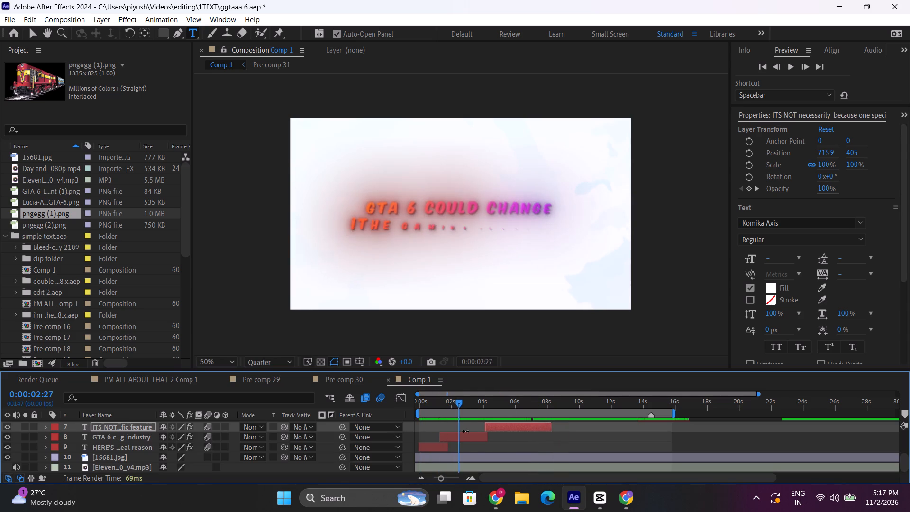
pyautogui.click(466, 432)
pyautogui.hotkey('ctrl', 'd')
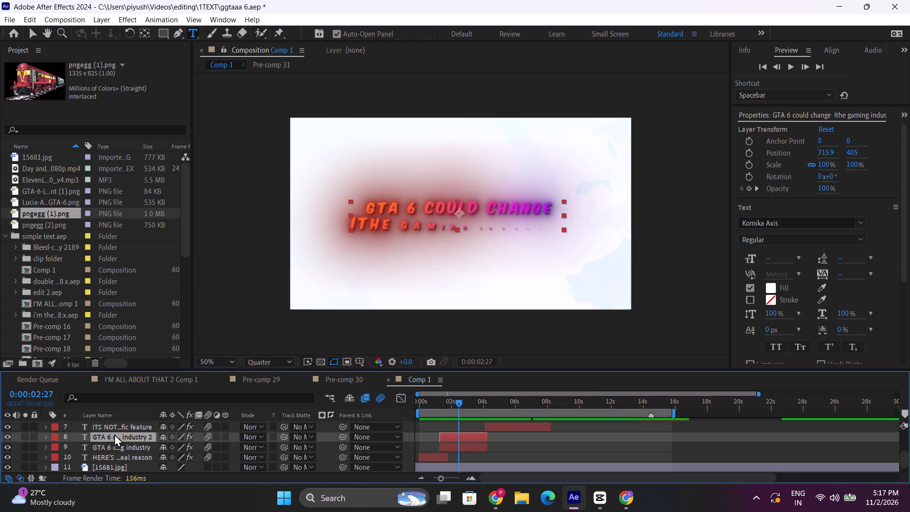
pyautogui.moveTo(115, 434); pyautogui.dragTo(118, 425)
pyautogui.scroll(-3, 466, 437)
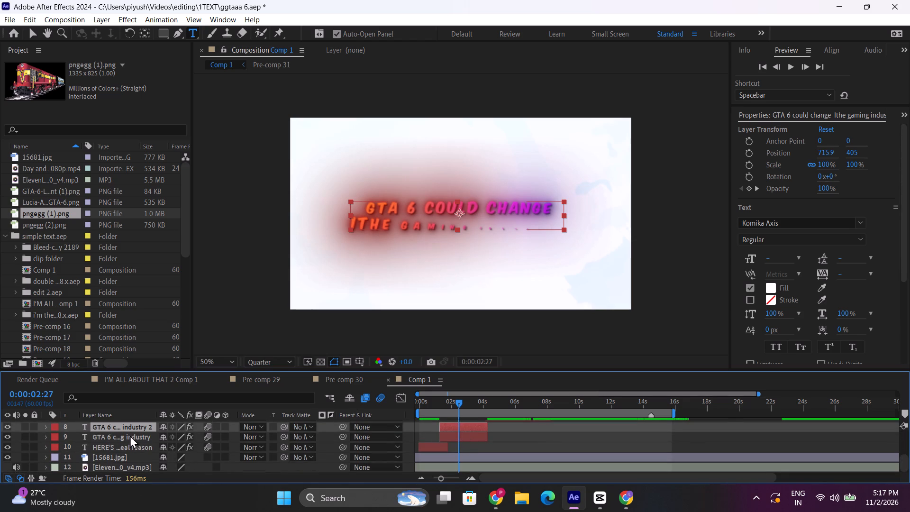
pyautogui.scroll(1, 211, 421)
pyautogui.moveTo(128, 458); pyautogui.dragTo(135, 442)
pyautogui.moveTo(467, 447); pyautogui.dragTo(577, 454)
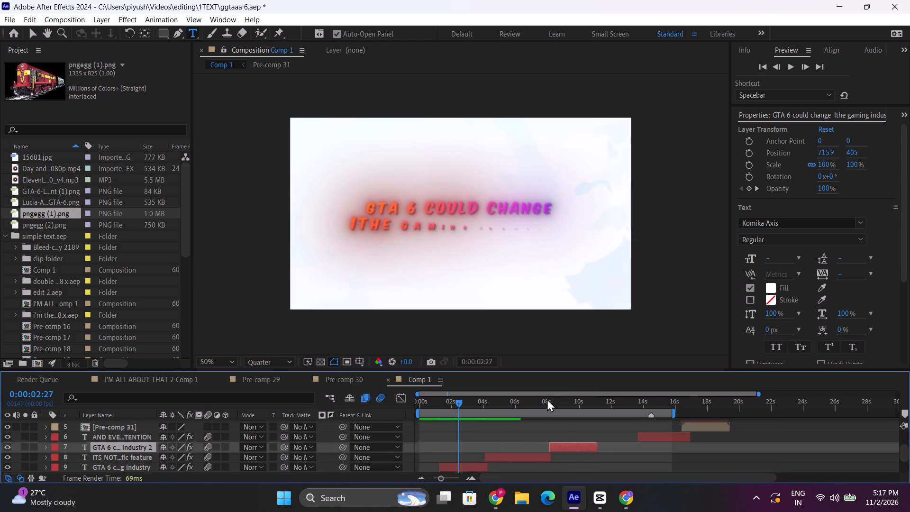
pyautogui.click(538, 407)
pyautogui.moveTo(538, 407); pyautogui.dragTo(575, 408)
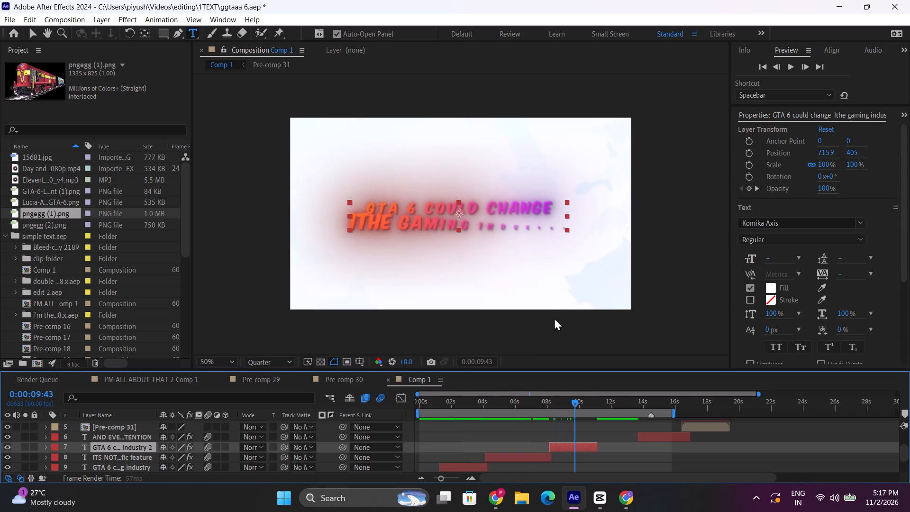
# Replace the duplicated GTA 6 could change layer's two lines of text with the single line "ITS COMbination of everything".
pyautogui.moveTo(551, 209); pyautogui.dragTo(361, 206)
pyautogui.press('BackSpace')
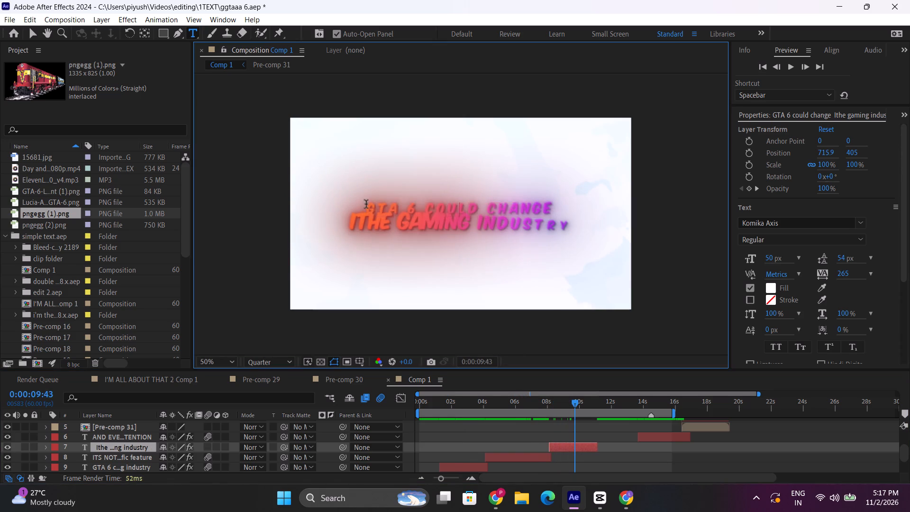
pyautogui.click(348, 222)
pyautogui.press('BackSpace')
pyautogui.moveTo(571, 211); pyautogui.dragTo(325, 211)
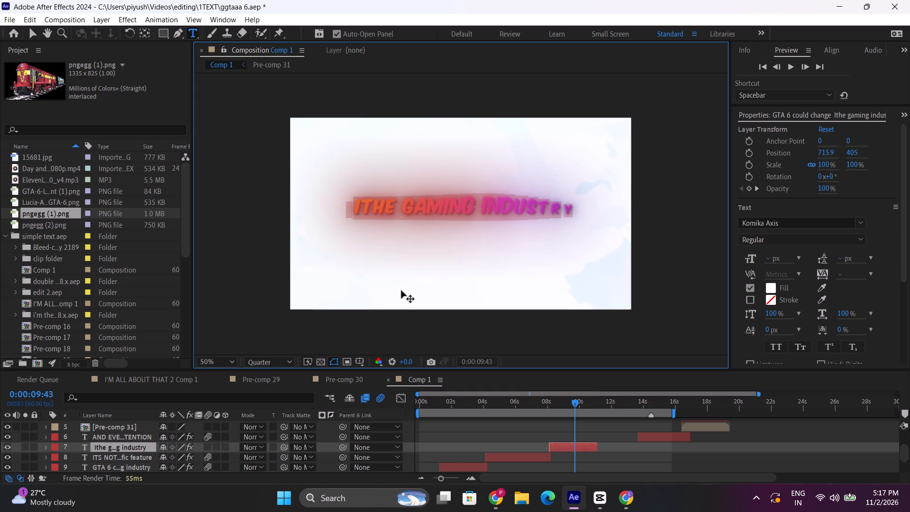
pyautogui.press('BackSpace')
pyautogui.write('ITS COM')
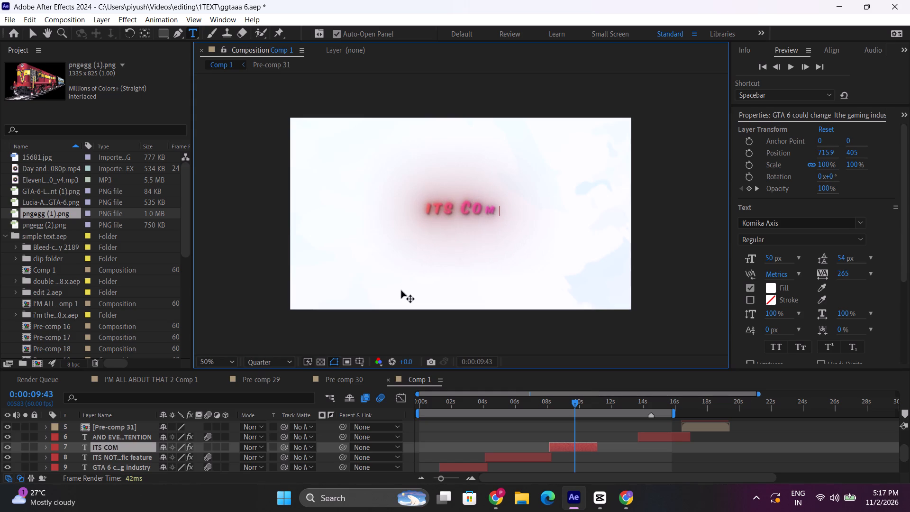
pyautogui.write('bin')
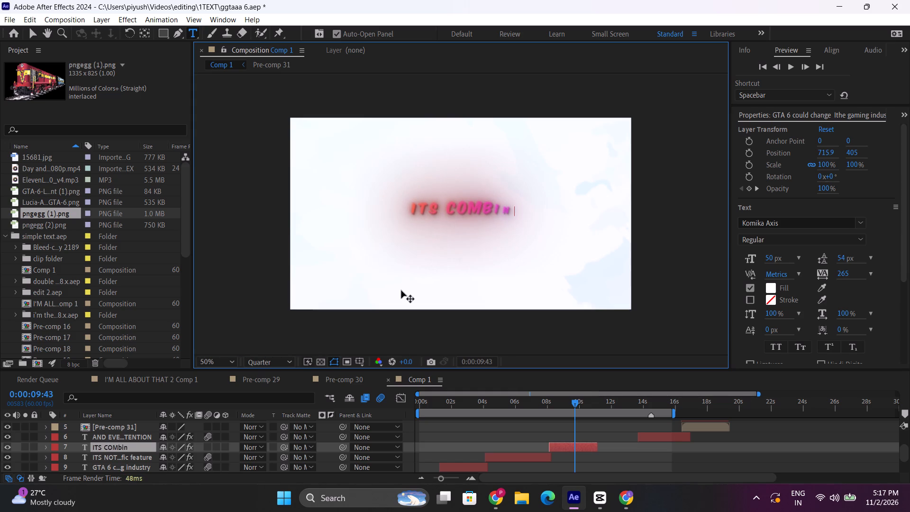
pyautogui.press('a')
pyautogui.write('tion of everything')
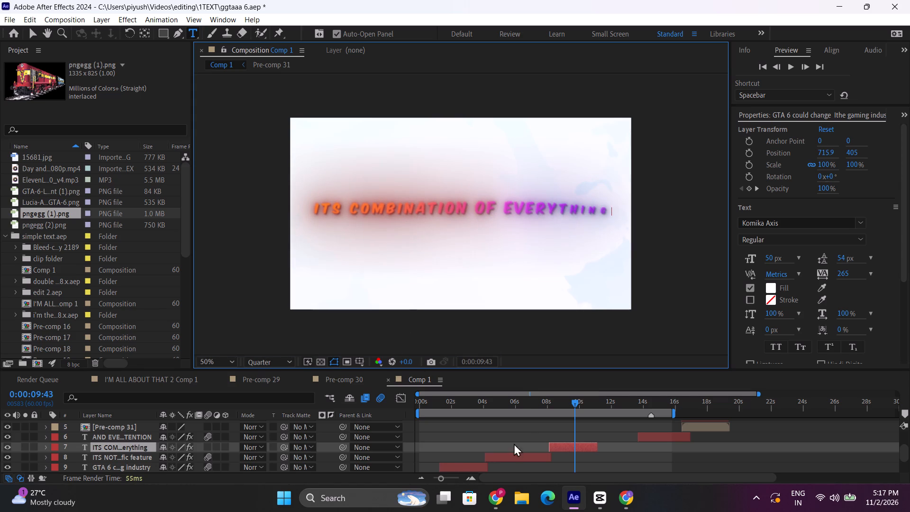
# Preview the change-over from ITS NOT necessarily and move the ITS COMbination of everything layer to start at 0:00:07:47.
pyautogui.click(517, 401)
pyautogui.press('space')
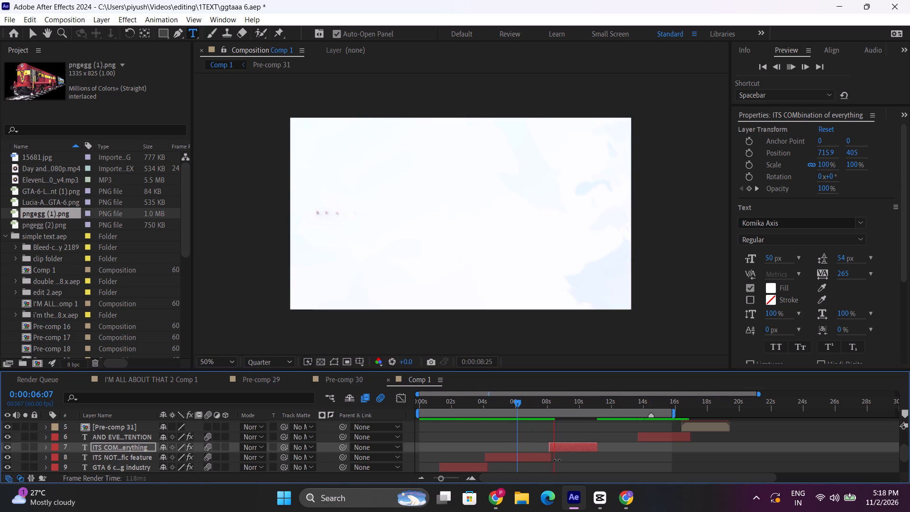
pyautogui.click(533, 403)
pyautogui.press('space')
pyautogui.press('space')
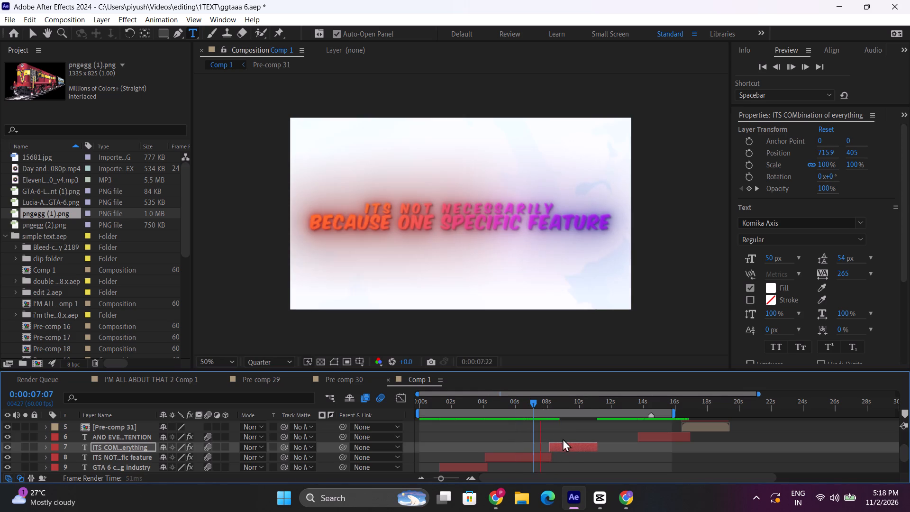
pyautogui.press('space')
pyautogui.press('space')
pyautogui.click(540, 404)
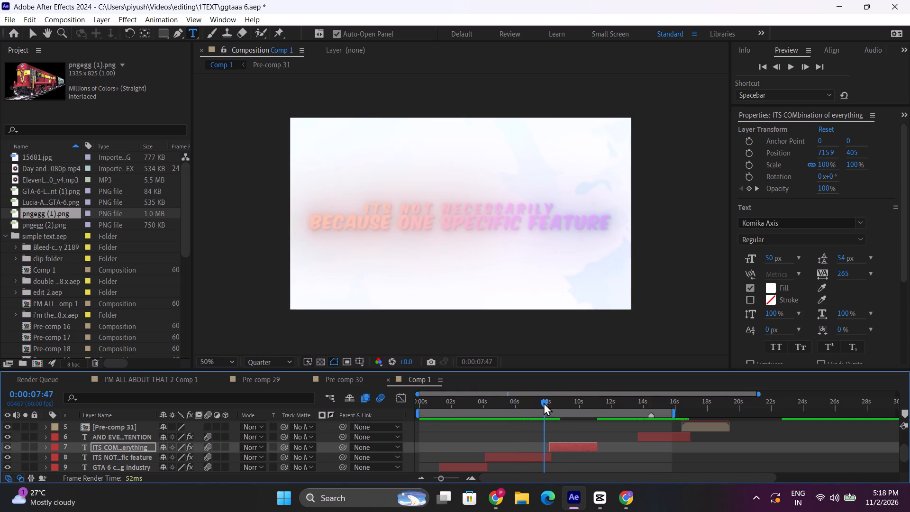
pyautogui.click(572, 447)
pyautogui.press('space')
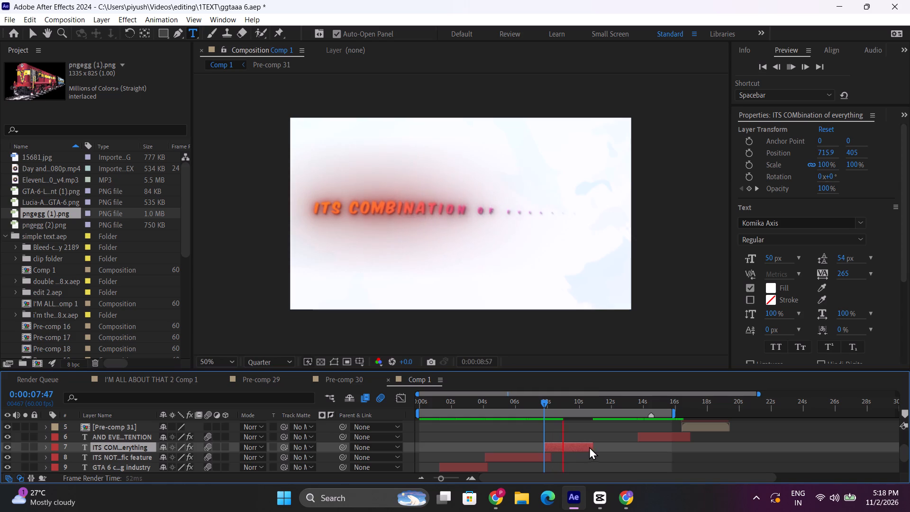
# Extend the ITS COMbination of everything layer to about 12 seconds and delay its two Opacity fade-out keyframes to about 11 seconds.
pyautogui.moveTo(591, 447); pyautogui.dragTo(611, 446)
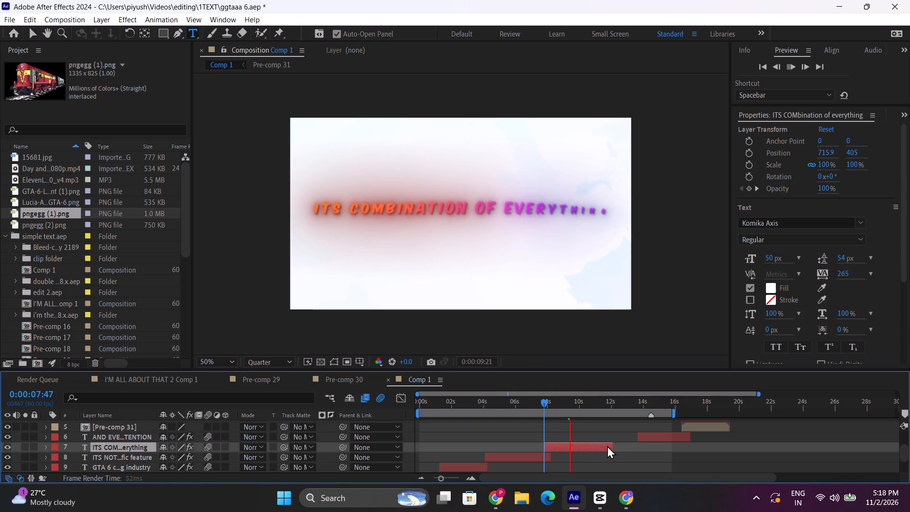
pyautogui.press('u')
pyautogui.scroll(-1, 604, 447)
pyautogui.moveTo(582, 461); pyautogui.dragTo(600, 472)
pyautogui.click(606, 464)
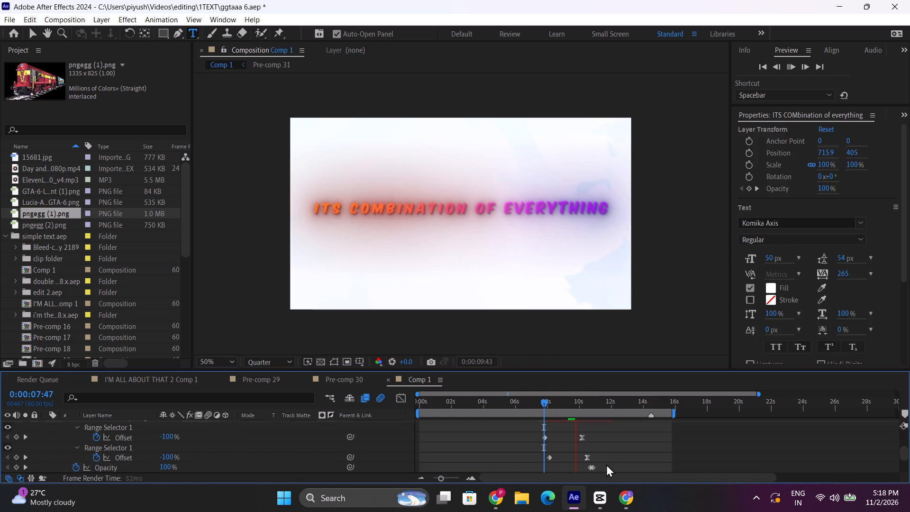
pyautogui.moveTo(583, 467); pyautogui.dragTo(597, 472)
pyautogui.moveTo(596, 469); pyautogui.dragTo(602, 468)
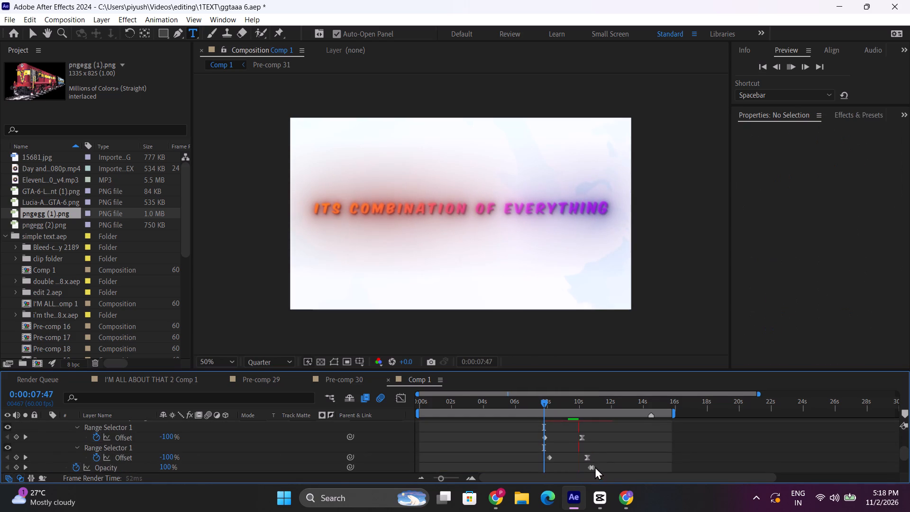
pyautogui.moveTo(584, 465); pyautogui.dragTo(598, 471)
pyautogui.moveTo(593, 468); pyautogui.dragTo(599, 468)
# Preview the ITS COMbination of everything fade-out, and play Comp 1 from the beginning to check all text layers against the narration.
pyautogui.moveTo(571, 403); pyautogui.dragTo(549, 404)
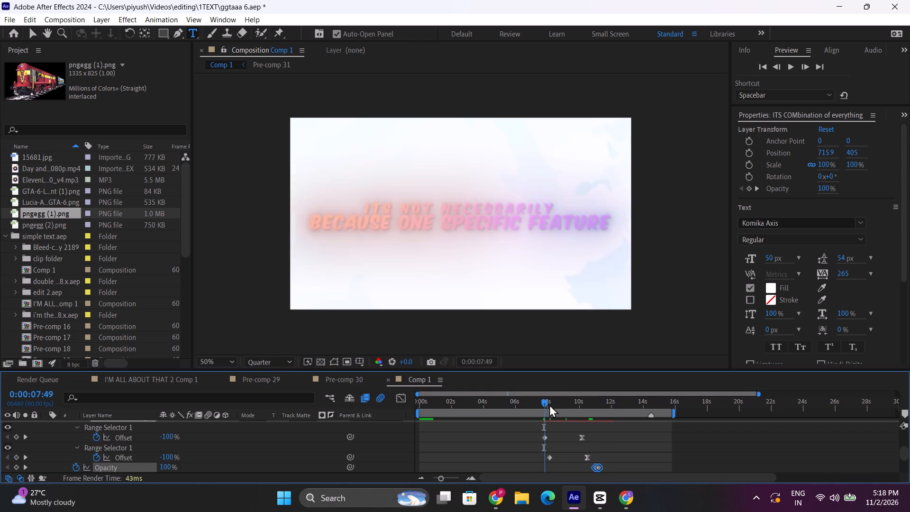
pyautogui.moveTo(549, 404); pyautogui.dragTo(550, 404)
pyautogui.press('space')
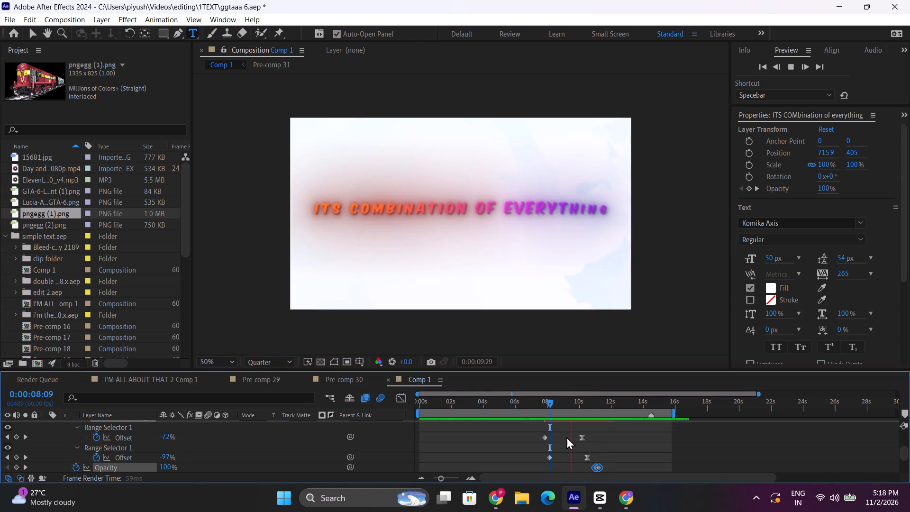
pyautogui.scroll(1, 73, 445)
pyautogui.click(45, 448)
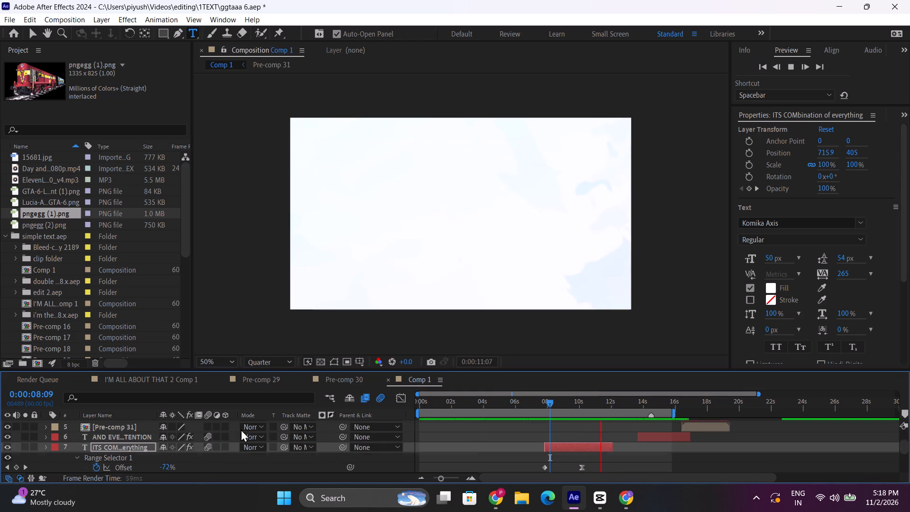
pyautogui.moveTo(511, 409); pyautogui.dragTo(479, 411)
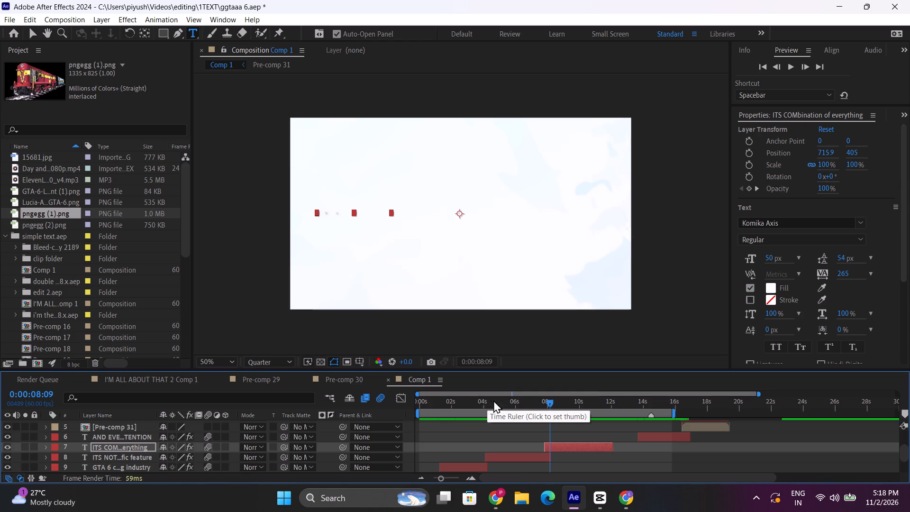
pyautogui.moveTo(480, 402); pyautogui.dragTo(429, 406)
pyautogui.moveTo(434, 404); pyautogui.dragTo(414, 405)
pyautogui.press('space')
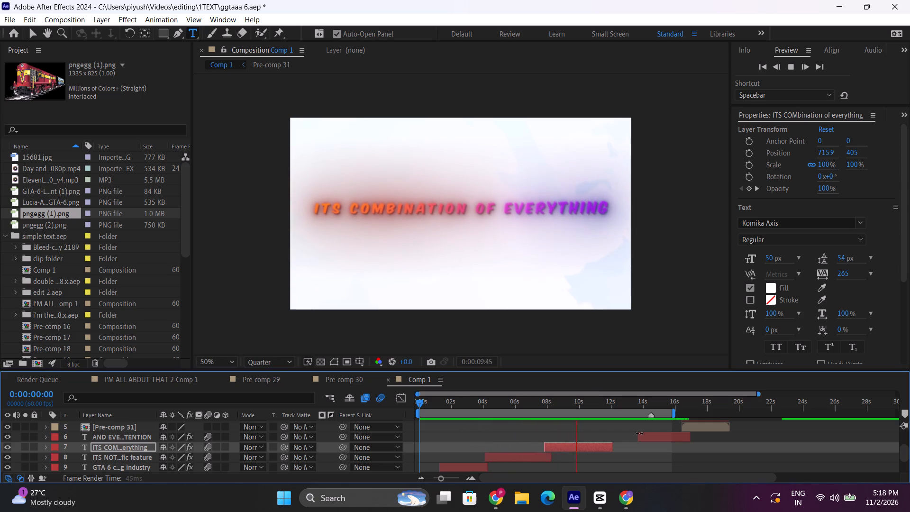
# End Comp 1's work area at about 11 seconds and return the playhead to 0:00:00:00.
pyautogui.click(592, 408)
pyautogui.click(592, 408)
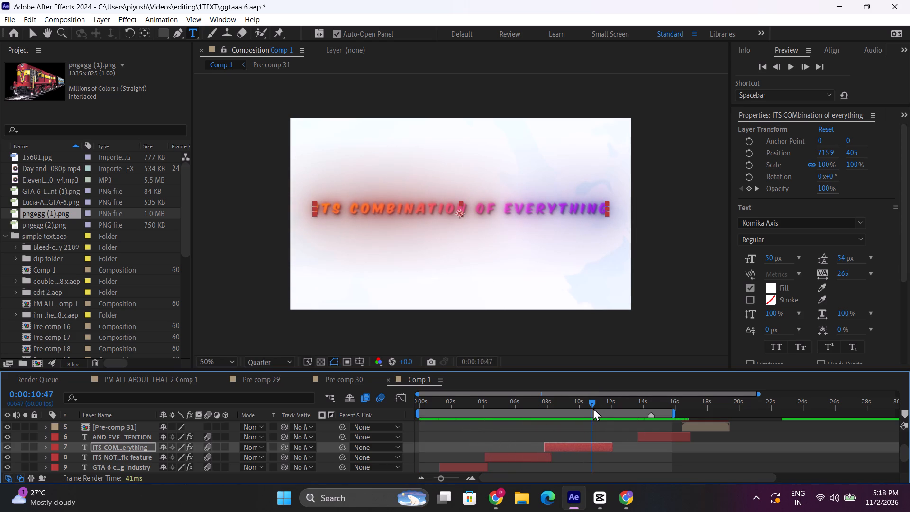
pyautogui.press('n')
pyautogui.moveTo(569, 397); pyautogui.dragTo(511, 401)
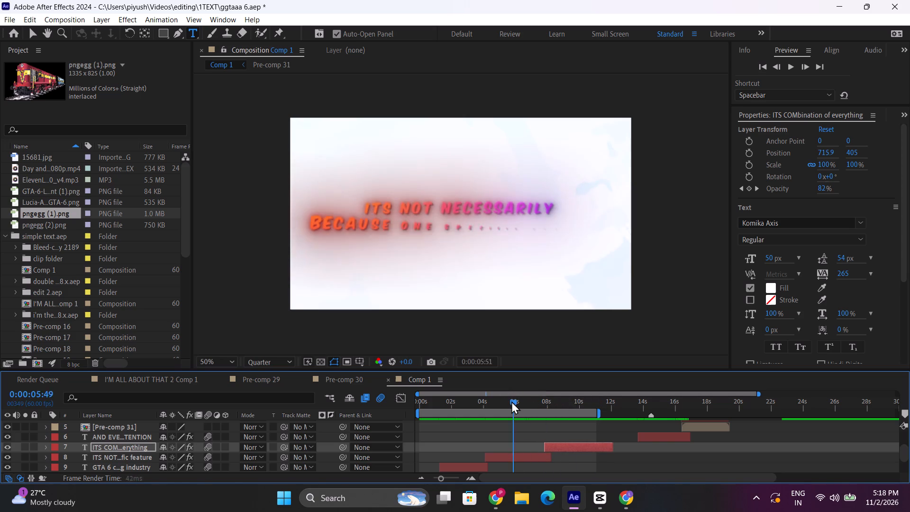
pyautogui.moveTo(511, 401); pyautogui.dragTo(365, 407)
# Add Comp 1 to the Render Queue.
pyautogui.click(11, 18)
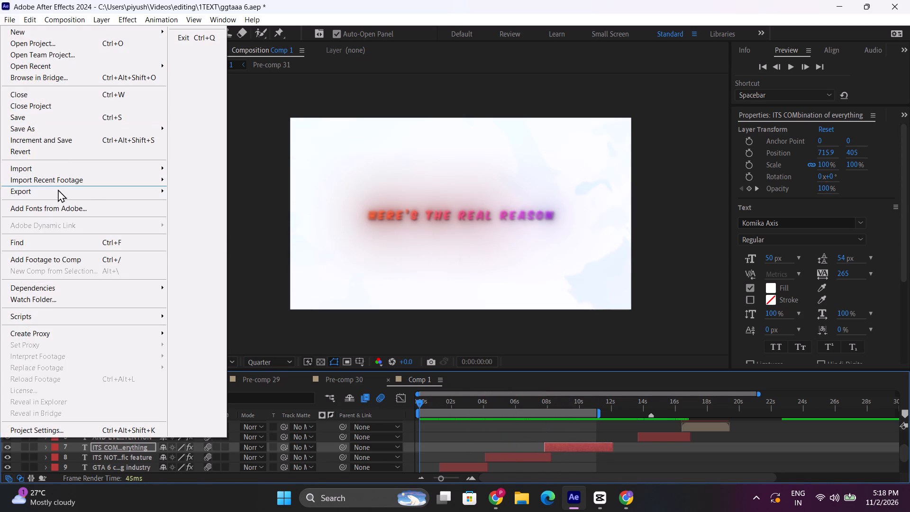
pyautogui.click(58, 191)
pyautogui.click(200, 201)
pyautogui.scroll(-3, 280, 446)
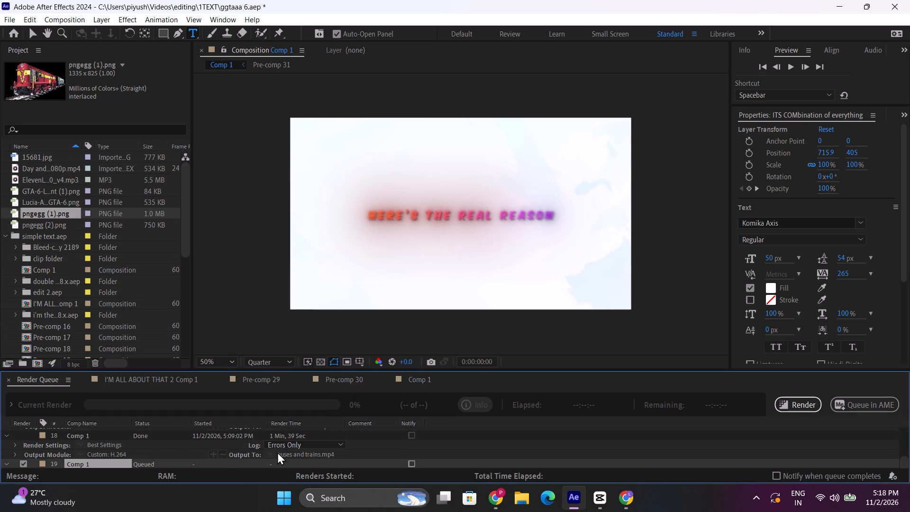
# Return to Comp 1 and preview its last second or so, checking the text at the work area's end.
pyautogui.click(153, 382)
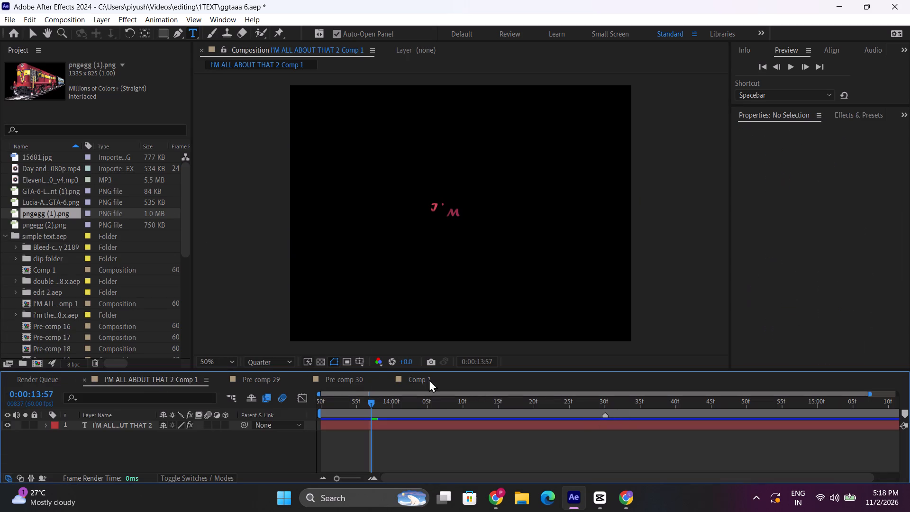
pyautogui.click(425, 374)
pyautogui.moveTo(598, 399); pyautogui.dragTo(593, 401)
pyautogui.press('space')
pyautogui.click(575, 402)
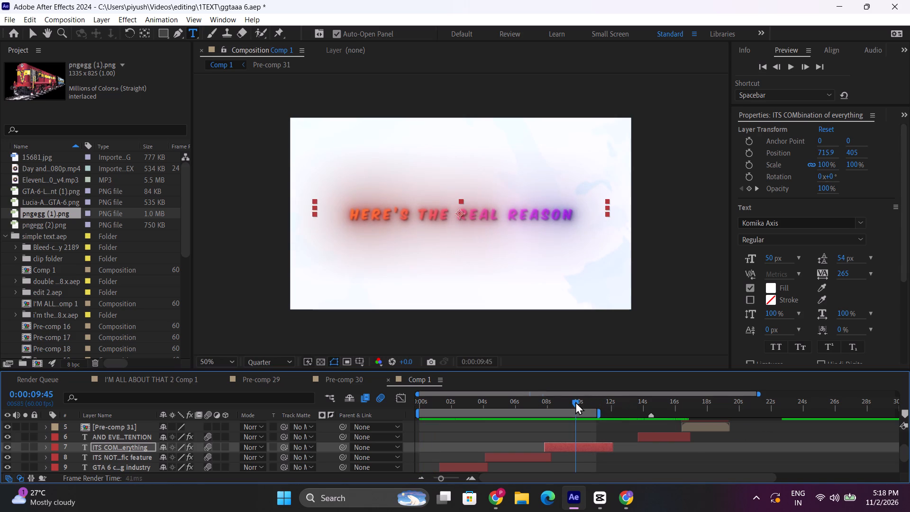
pyautogui.press('space')
pyautogui.press('space')
pyautogui.press('space')
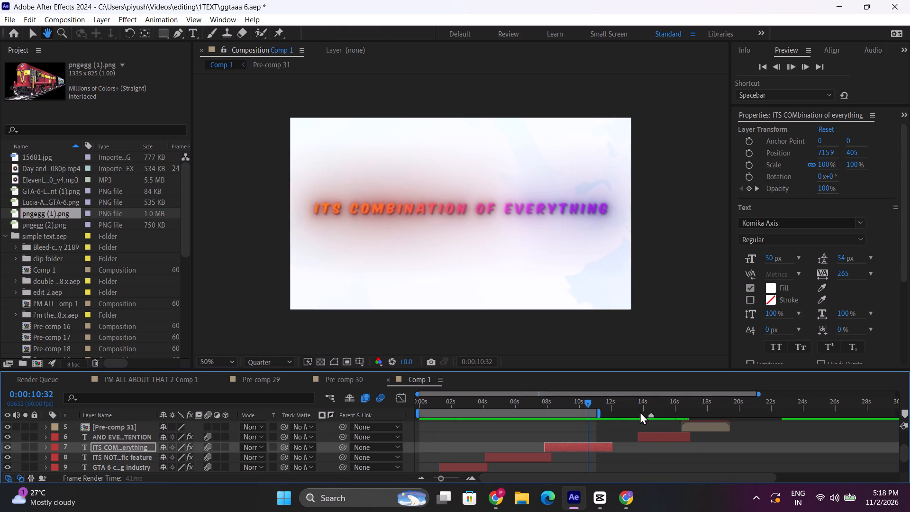
pyautogui.press('space')
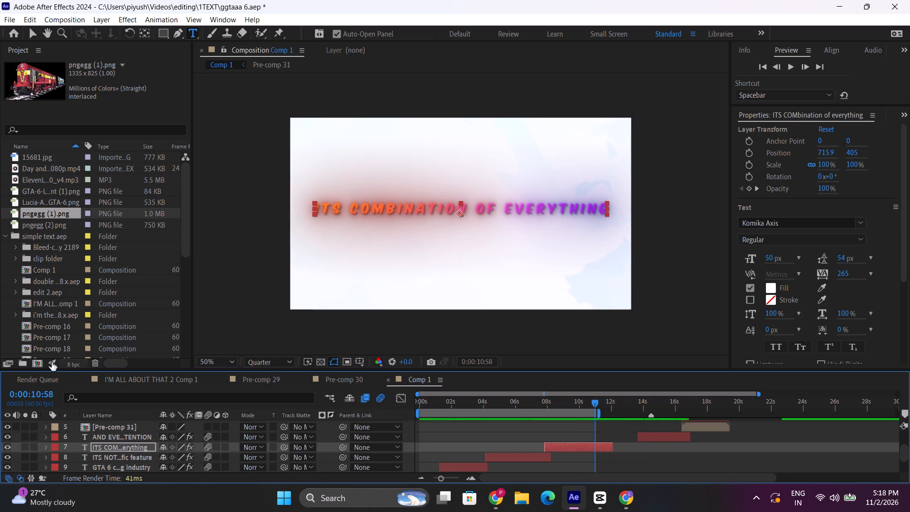
# Set the queued Comp 1's H.264 output module to a target bitrate of 50 Mbps.
pyautogui.click(28, 379)
pyautogui.scroll(-2, 180, 422)
pyautogui.doubleClick(166, 459)
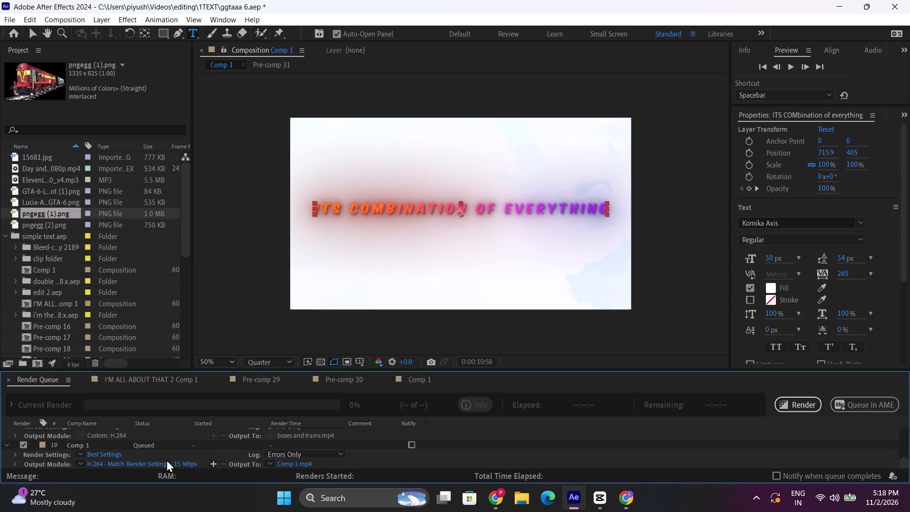
pyautogui.doubleClick(165, 464)
pyautogui.click(532, 158)
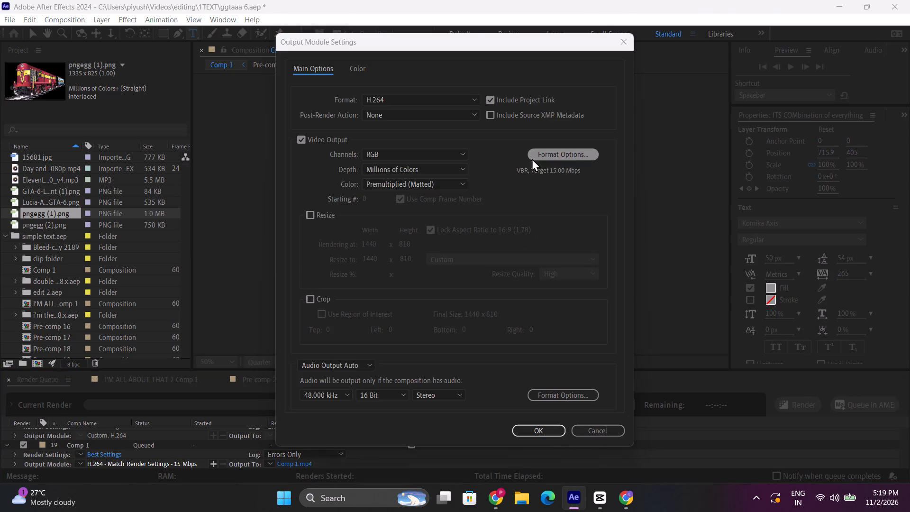
pyautogui.moveTo(365, 282); pyautogui.dragTo(446, 283)
pyautogui.click(338, 372)
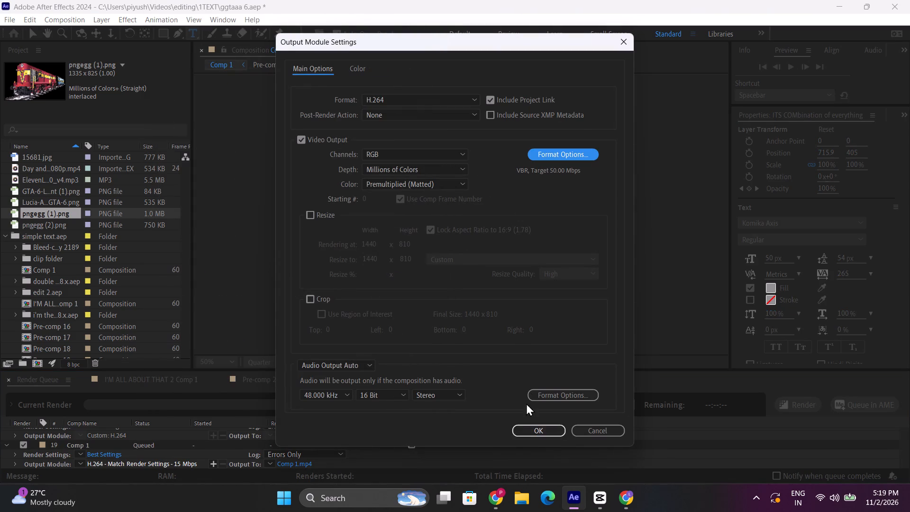
pyautogui.click(525, 437)
pyautogui.click(528, 433)
# Name the output movie "combination of" in the gta video folder and start rendering Comp 1.
pyautogui.click(300, 468)
pyautogui.click(300, 465)
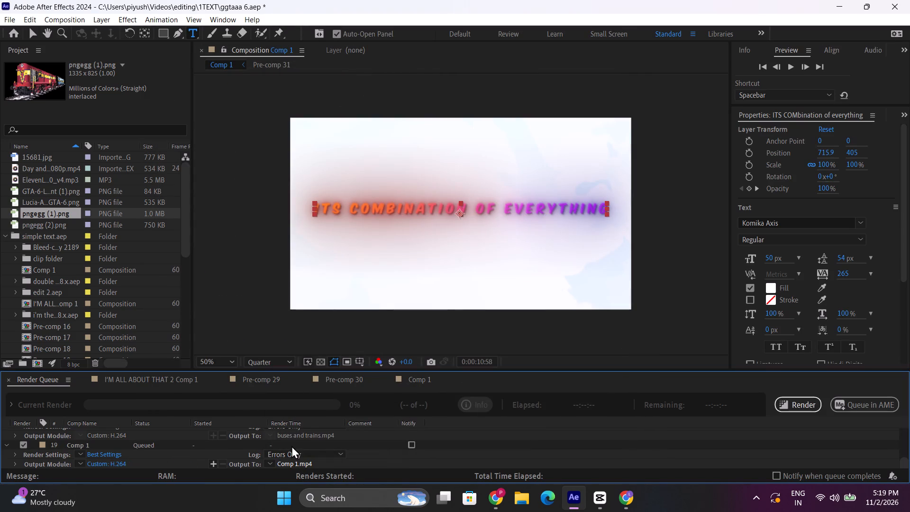
pyautogui.write('combination of')
pyautogui.press('space')
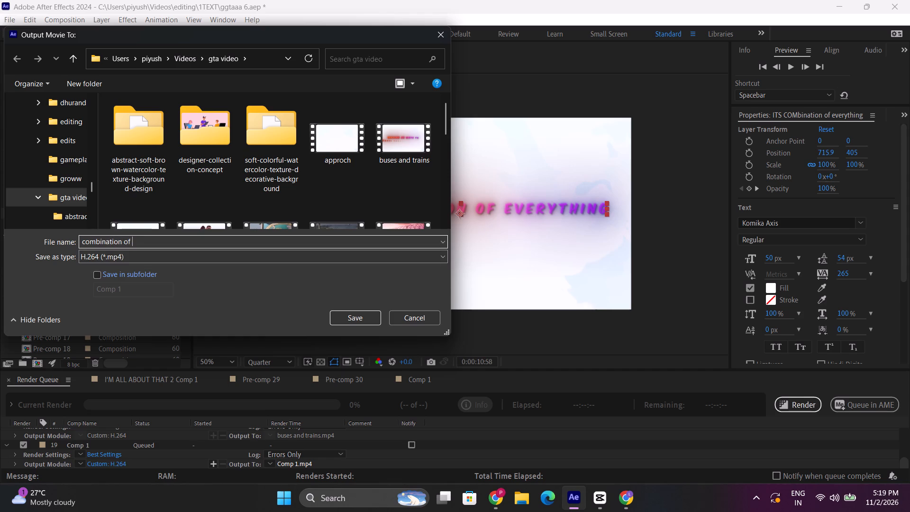
pyautogui.click(368, 320)
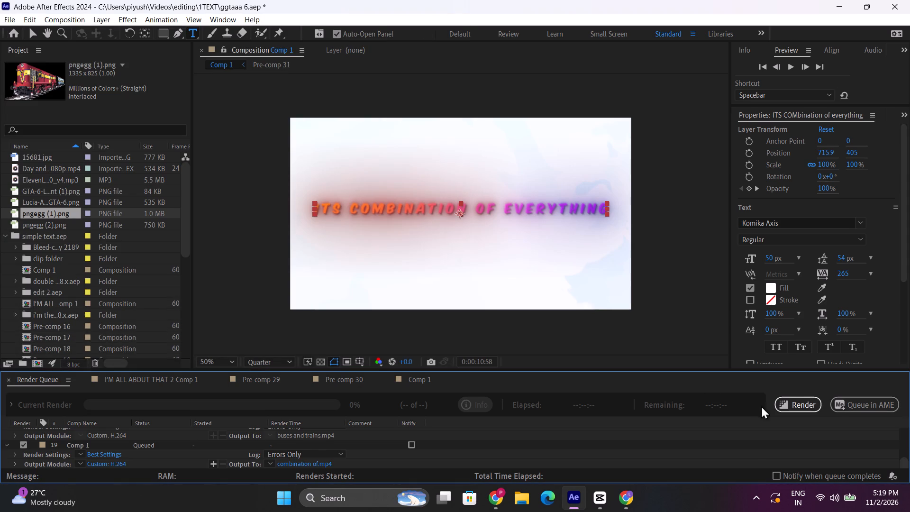
pyautogui.click(783, 404)
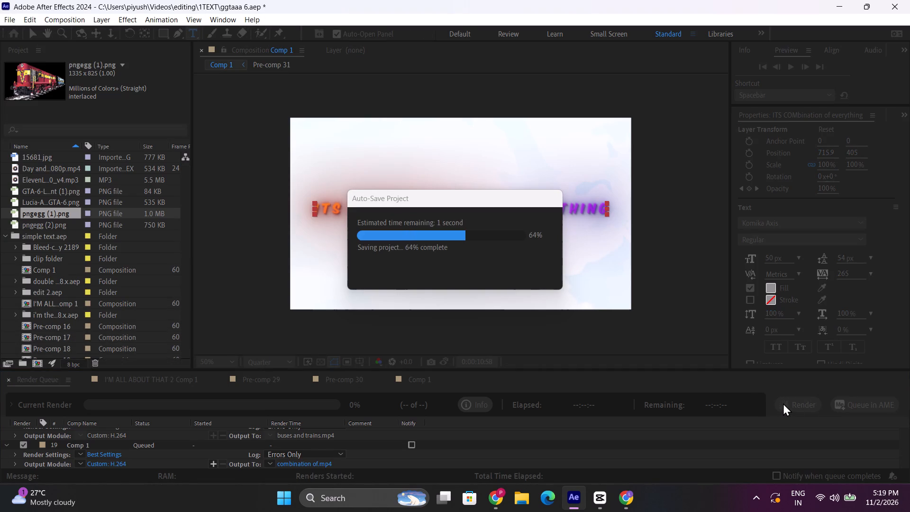
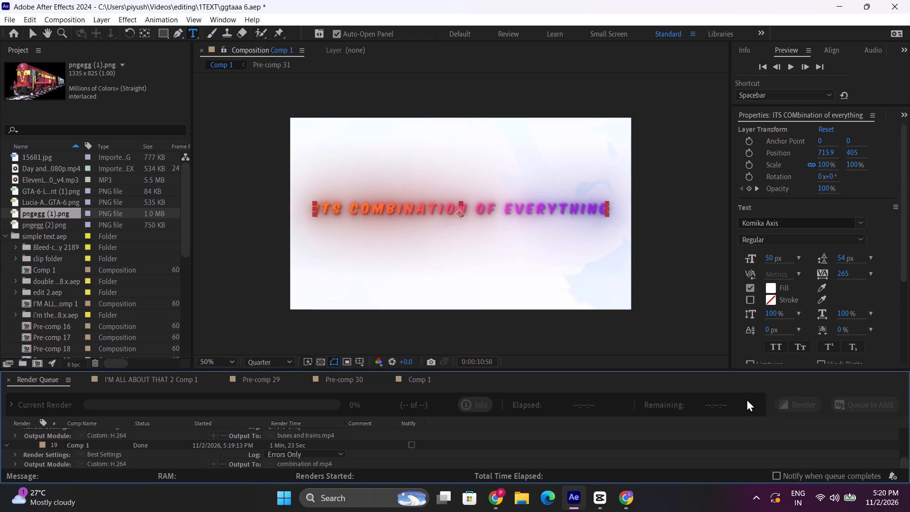
# Switch to CapCut, back to the GTA video's timeline.
pyautogui.click(595, 503)
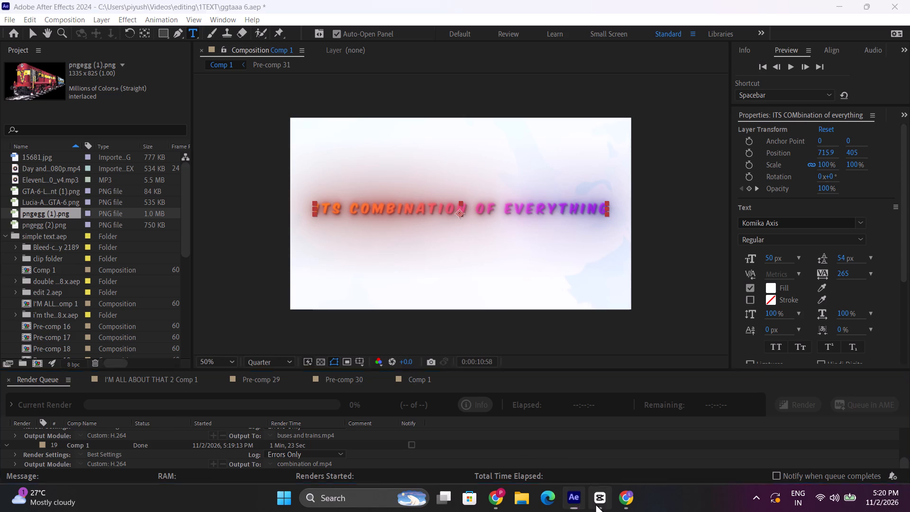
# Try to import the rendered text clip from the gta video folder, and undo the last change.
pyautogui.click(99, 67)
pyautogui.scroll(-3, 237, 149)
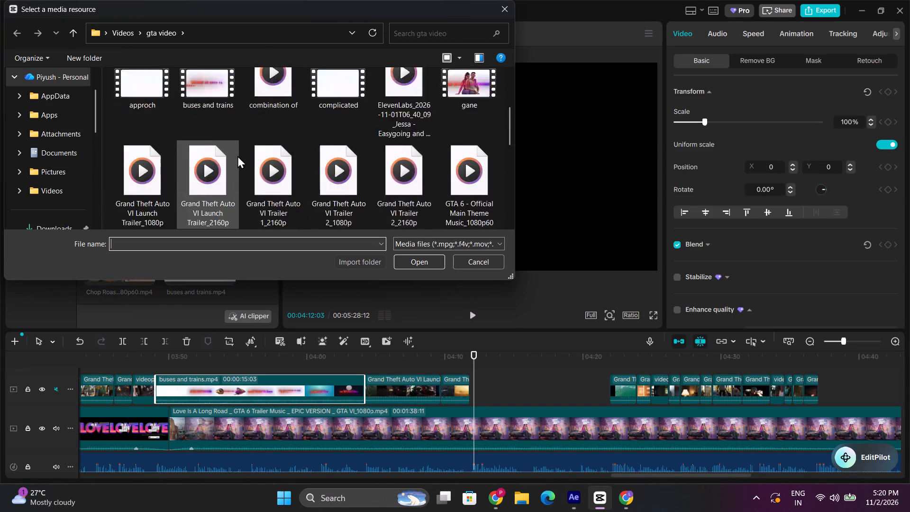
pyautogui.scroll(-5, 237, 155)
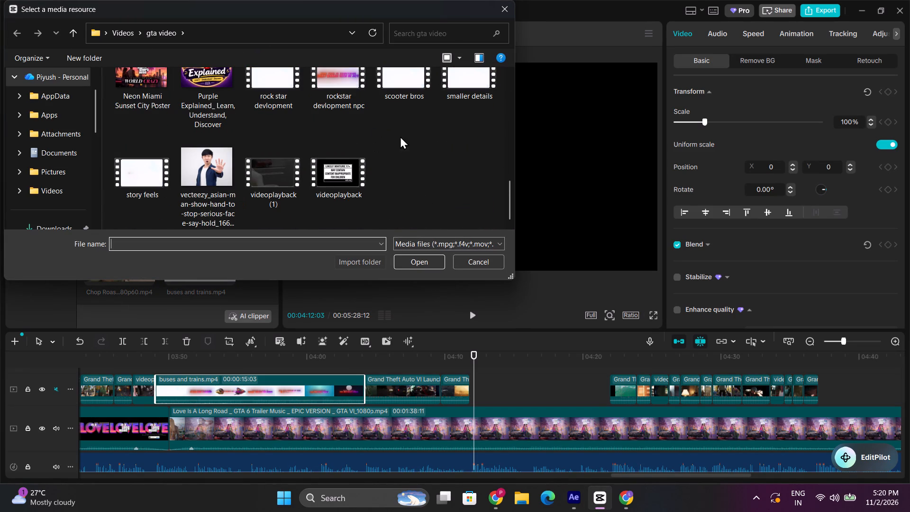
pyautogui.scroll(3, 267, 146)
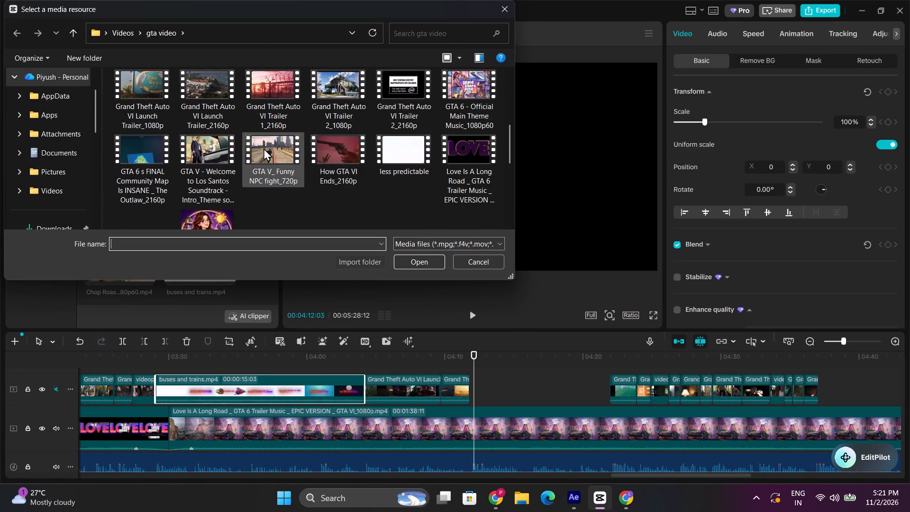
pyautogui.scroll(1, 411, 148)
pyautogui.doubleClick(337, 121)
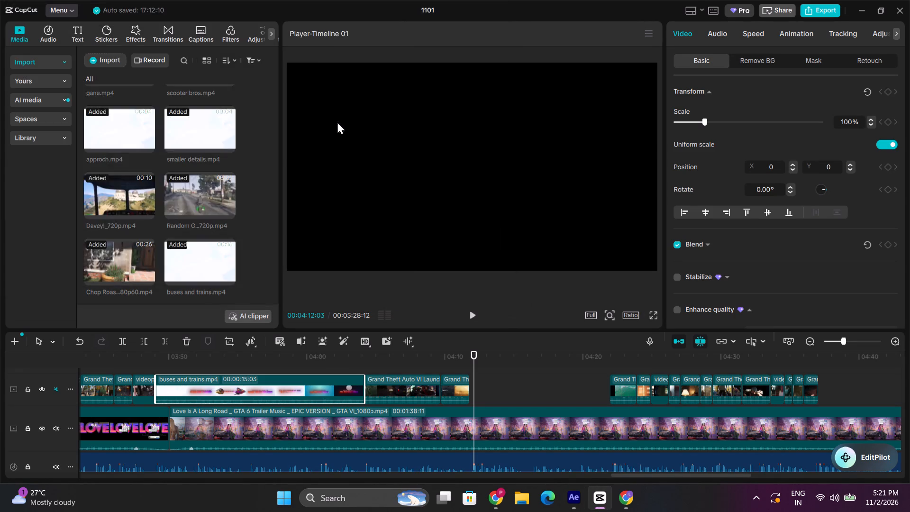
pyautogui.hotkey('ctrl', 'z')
# Import combination of.mp4 from the gta video folder and place it at the overlay gap's start, about 00:04:11:24.
pyautogui.click(114, 64)
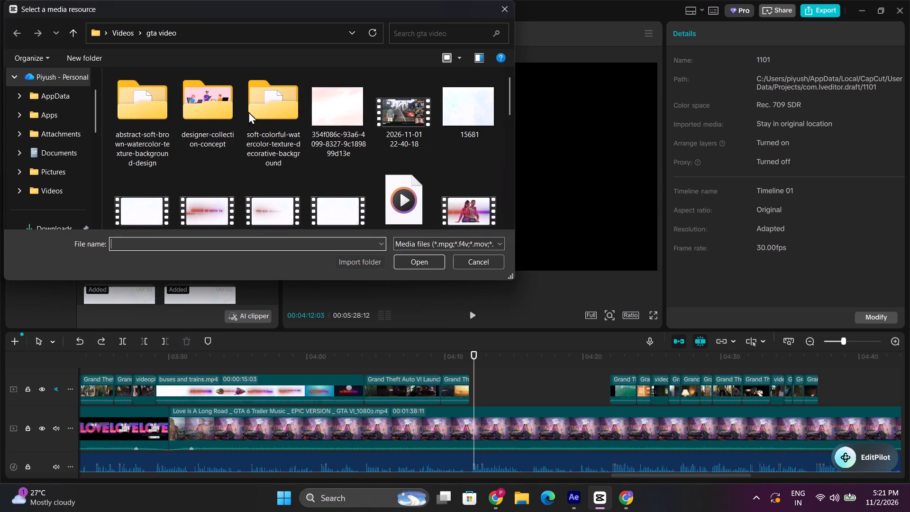
pyautogui.scroll(-3, 176, 158)
pyautogui.scroll(1, 238, 156)
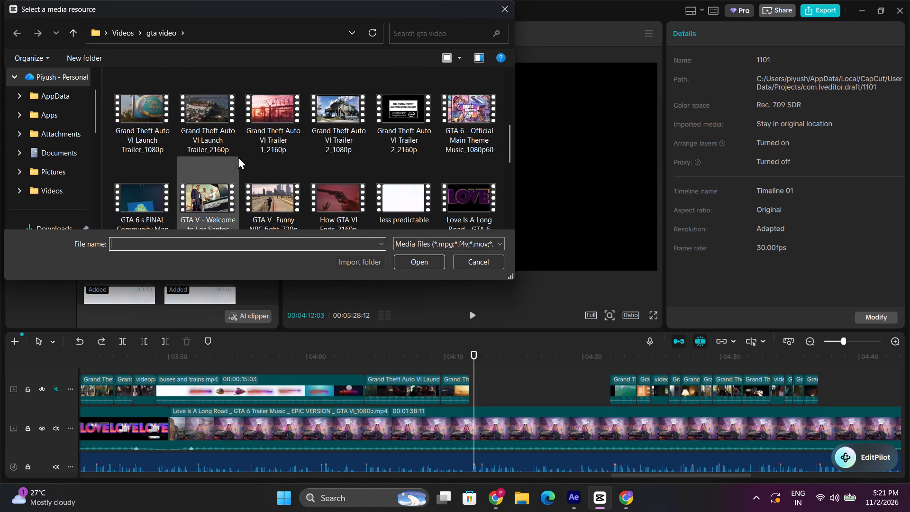
pyautogui.scroll(1, 238, 156)
pyautogui.doubleClick(277, 103)
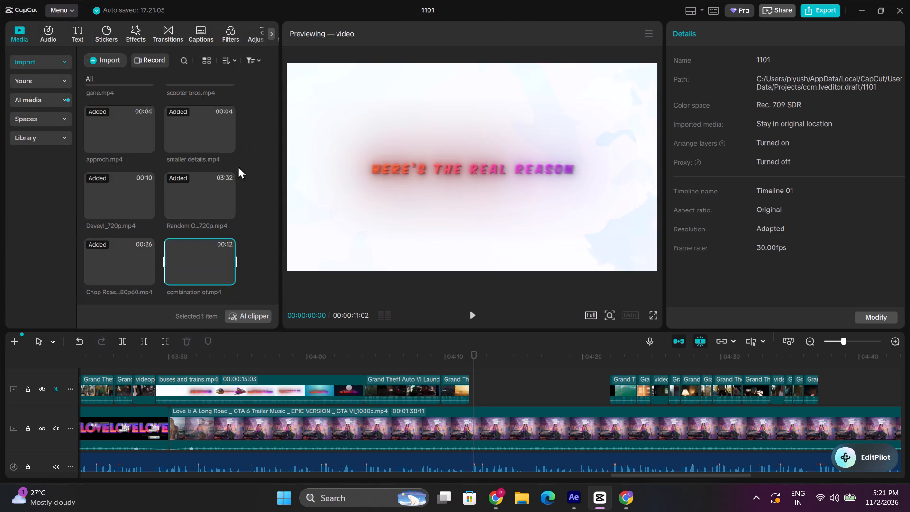
pyautogui.moveTo(207, 258); pyautogui.dragTo(468, 388)
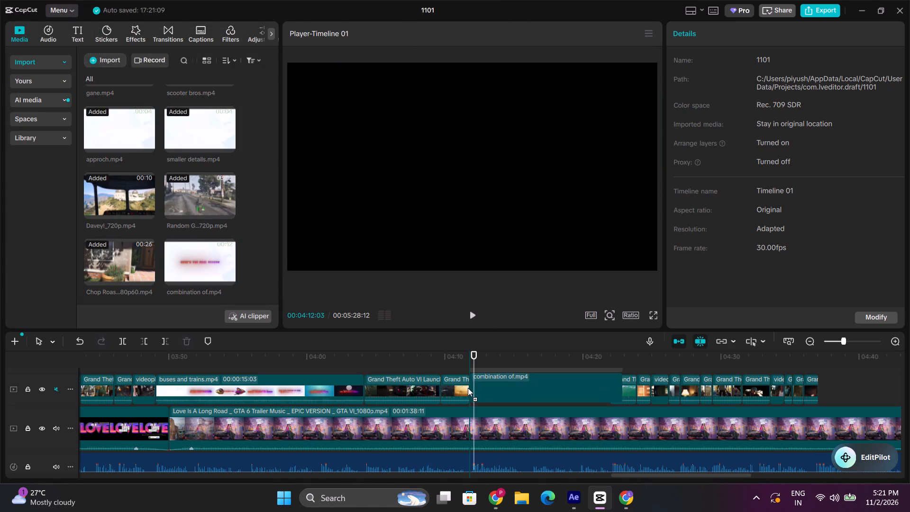
# Play combination of.mp4 from 00:04:11:24, partly in full screen, to check its text against the narration.
pyautogui.click(469, 350)
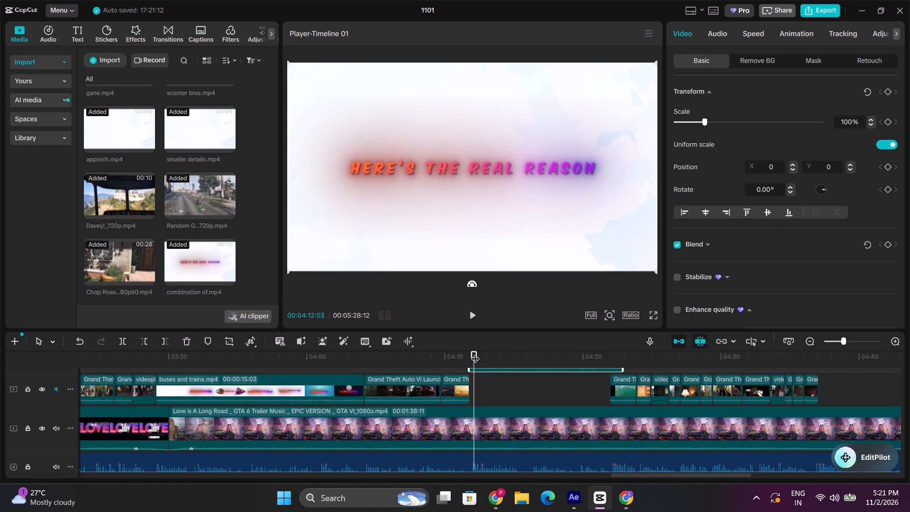
pyautogui.moveTo(476, 353); pyautogui.dragTo(471, 354)
pyautogui.click(473, 354)
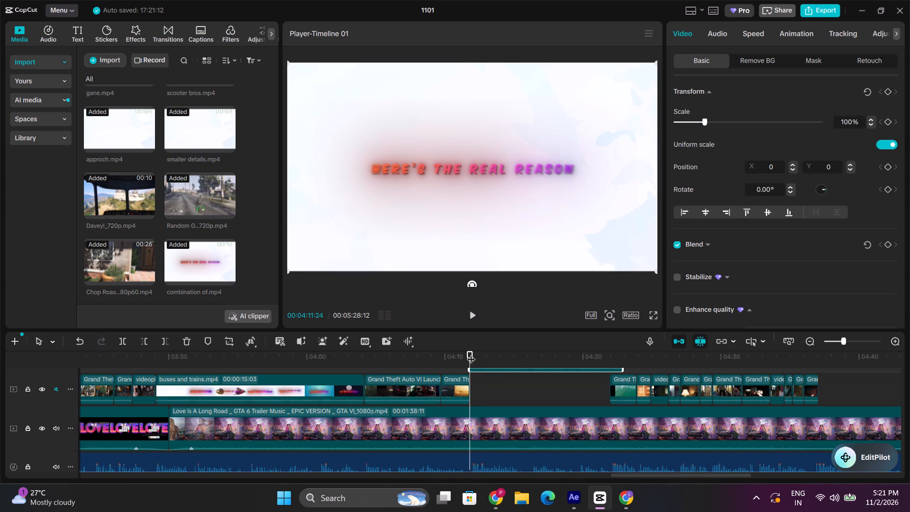
pyautogui.press('space')
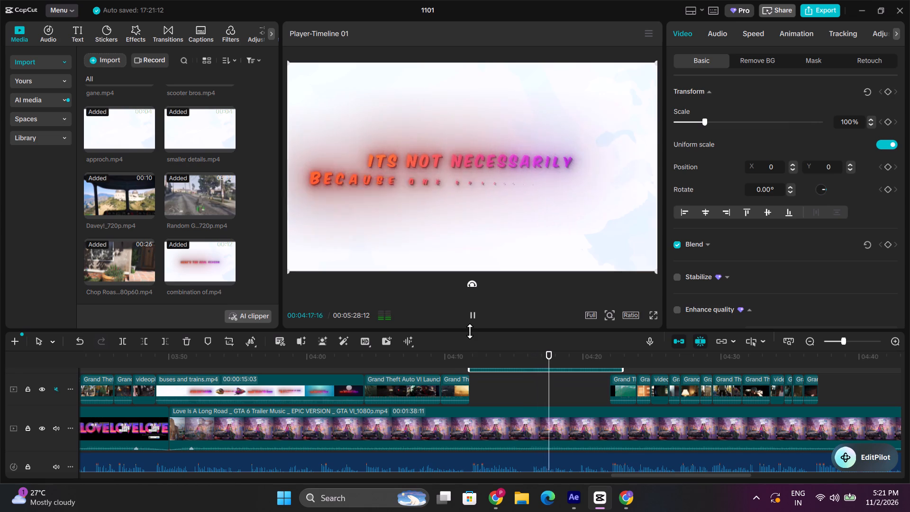
pyautogui.click(655, 316)
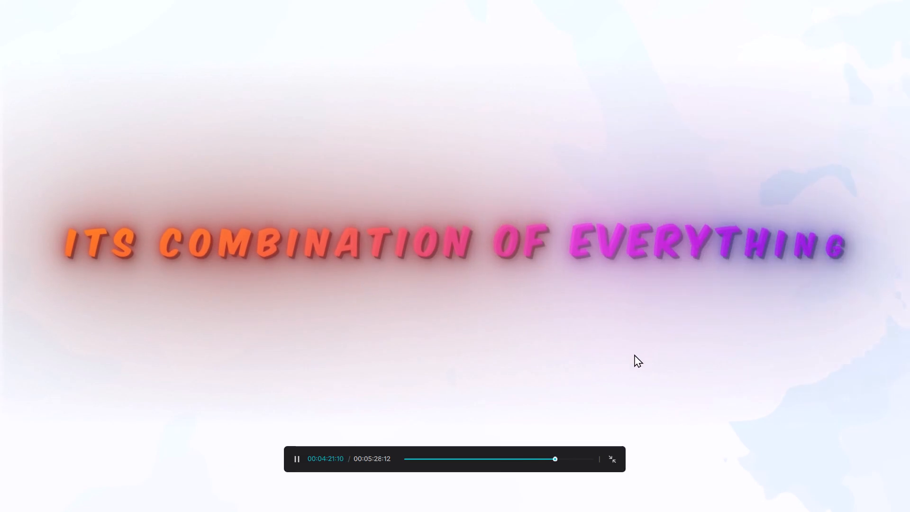
pyautogui.click(613, 465)
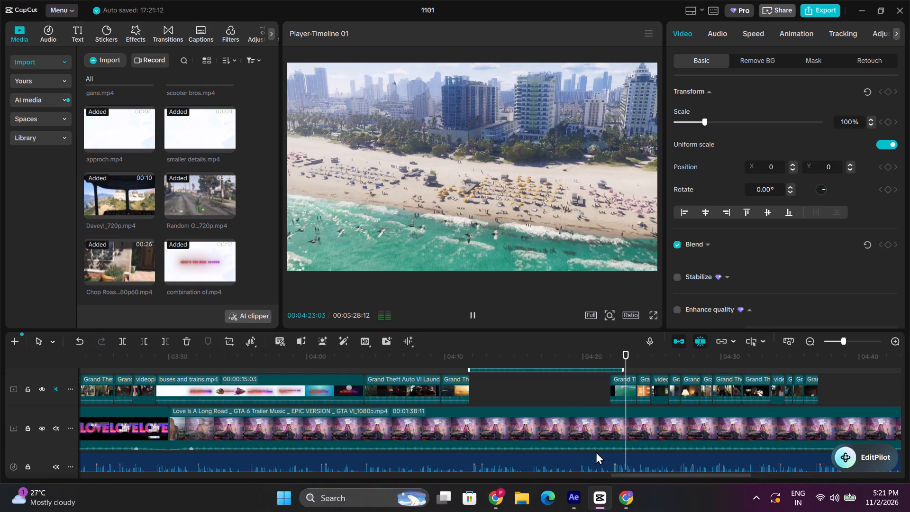
# Trim the end of combination of.mp4 at 00:04:21:29 and move the clip down into the overlay track's gap.
pyautogui.click(612, 354)
pyautogui.click(168, 341)
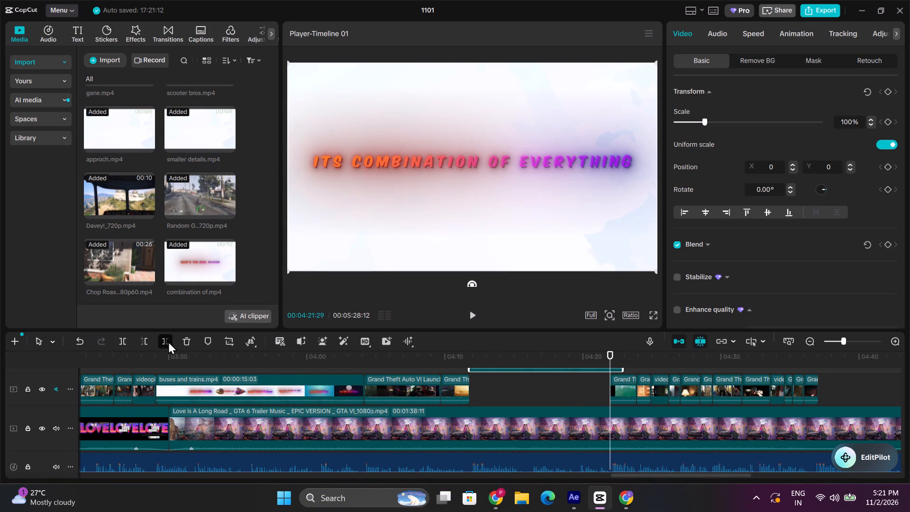
pyautogui.scroll(1, 517, 409)
pyautogui.moveTo(509, 379); pyautogui.dragTo(510, 404)
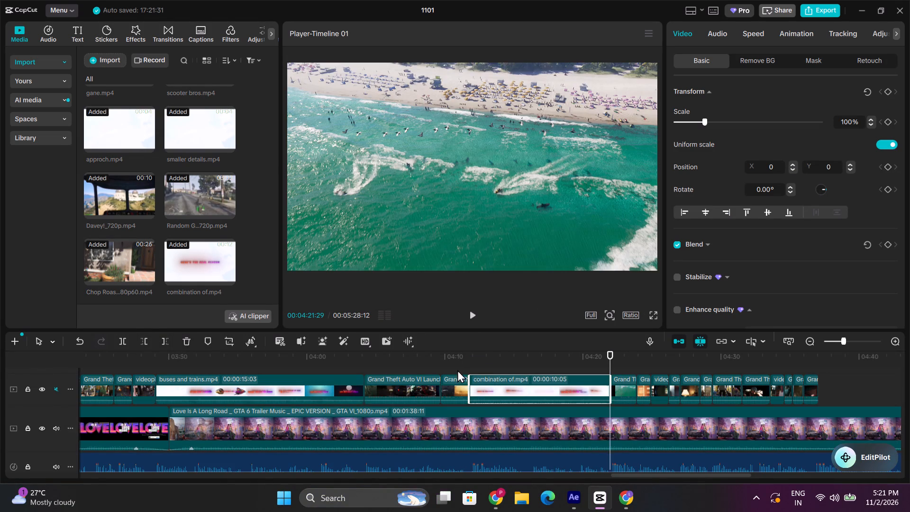
# Play back the overlay track from the start of combination of.mp4 into the clips that follow.
pyautogui.click(467, 359)
pyautogui.press('space')
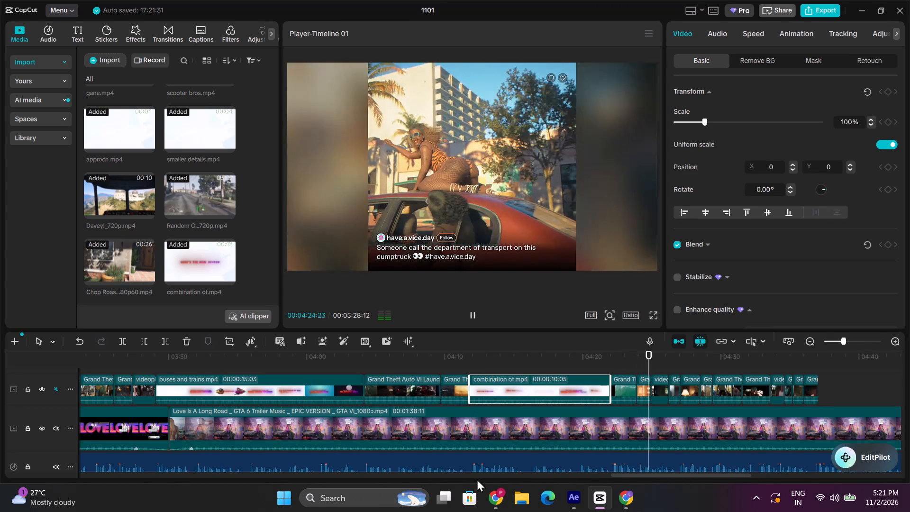
# Go to the next overlay gap at about 00:04:37:02 and listen to the narration there.
pyautogui.moveTo(615, 477); pyautogui.dragTo(664, 470)
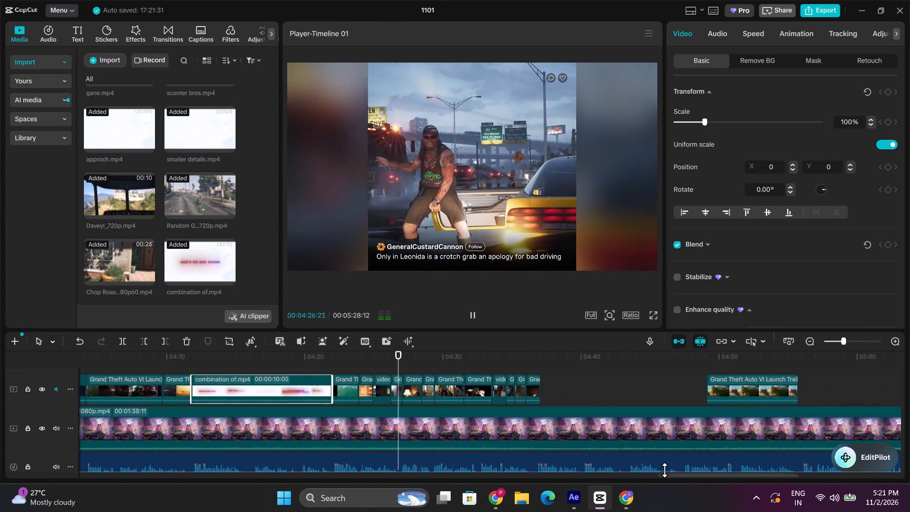
pyautogui.moveTo(664, 470); pyautogui.dragTo(711, 461)
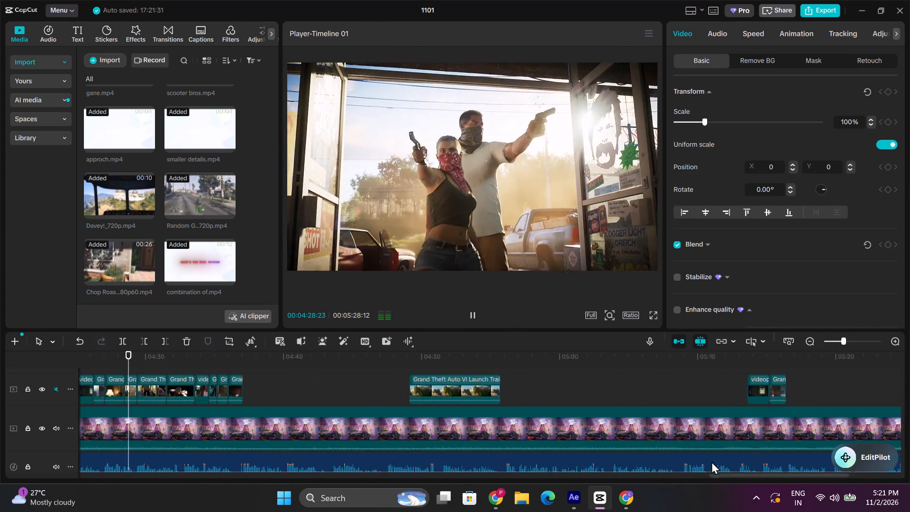
pyautogui.moveTo(711, 461); pyautogui.dragTo(692, 466)
pyautogui.click(363, 365)
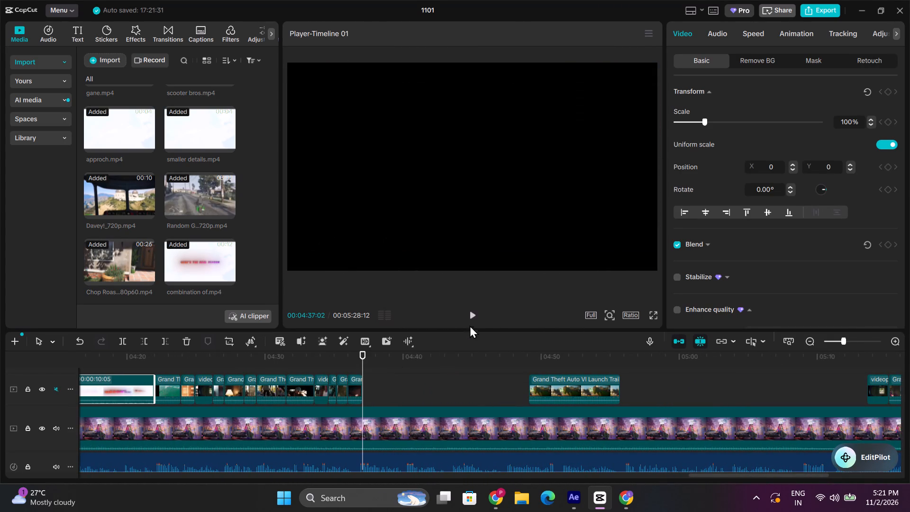
pyautogui.click(472, 320)
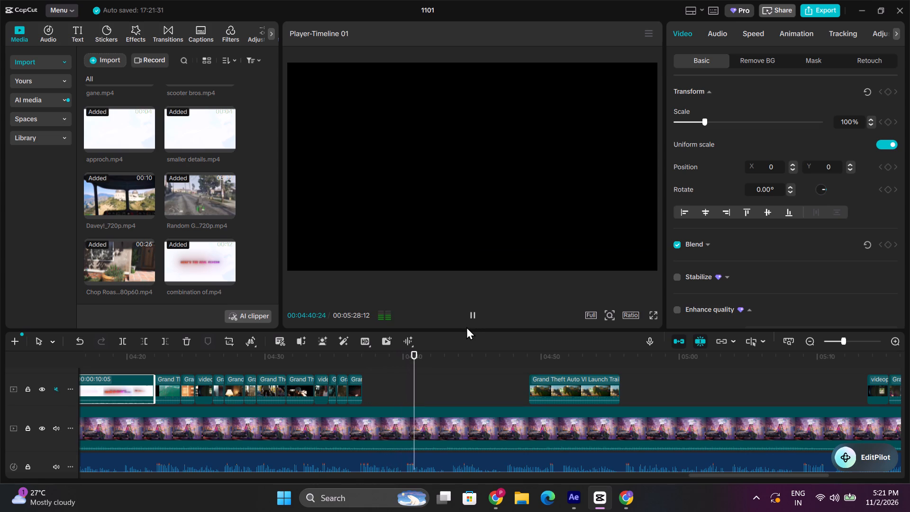
pyautogui.click(362, 365)
pyautogui.press('space')
pyautogui.click(362, 365)
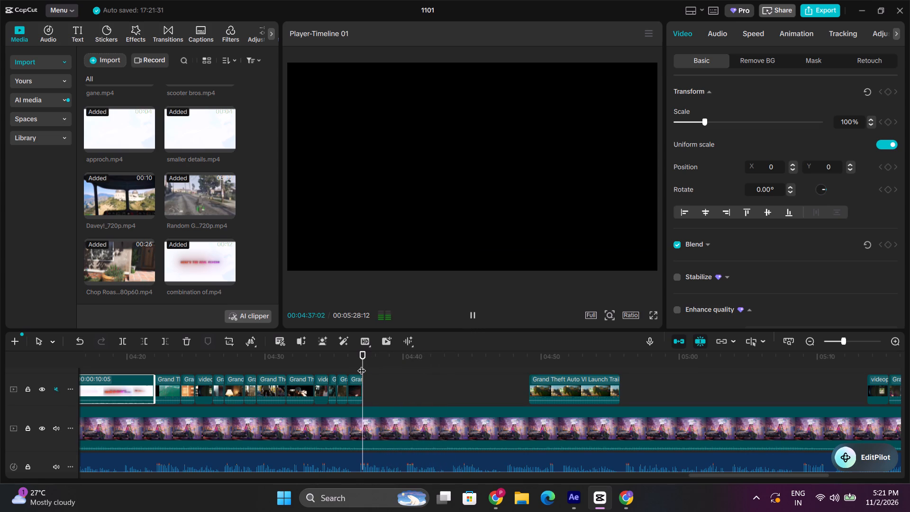
pyautogui.press('space')
pyautogui.press('space')
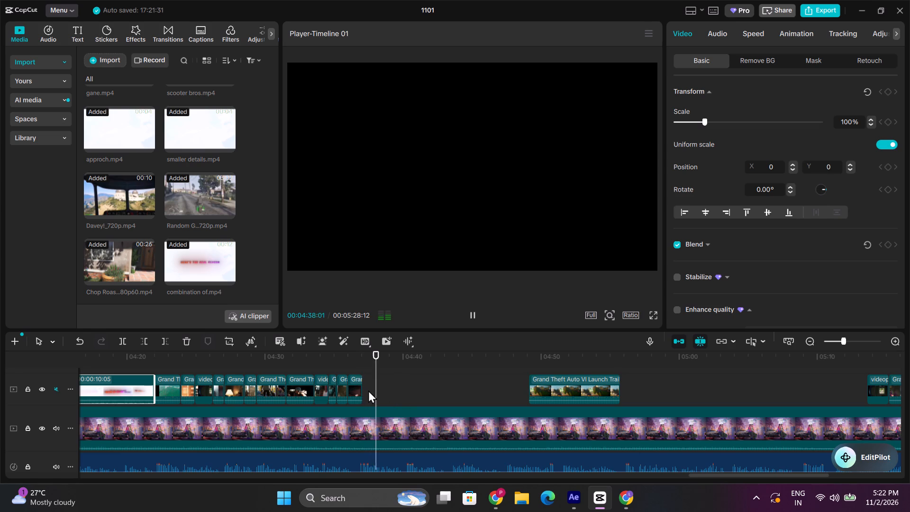
# Trim the end of the last Grand Theft Auto overlay clip before the gap at 00:04:36:29.
pyautogui.click(353, 366)
pyautogui.press('space')
pyautogui.press('space')
pyautogui.press('space')
pyautogui.press('space')
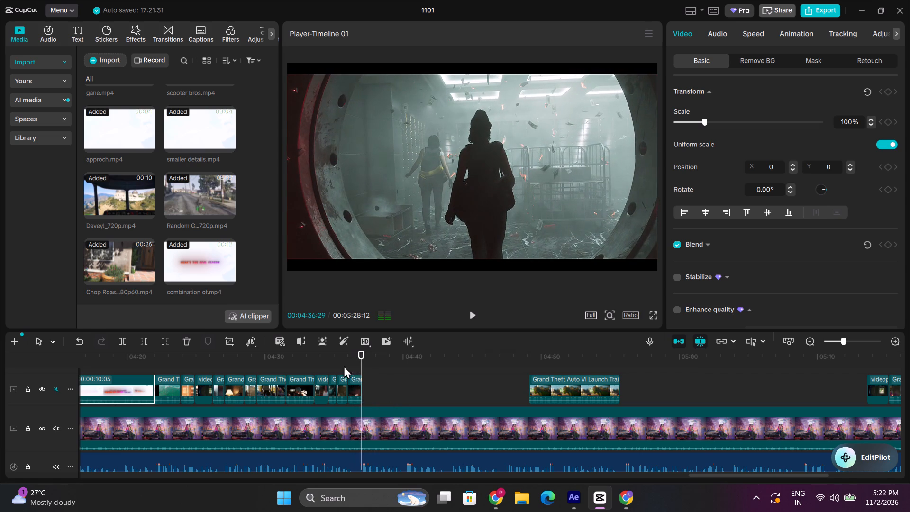
pyautogui.click(158, 338)
pyautogui.hotkey('ctrl', 'z')
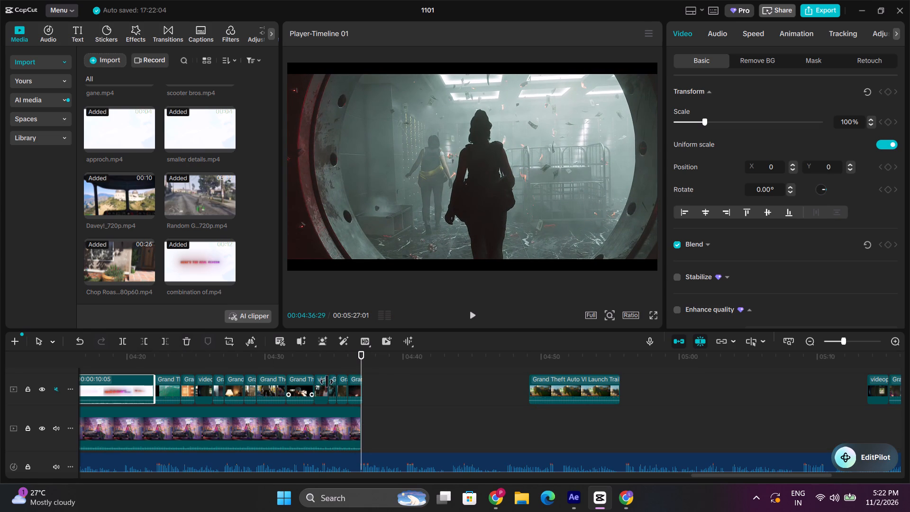
pyautogui.click(357, 387)
pyautogui.click(166, 342)
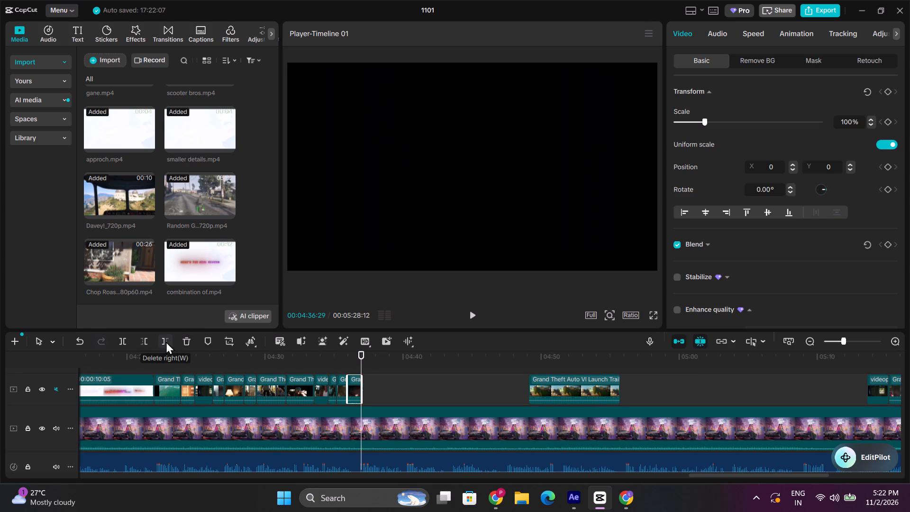
# Listen to the narration that starts the gap from 00:04:36:29.
pyautogui.press('space')
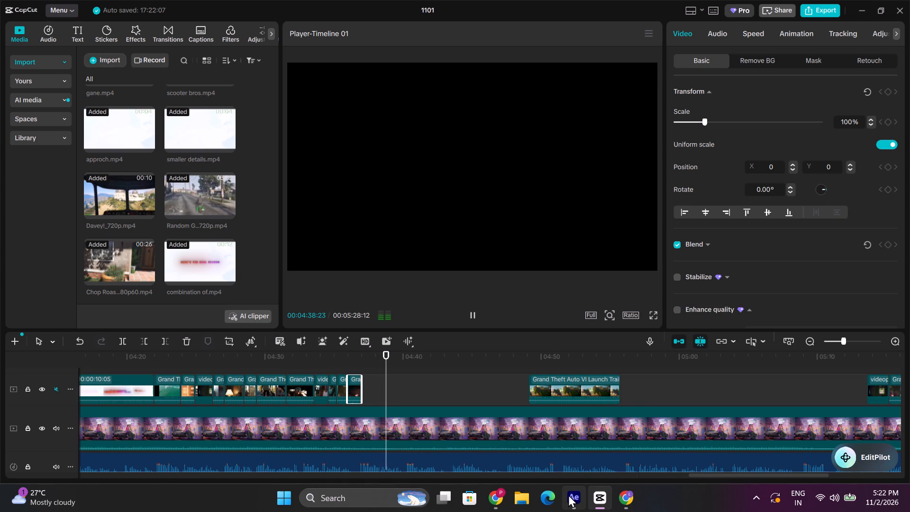
pyautogui.click(471, 320)
# Switch to After Effects, open Comp 1 and preview its opening from the first frame.
pyautogui.click(581, 500)
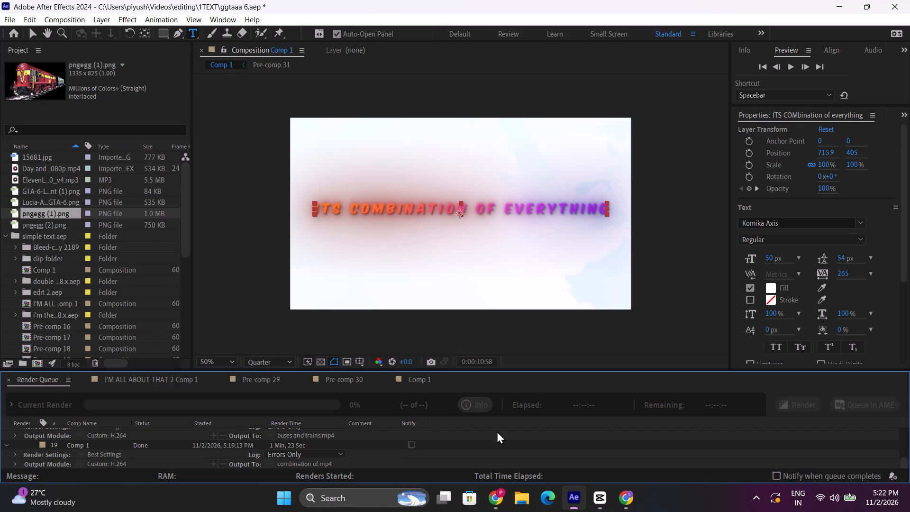
pyautogui.click(136, 375)
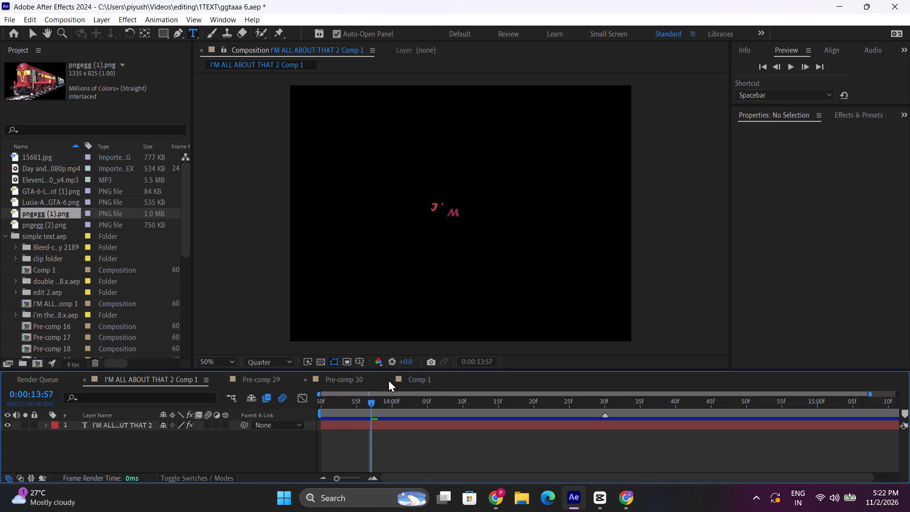
pyautogui.click(422, 380)
pyautogui.moveTo(445, 401); pyautogui.dragTo(386, 408)
pyautogui.scroll(-2, 429, 427)
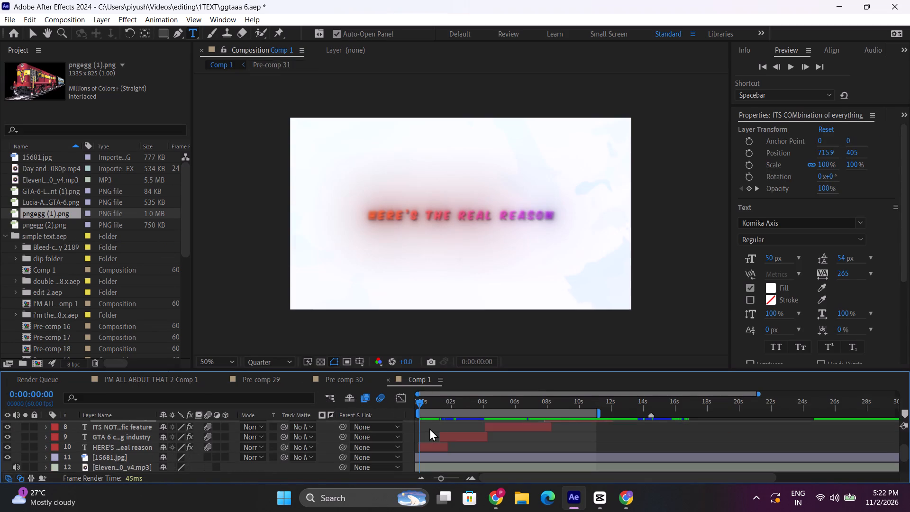
pyautogui.press('space')
pyautogui.press('space')
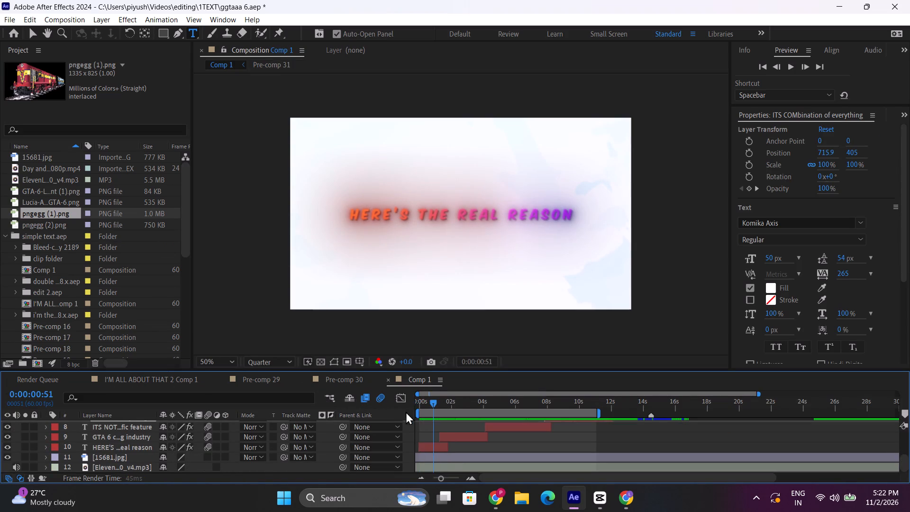
# Slide the ElevenLabs narration layer earlier to bring the gap's opening phrase near Comp 1's first frame, checking by preview.
pyautogui.moveTo(428, 399); pyautogui.dragTo(396, 410)
pyautogui.moveTo(558, 467); pyautogui.dragTo(255, 461)
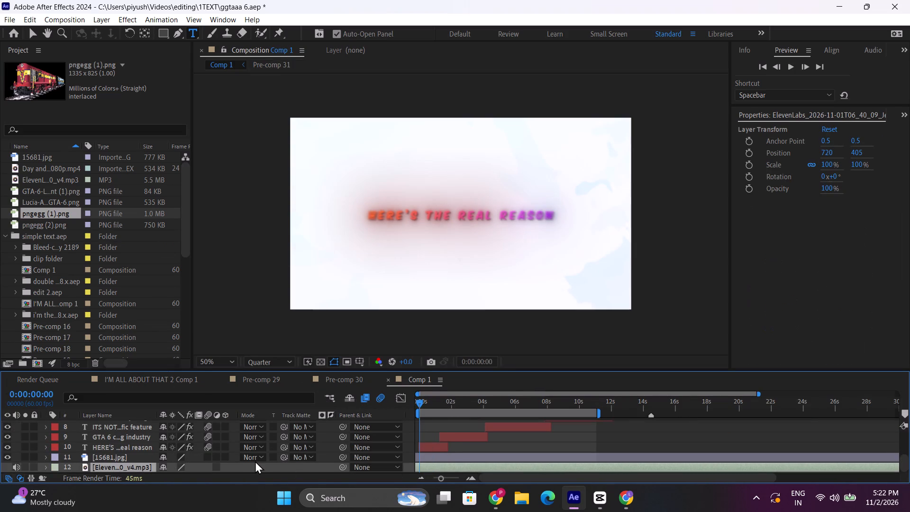
pyautogui.moveTo(255, 461); pyautogui.dragTo(254, 461)
pyautogui.press('space')
pyautogui.moveTo(425, 402); pyautogui.dragTo(391, 410)
pyautogui.moveTo(551, 464); pyautogui.dragTo(398, 467)
pyautogui.press('space')
# Fine-tune the narration layer's offset with repeated previews until the gap's opening phrase starts at Comp 1's first frame.
pyautogui.moveTo(426, 406); pyautogui.dragTo(424, 406)
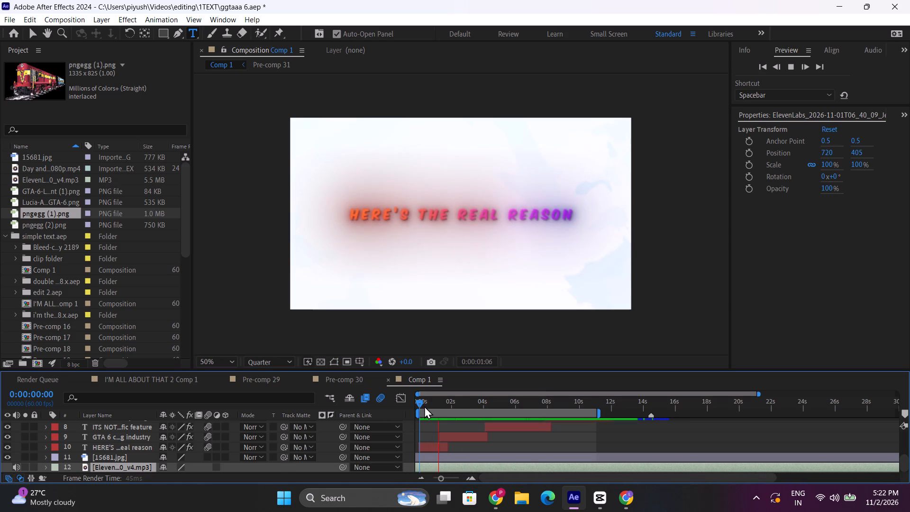
pyautogui.moveTo(424, 406); pyautogui.dragTo(416, 405)
pyautogui.moveTo(436, 466); pyautogui.dragTo(474, 465)
pyautogui.press('space')
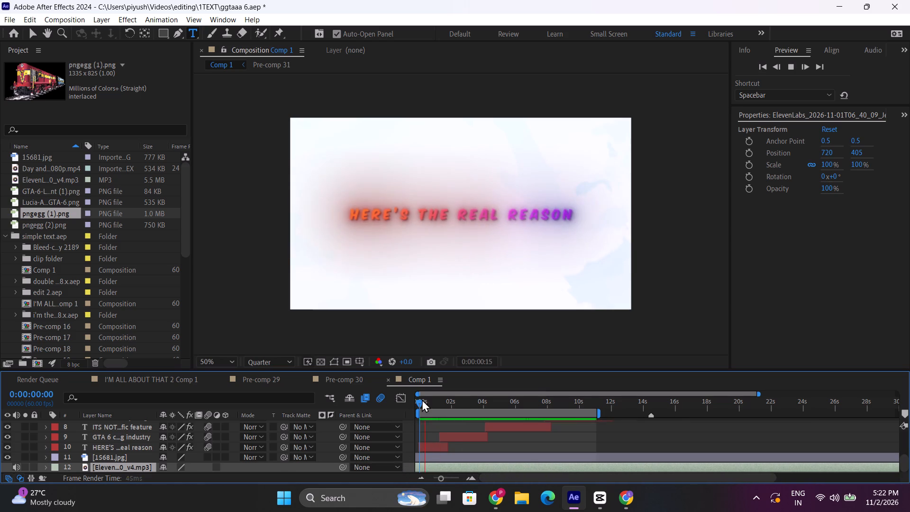
pyautogui.moveTo(422, 399); pyautogui.dragTo(408, 400)
pyautogui.moveTo(432, 464); pyautogui.dragTo(457, 469)
pyautogui.press('space')
pyautogui.moveTo(428, 397); pyautogui.dragTo(401, 400)
pyautogui.press('space')
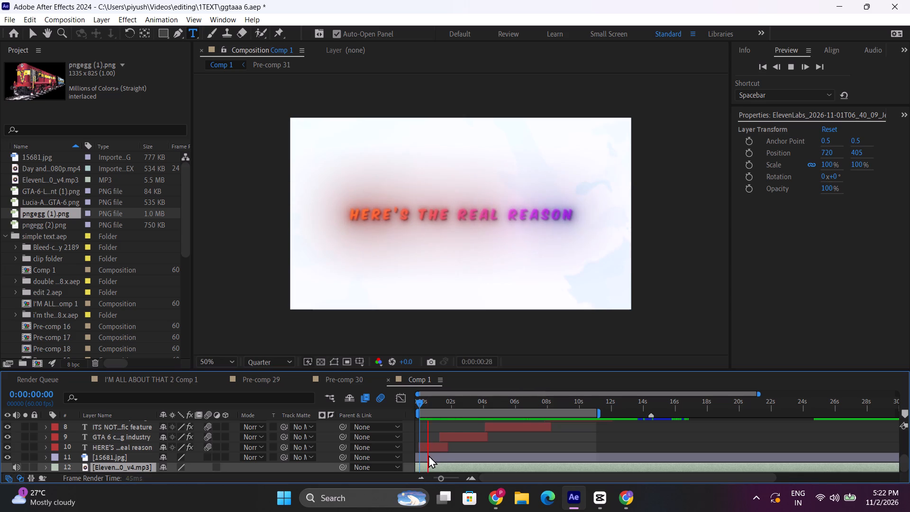
pyautogui.moveTo(424, 402); pyautogui.dragTo(411, 406)
pyautogui.moveTo(436, 466); pyautogui.dragTo(428, 467)
pyautogui.press('space')
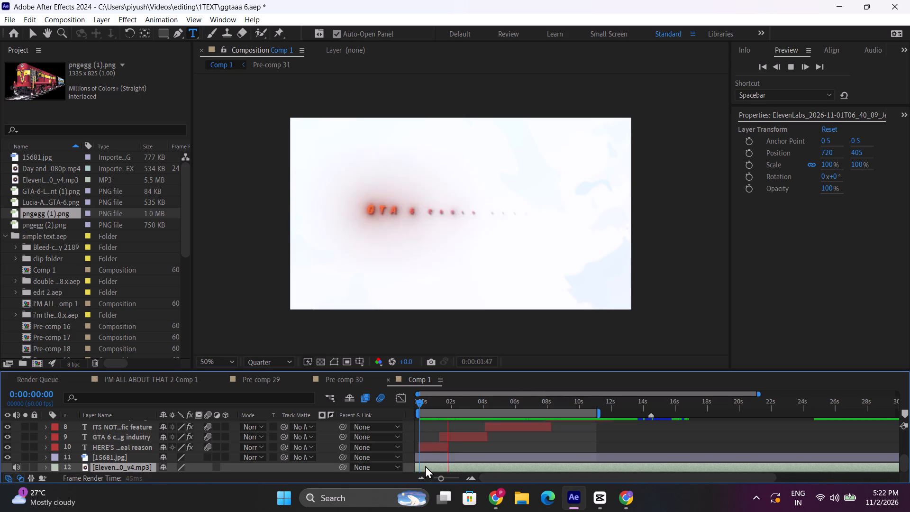
pyautogui.press('space')
# Move the "HERE'S the real reason" layer later and start the "GTA 6 could change the gaming industry" layer at the first frame, then preview.
pyautogui.moveTo(433, 447); pyautogui.dragTo(480, 445)
pyautogui.moveTo(435, 404); pyautogui.dragTo(413, 410)
pyautogui.moveTo(460, 435); pyautogui.dragTo(440, 440)
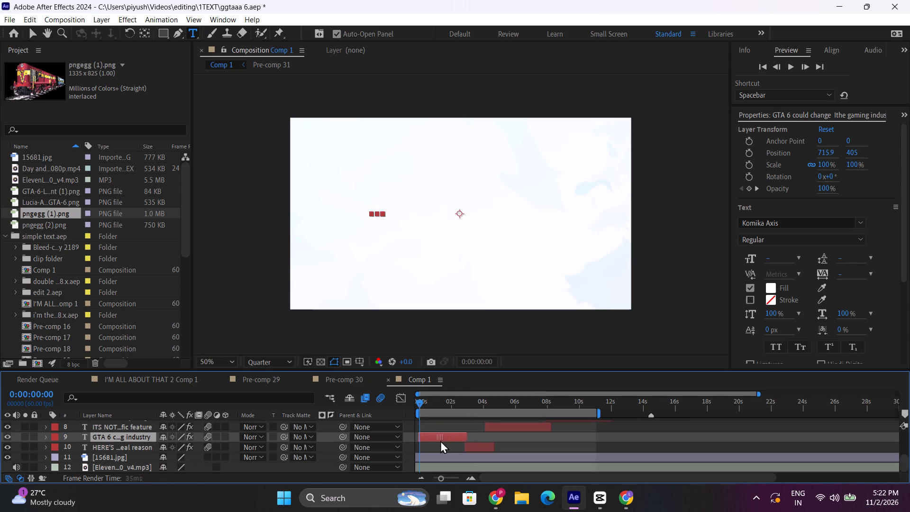
pyautogui.moveTo(440, 440); pyautogui.dragTo(441, 440)
pyautogui.press('space')
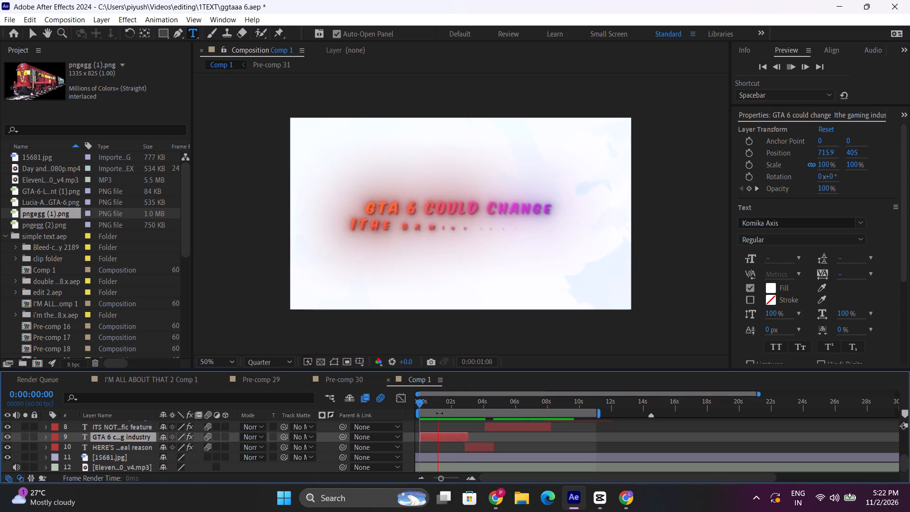
pyautogui.press('space')
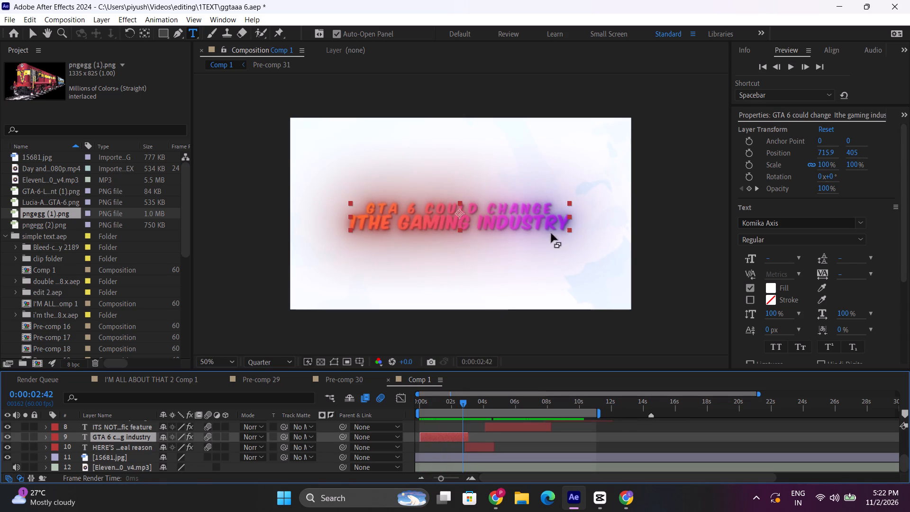
# Replace the two lines of the GTA 6 text layer with "if rockstar" and "successfully connects".
pyautogui.click(551, 208)
pyautogui.moveTo(551, 208); pyautogui.dragTo(375, 210)
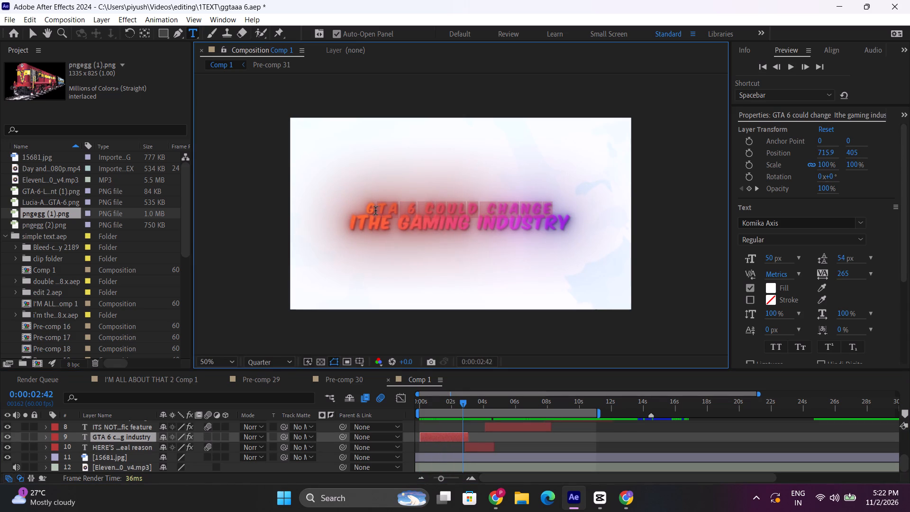
pyautogui.moveTo(375, 210); pyautogui.dragTo(369, 210)
pyautogui.write('if rockstars')
pyautogui.press('BackSpace')
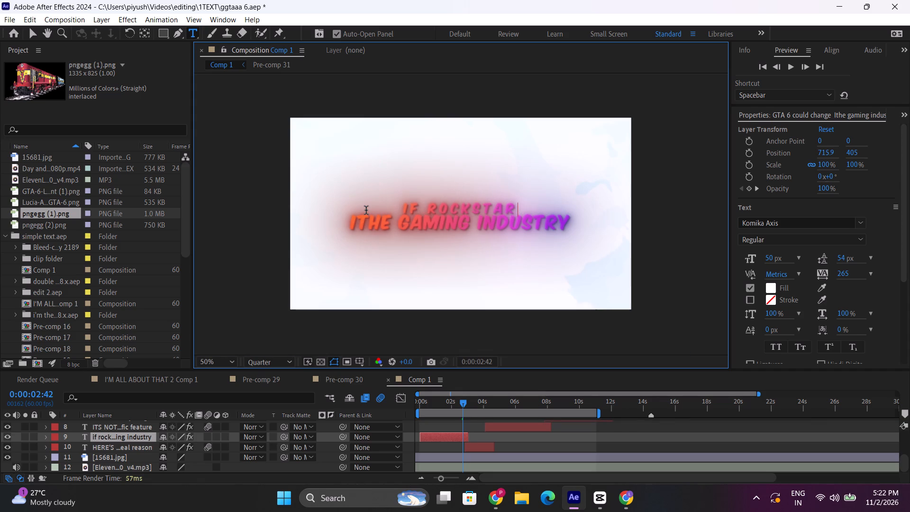
pyautogui.press('space')
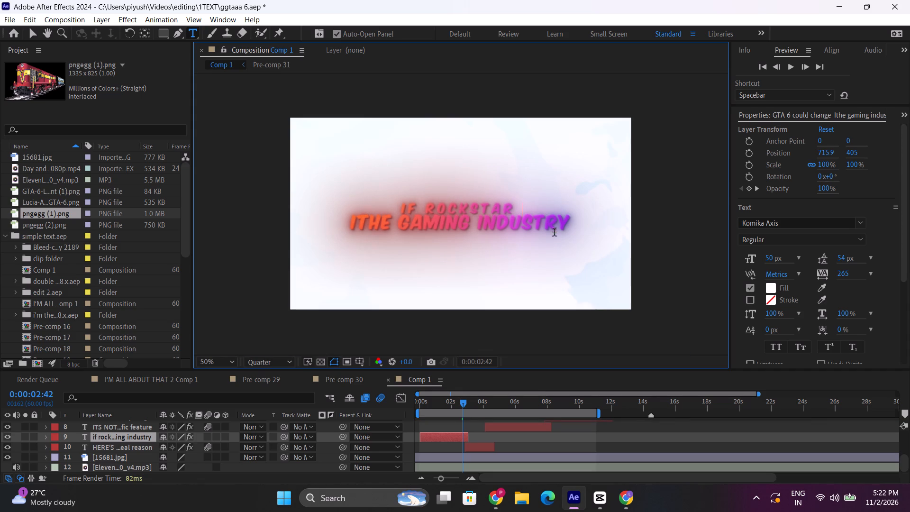
pyautogui.moveTo(569, 221); pyautogui.dragTo(315, 224)
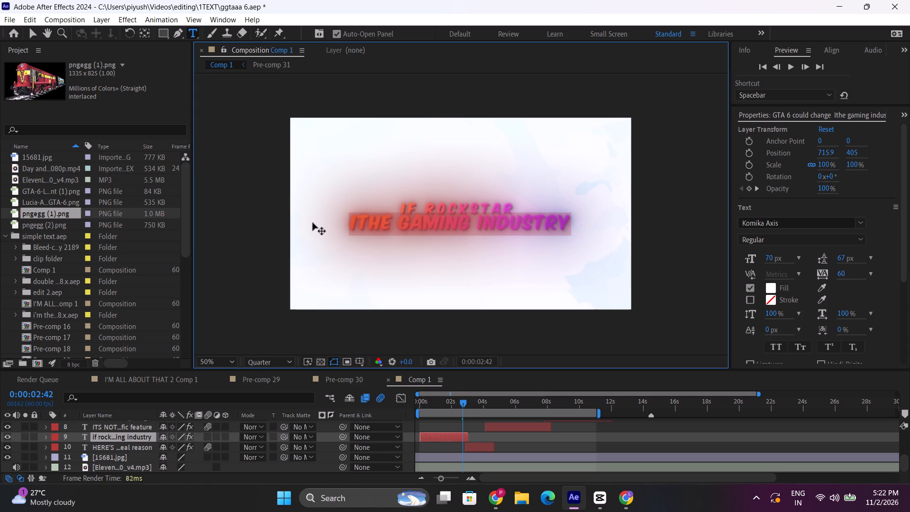
pyautogui.write('success')
pyautogui.write('fully connects')
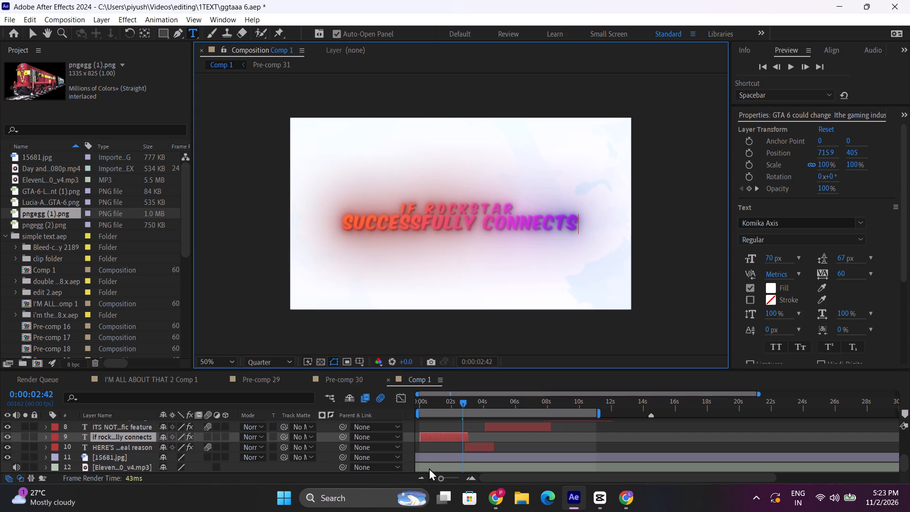
# Stack the "if rockstar successfully connects" layer beneath "HERE'S the real reason" and move the latter's start to about 8 seconds.
pyautogui.moveTo(142, 436); pyautogui.dragTo(142, 448)
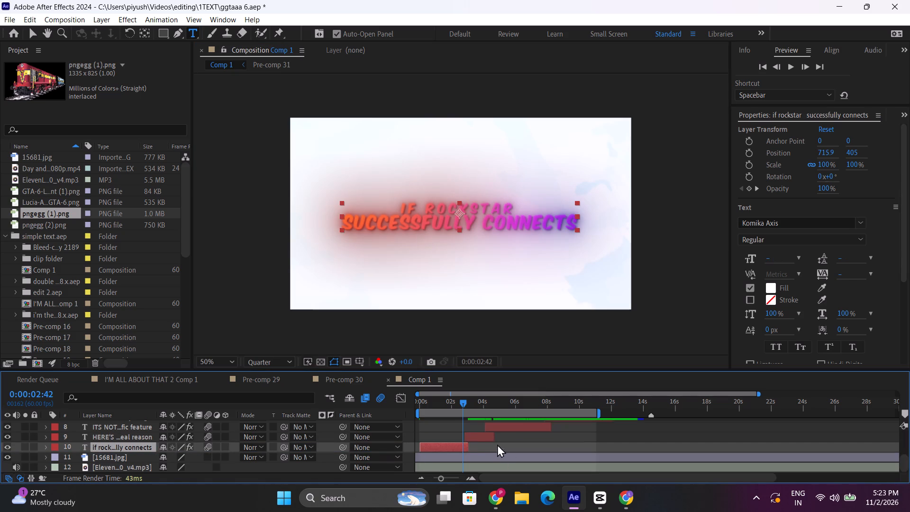
pyautogui.press('space')
pyautogui.press('space')
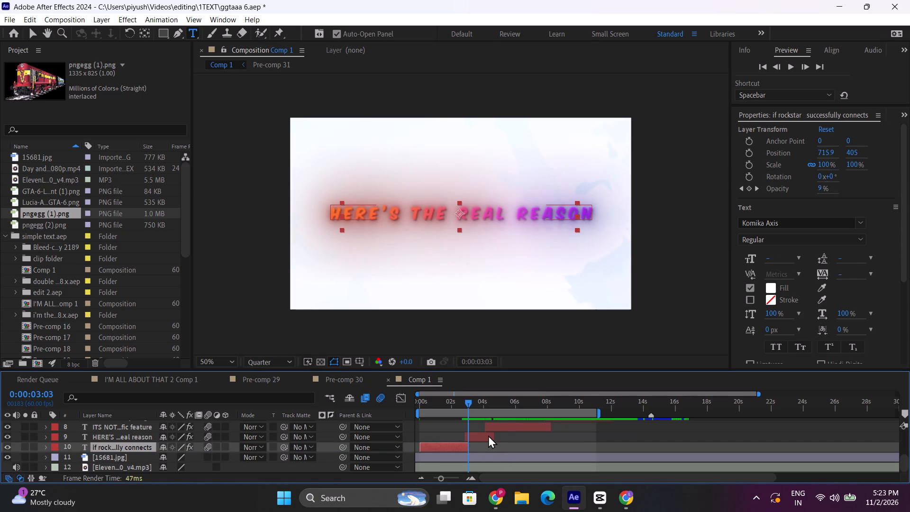
pyautogui.moveTo(479, 436); pyautogui.dragTo(566, 439)
# Move the "ITS COMbination of everything" layer to start at about 2.6 seconds and stack it directly above the "if rockstar" layer.
pyautogui.scroll(2, 560, 443)
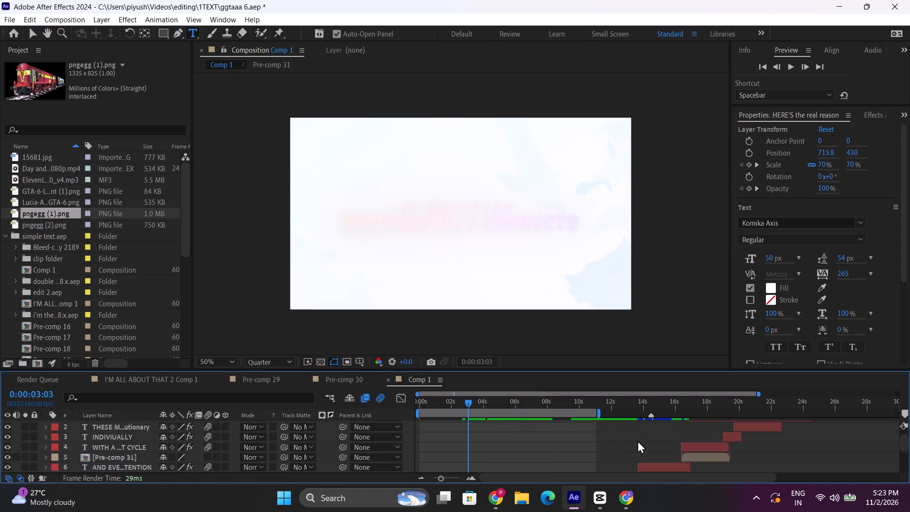
pyautogui.scroll(-1, 619, 448)
pyautogui.moveTo(578, 446); pyautogui.dragTo(498, 452)
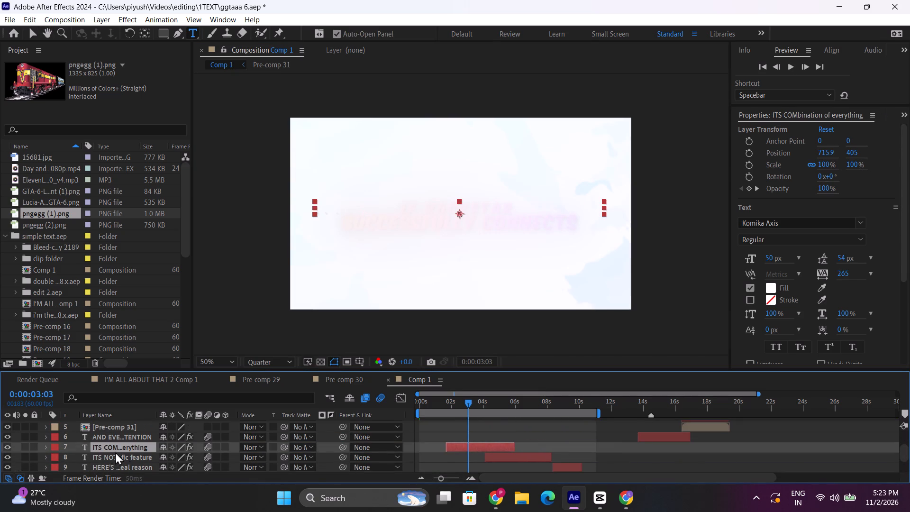
pyautogui.moveTo(131, 449); pyautogui.dragTo(131, 460)
pyautogui.scroll(-1, 134, 454)
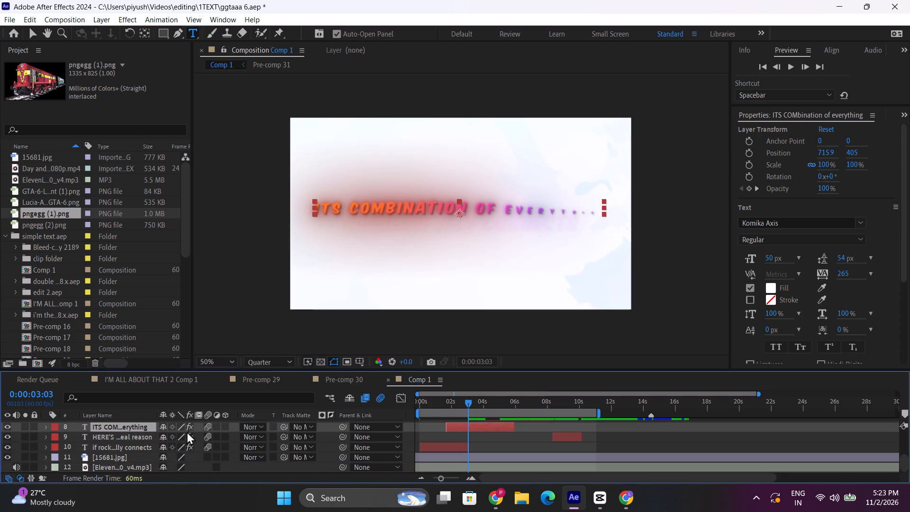
pyautogui.moveTo(122, 427); pyautogui.dragTo(124, 442)
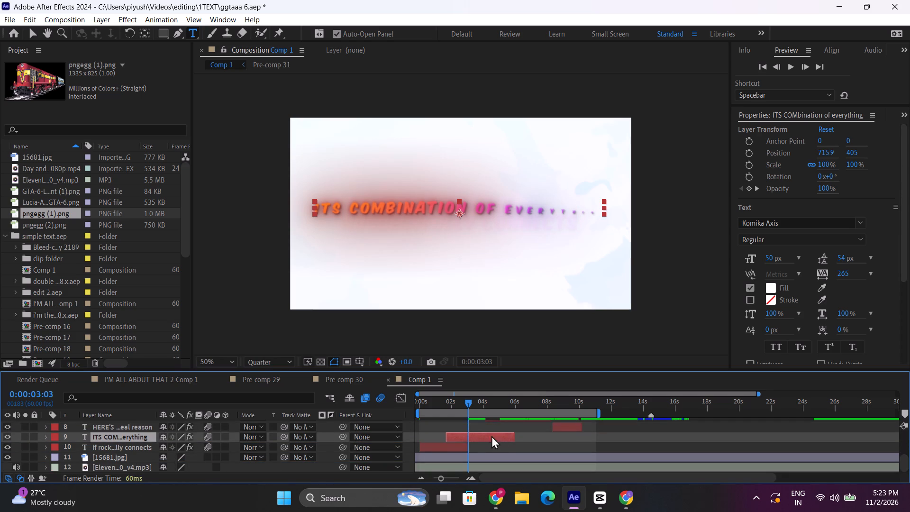
pyautogui.moveTo(480, 436); pyautogui.dragTo(495, 438)
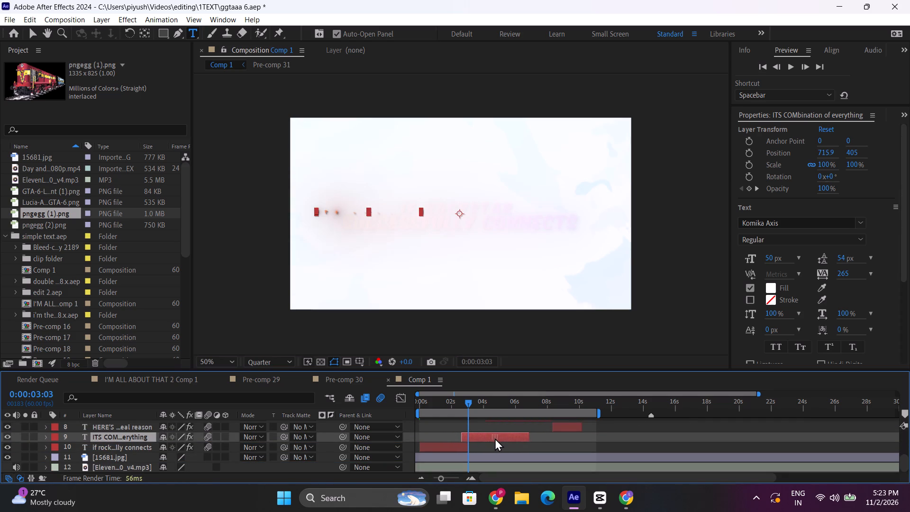
pyautogui.moveTo(495, 438); pyautogui.dragTo(494, 438)
# Preview the narration around the text change and shift the "ITS COMbination of everything" layer earlier, starting at about 1.4 seconds.
pyautogui.press('space')
pyautogui.press('space')
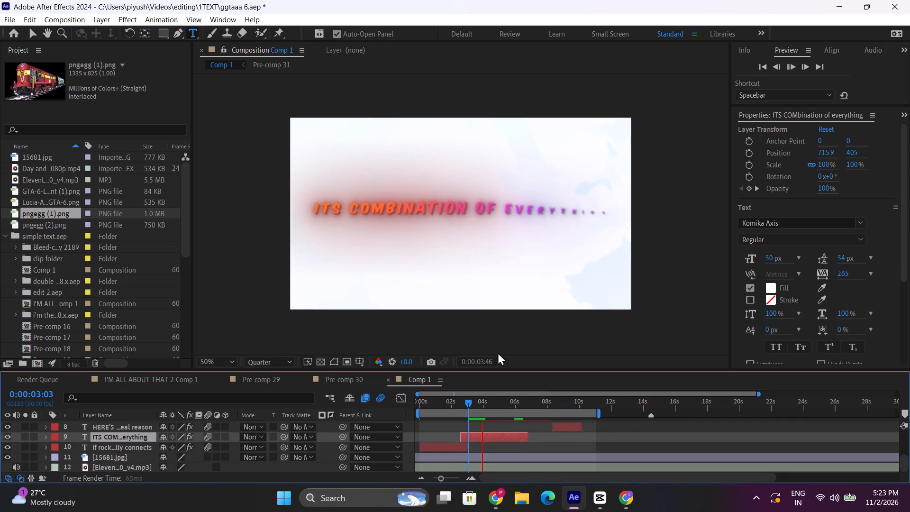
pyautogui.moveTo(457, 402); pyautogui.dragTo(448, 403)
pyautogui.press('space')
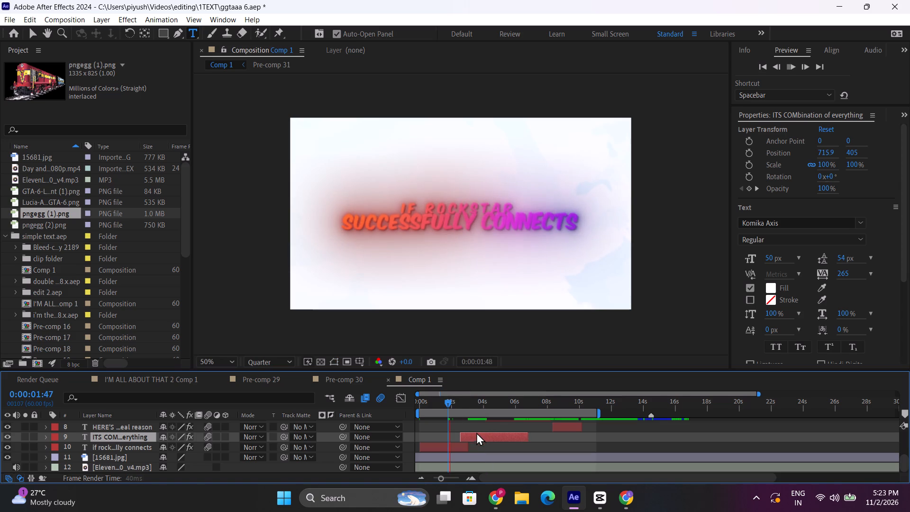
pyautogui.press('space')
pyautogui.moveTo(479, 435); pyautogui.dragTo(461, 439)
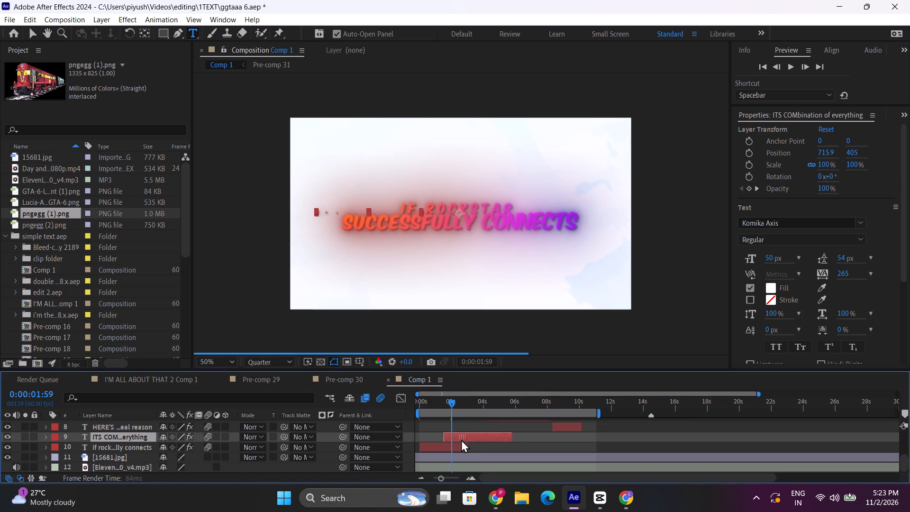
pyautogui.moveTo(461, 439); pyautogui.dragTo(459, 440)
# Speed up the "if rockstar successfully connects" reveal by moving both range selectors' ending Offset keyframes earlier, before the 2-second mark.
pyautogui.click(450, 449)
pyautogui.press('u')
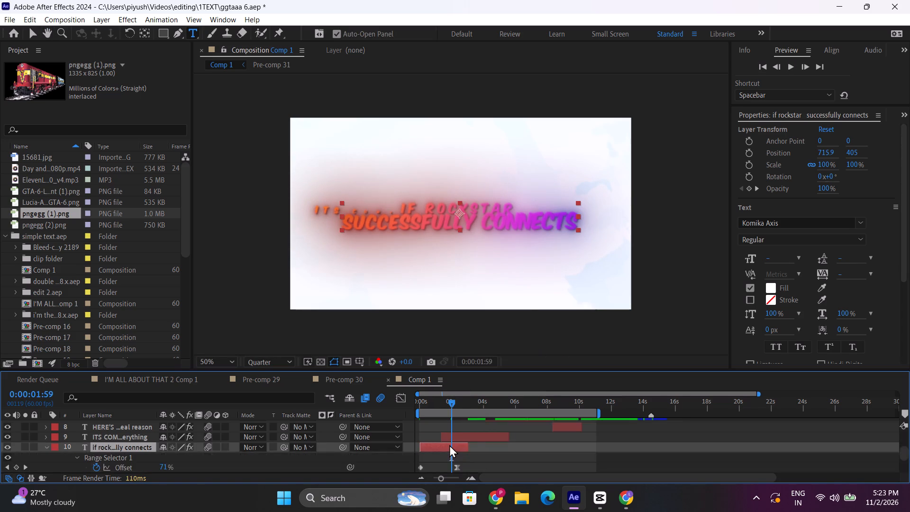
pyautogui.scroll(-1, 449, 445)
pyautogui.moveTo(443, 434); pyautogui.dragTo(466, 457)
pyautogui.moveTo(460, 457); pyautogui.dragTo(444, 457)
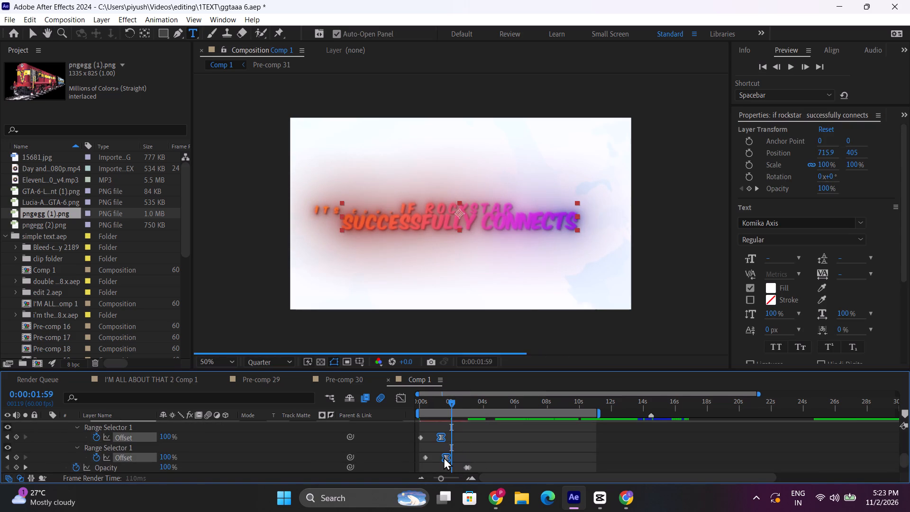
pyautogui.moveTo(444, 457); pyautogui.dragTo(448, 457)
pyautogui.scroll(1, 144, 433)
pyautogui.click(47, 447)
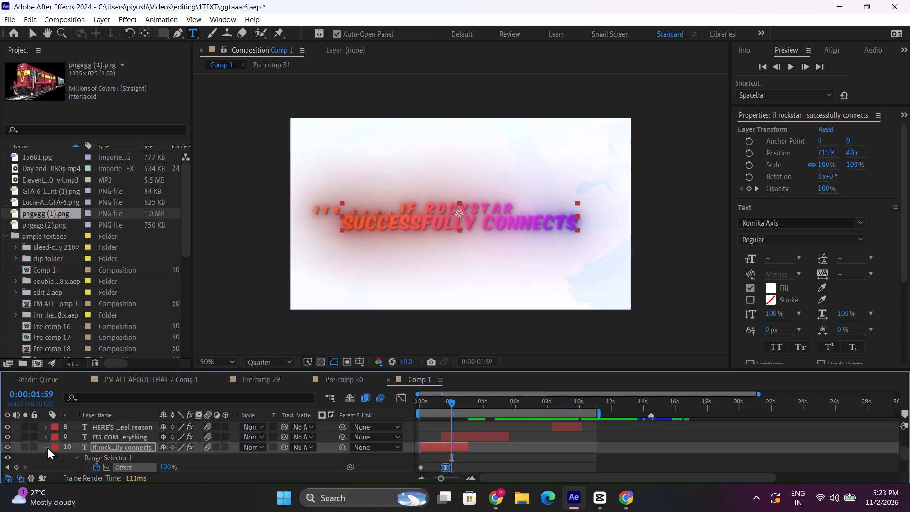
# Go to about 0:00:03:00 and replace the "ITS COMbination of everything" text with "ALL THESE systems".
pyautogui.press('space')
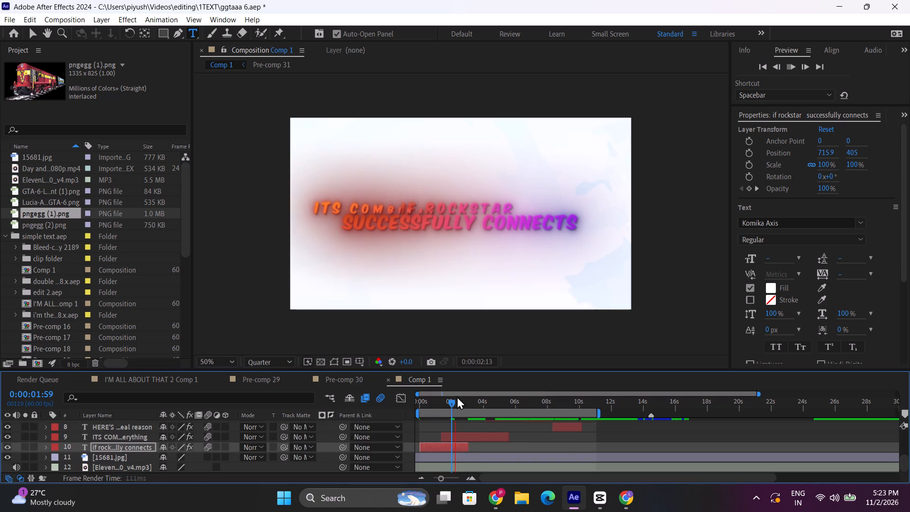
pyautogui.moveTo(450, 403); pyautogui.dragTo(466, 402)
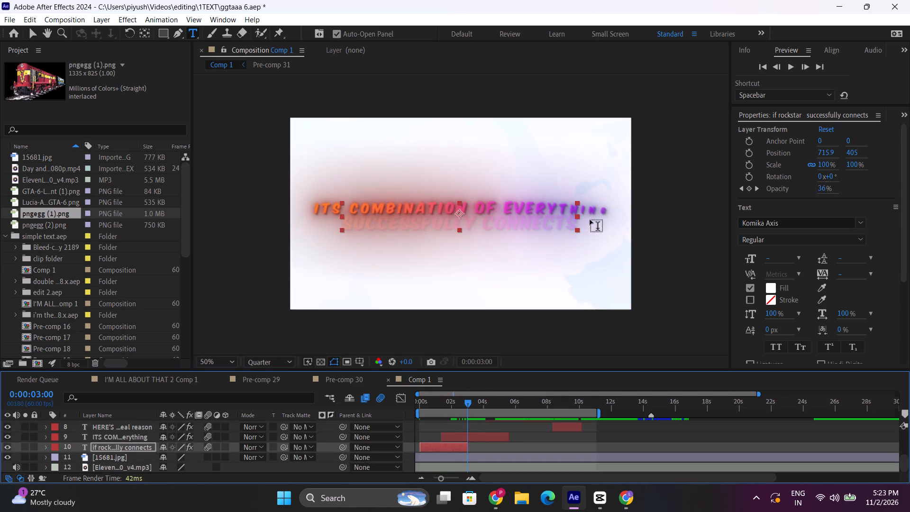
pyautogui.moveTo(603, 212); pyautogui.dragTo(311, 207)
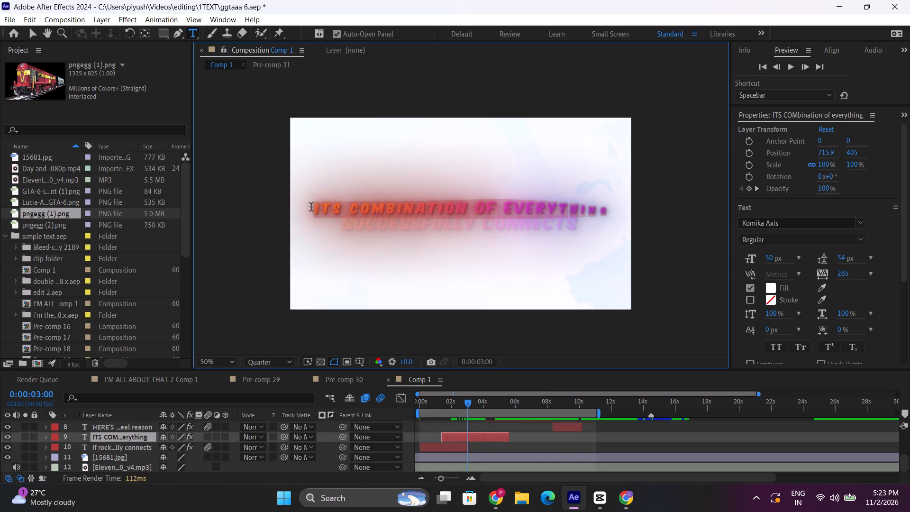
pyautogui.moveTo(311, 207); pyautogui.dragTo(309, 207)
pyautogui.write('ALL THESE systems')
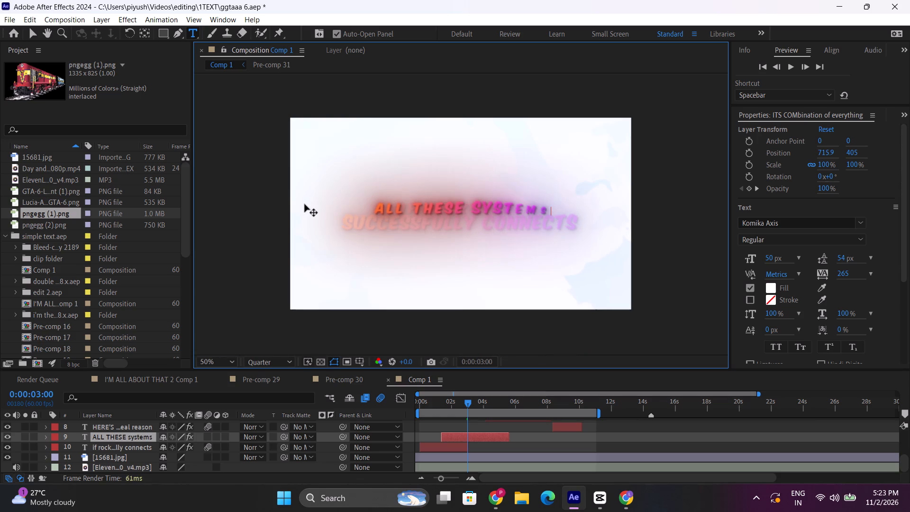
pyautogui.press('u')
pyautogui.scroll(-1, 465, 352)
pyautogui.scroll(1, 465, 353)
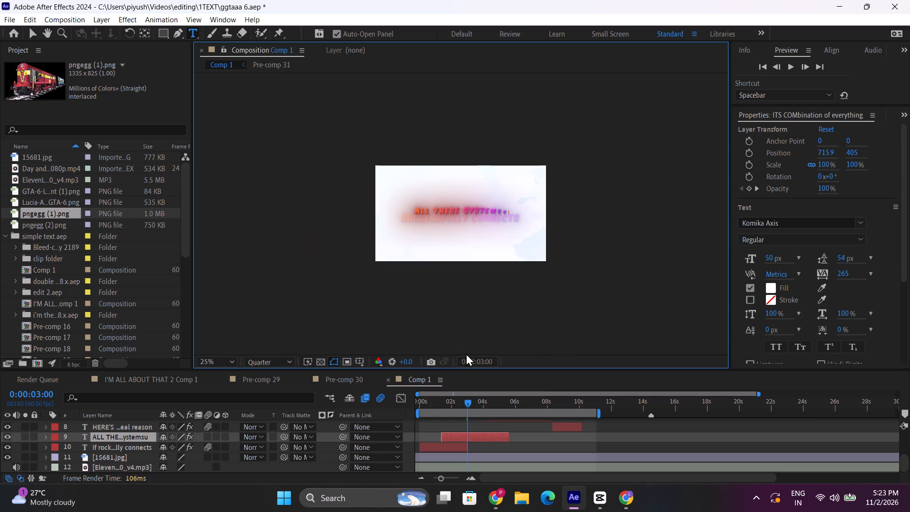
pyautogui.scroll(2, 519, 243)
pyautogui.scroll(-1, 514, 244)
pyautogui.press('BackSpace')
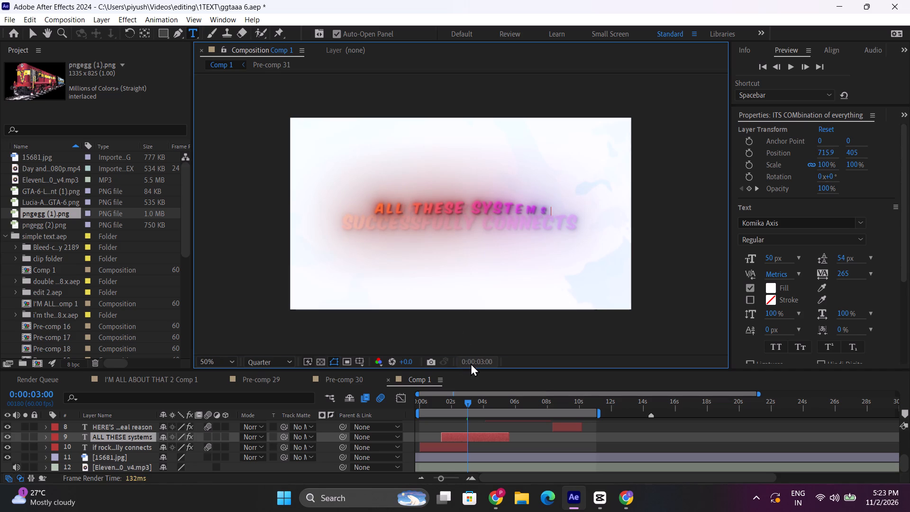
pyautogui.press('BackSpace')
pyautogui.press('BackSpace')
pyautogui.press('BackSpace')
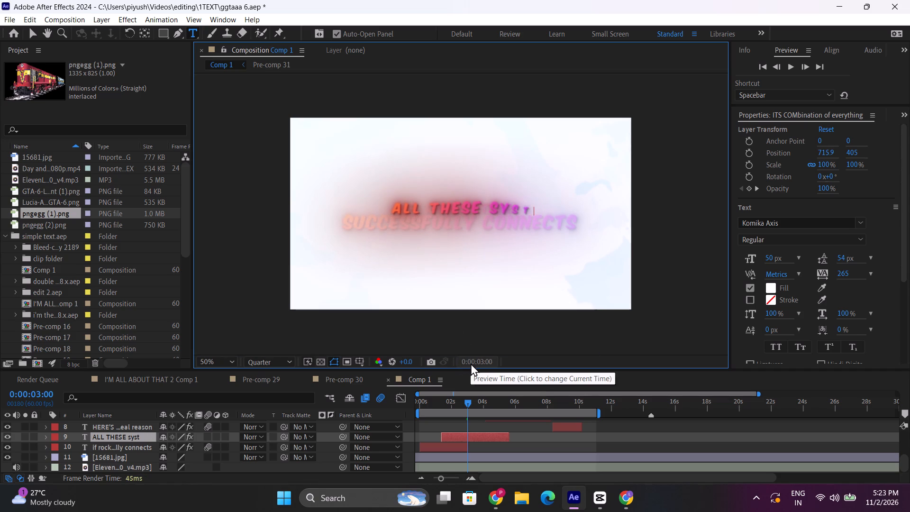
pyautogui.write('ems')
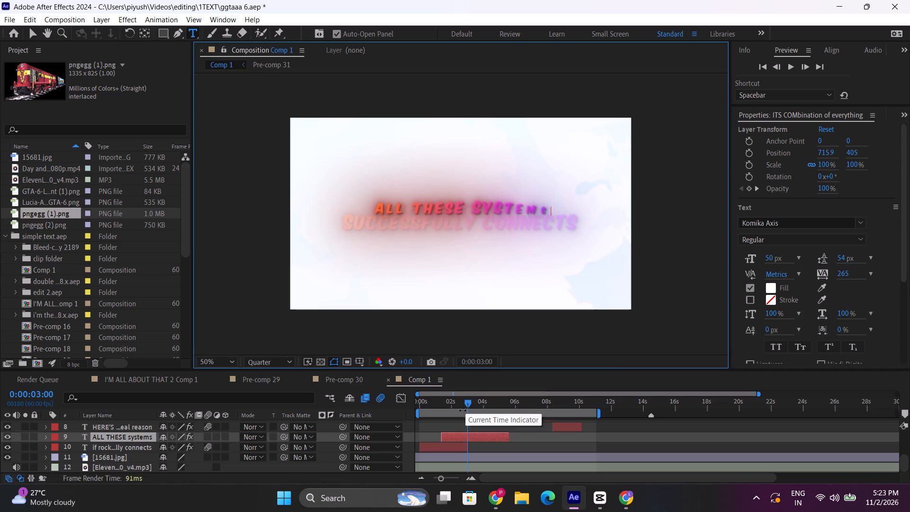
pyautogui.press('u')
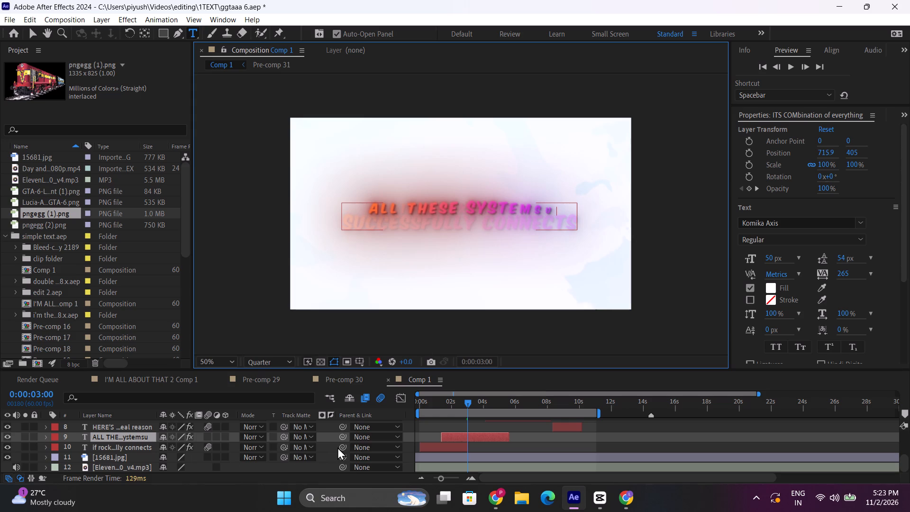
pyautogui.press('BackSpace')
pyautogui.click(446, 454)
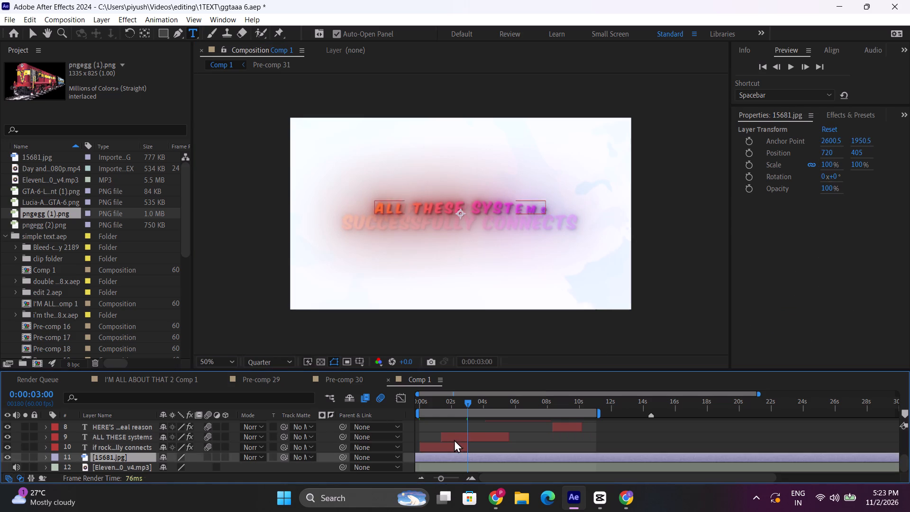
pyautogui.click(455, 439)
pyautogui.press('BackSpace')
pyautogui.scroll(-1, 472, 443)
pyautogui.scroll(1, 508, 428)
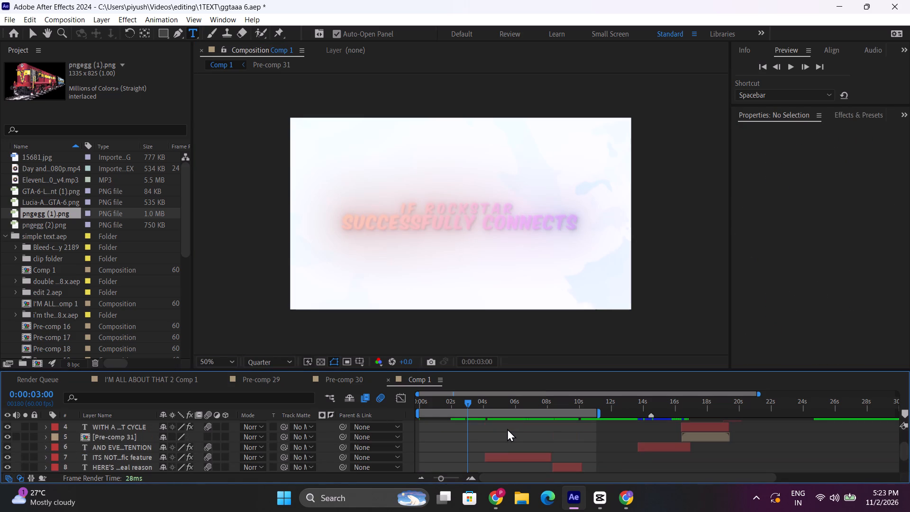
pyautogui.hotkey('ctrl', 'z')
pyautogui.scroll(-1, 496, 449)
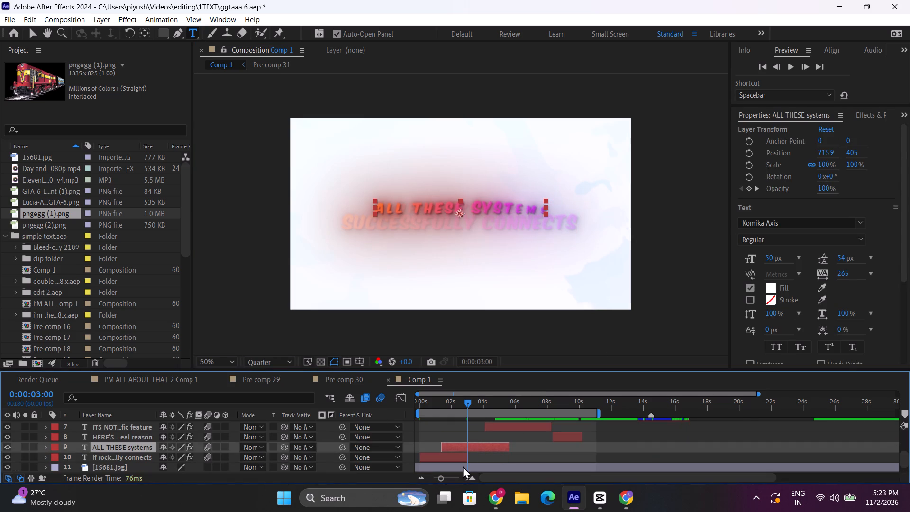
# Speed up the "ALL THESE systems" reveal by moving both range selectors' ending Offset keyframes earlier, to around the 3-second mark.
pyautogui.click(462, 466)
pyautogui.click(461, 457)
pyautogui.click(471, 445)
pyautogui.press('u')
pyautogui.scroll(-1, 470, 449)
pyautogui.moveTo(468, 431); pyautogui.dragTo(490, 457)
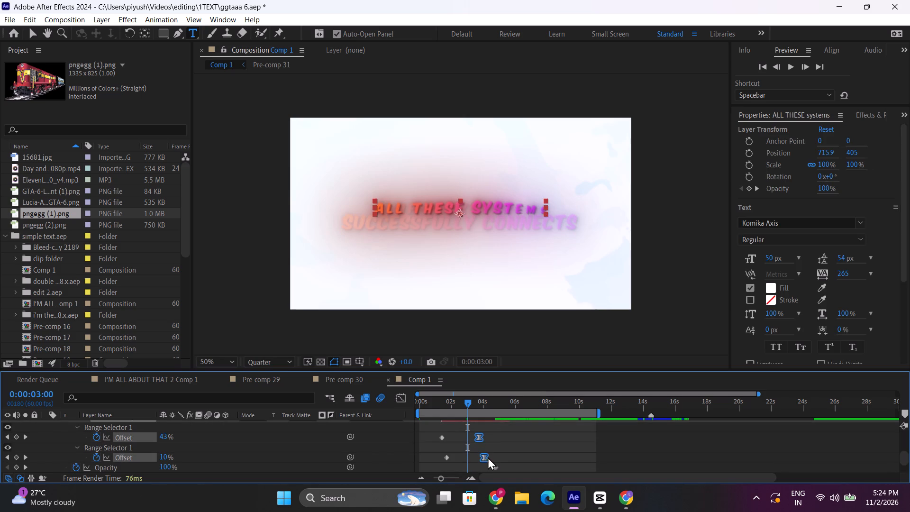
pyautogui.moveTo(484, 457); pyautogui.dragTo(472, 462)
pyautogui.scroll(1, 94, 454)
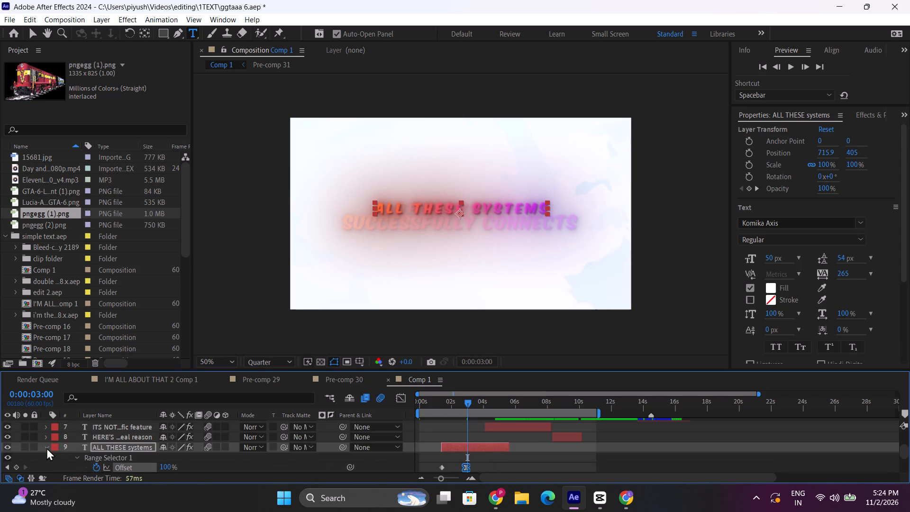
pyautogui.click(46, 448)
pyautogui.click(437, 401)
pyautogui.press('space')
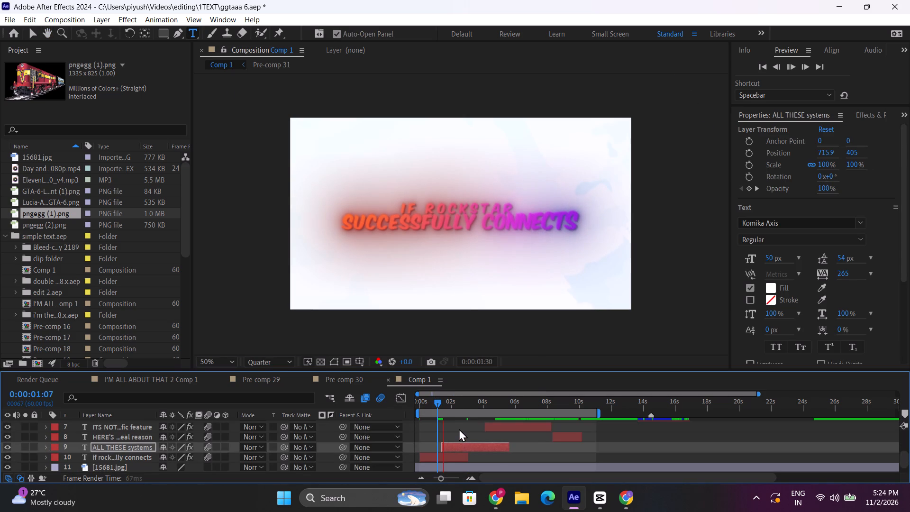
pyautogui.click(441, 411)
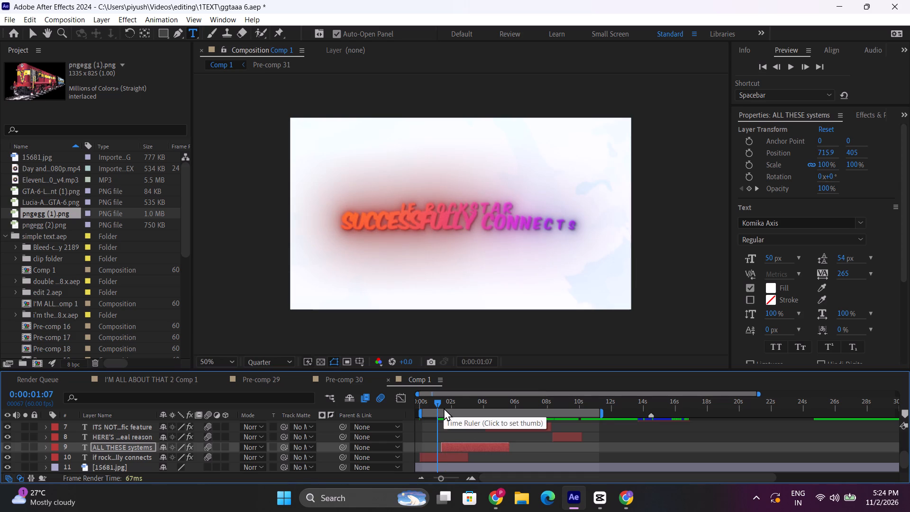
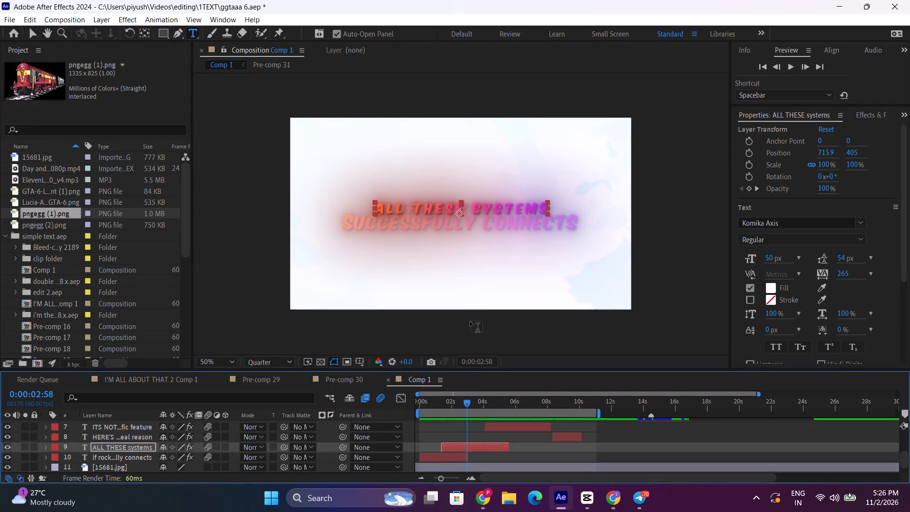
# Lower the "ALL THESE systems" text to a Y position of 433 and scale it to 122%.
pyautogui.press('v')
pyautogui.click(460, 452)
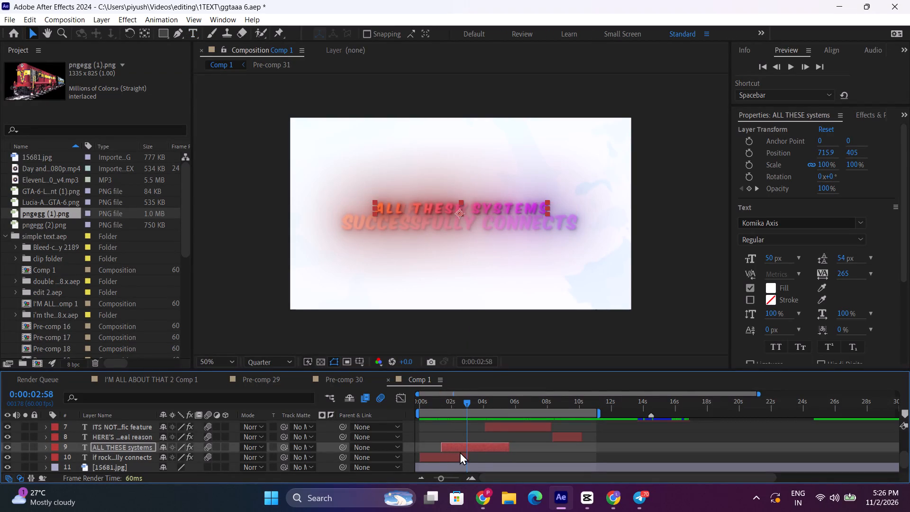
pyautogui.click(461, 447)
pyautogui.press('v')
pyautogui.moveTo(480, 210); pyautogui.dragTo(480, 212)
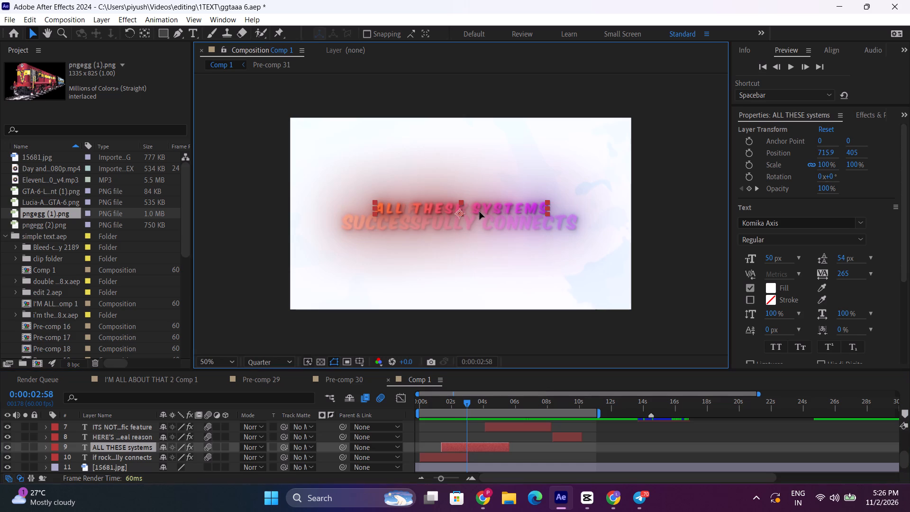
pyautogui.moveTo(480, 212); pyautogui.dragTo(480, 217)
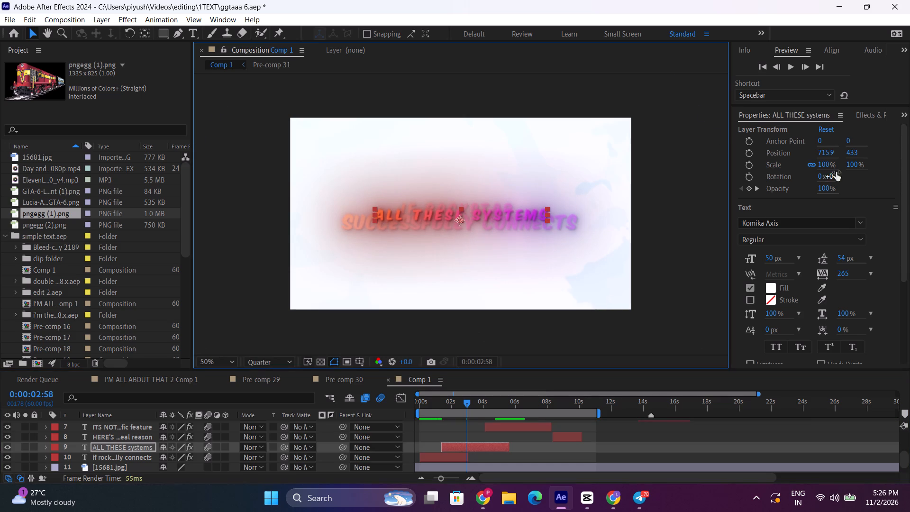
pyautogui.moveTo(851, 168); pyautogui.dragTo(876, 168)
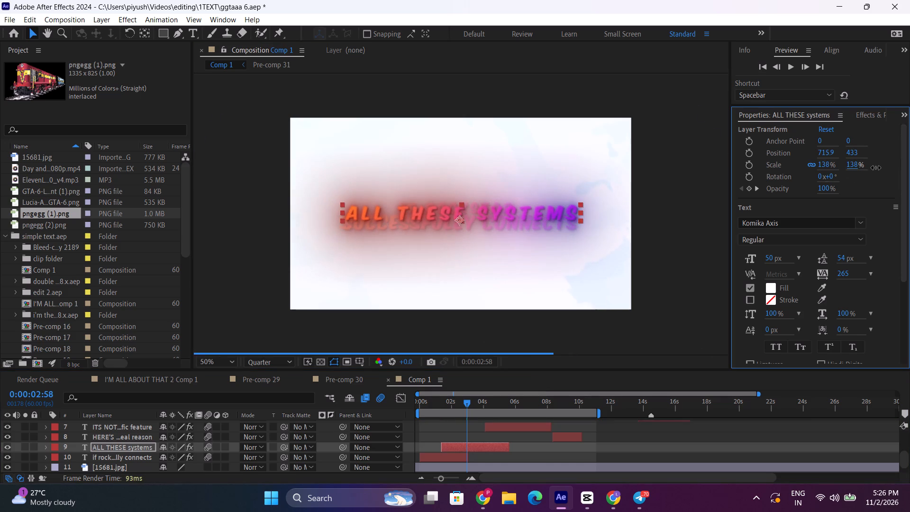
pyautogui.moveTo(876, 168); pyautogui.dragTo(866, 168)
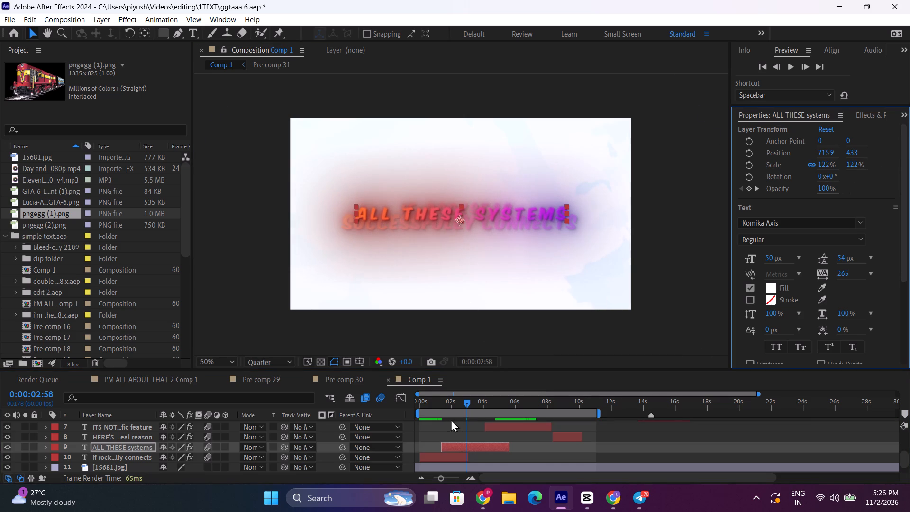
# Play the opening and move the "if rockstar successfully connects" layer's two fade-out Opacity keyframes earlier, to around 0:00:02:02.
pyautogui.moveTo(440, 403); pyautogui.dragTo(413, 403)
pyautogui.press('space')
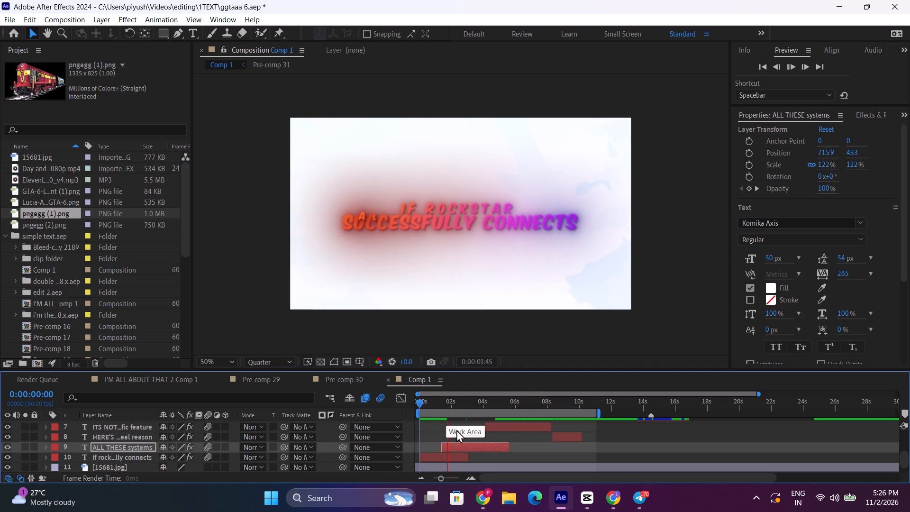
pyautogui.click(448, 404)
pyautogui.click(453, 455)
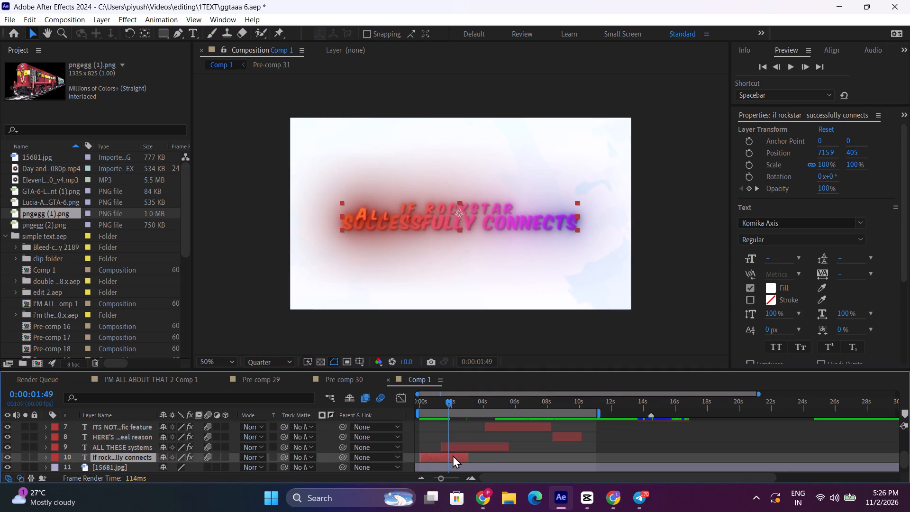
pyautogui.press('t')
pyautogui.scroll(-1, 453, 455)
pyautogui.moveTo(459, 447); pyautogui.dragTo(481, 450)
pyautogui.moveTo(470, 447); pyautogui.dragTo(454, 451)
pyautogui.press('space')
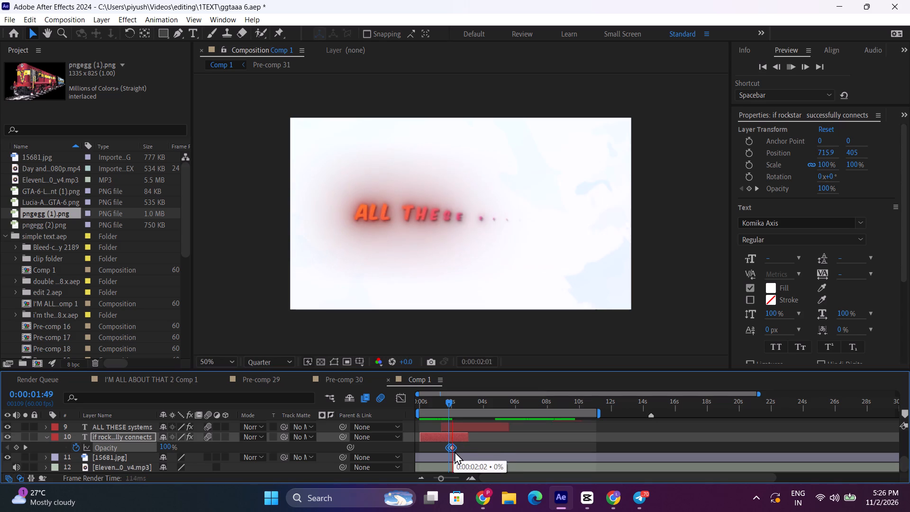
pyautogui.click(46, 436)
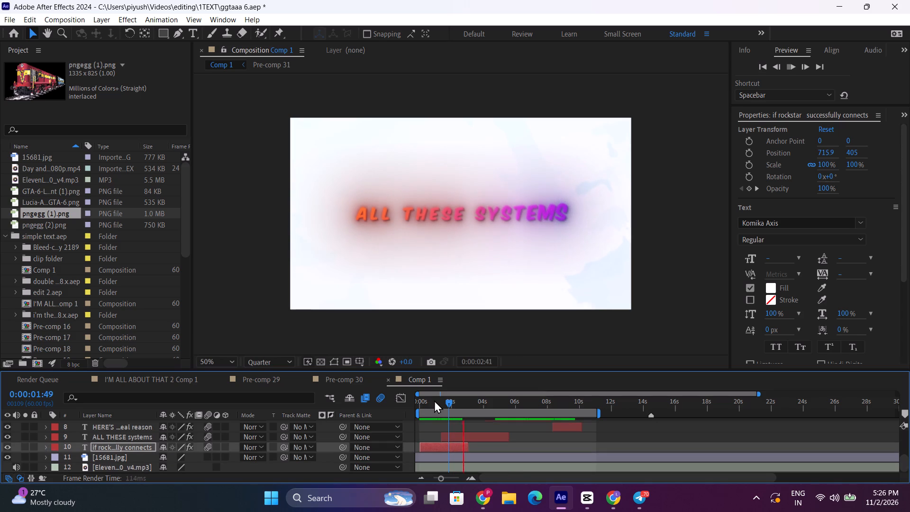
# Preview from about 0:00:01:31 and move the "ALL THESE systems" layer's two fade-out Opacity keyframes earlier, starting at about 0:00:03:13.
pyautogui.click(444, 402)
pyautogui.press('space')
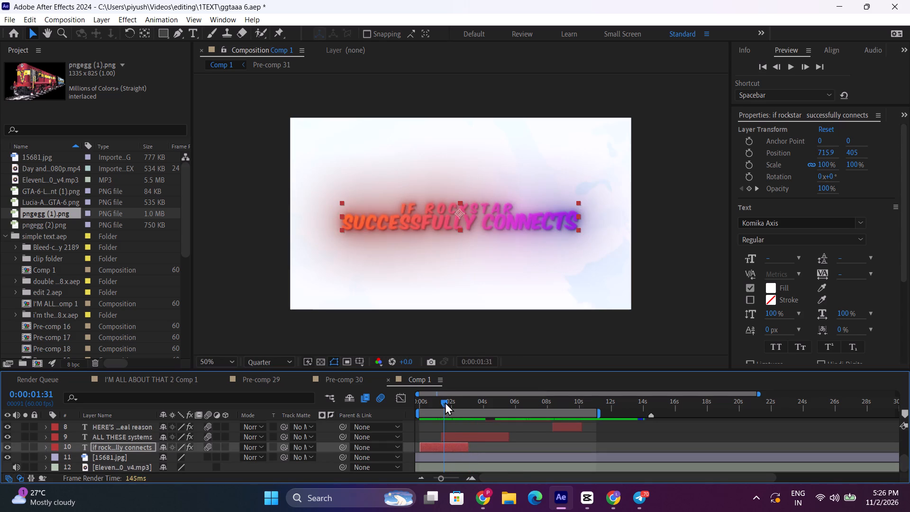
pyautogui.press('space')
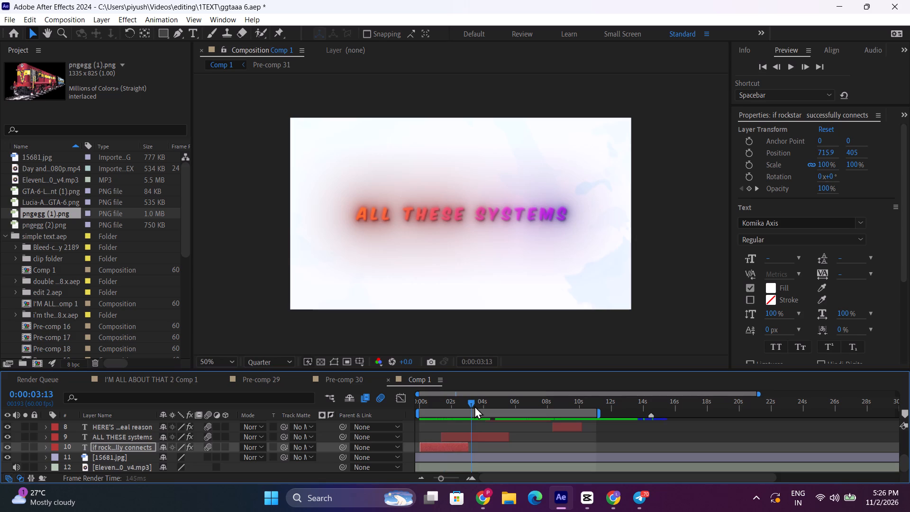
pyautogui.click(474, 434)
pyautogui.press('t')
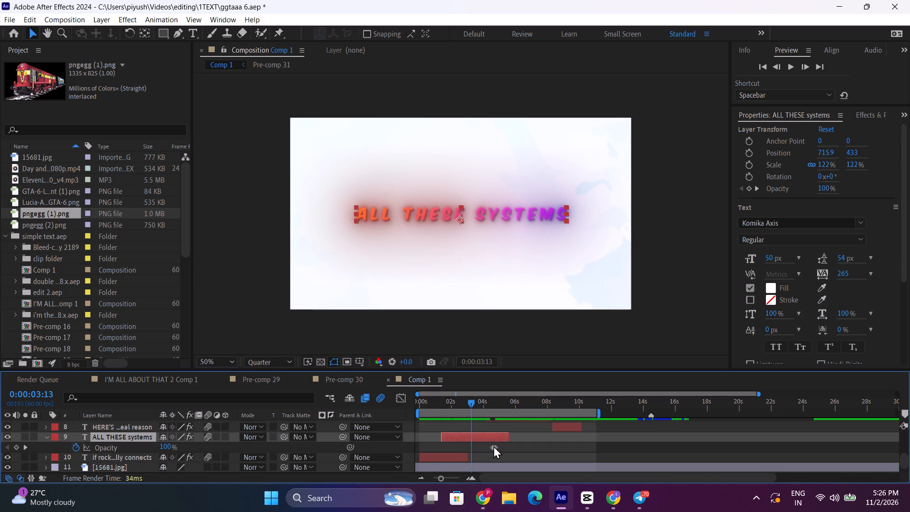
pyautogui.click(496, 448)
pyautogui.moveTo(485, 446); pyautogui.dragTo(507, 452)
pyautogui.moveTo(500, 448); pyautogui.dragTo(496, 448)
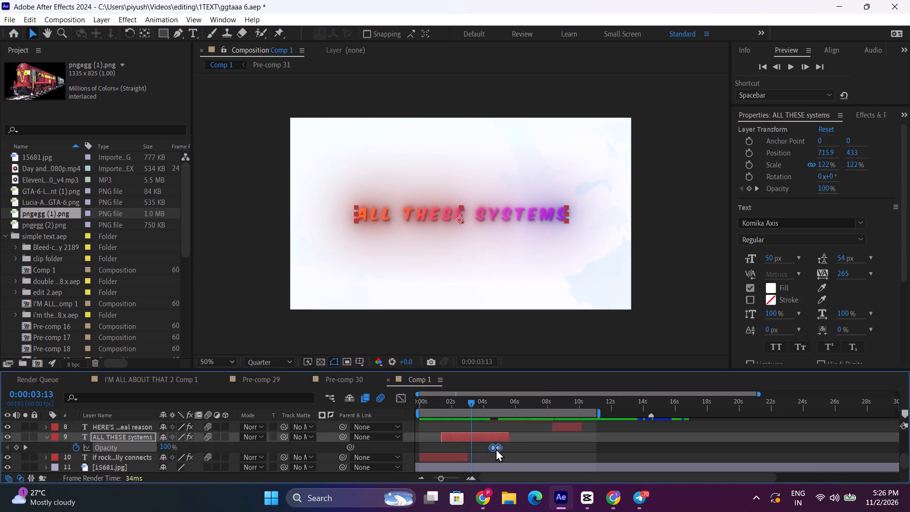
pyautogui.moveTo(496, 448); pyautogui.dragTo(479, 449)
pyautogui.press('space')
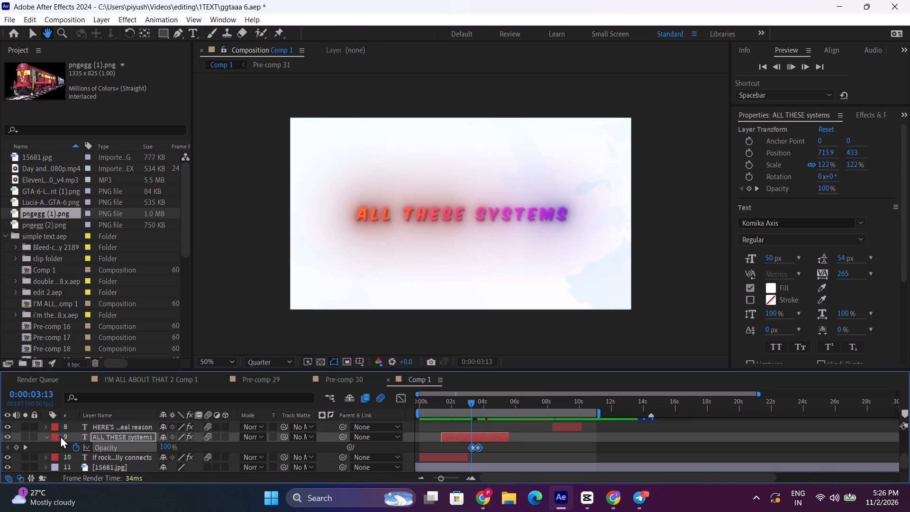
pyautogui.press('space')
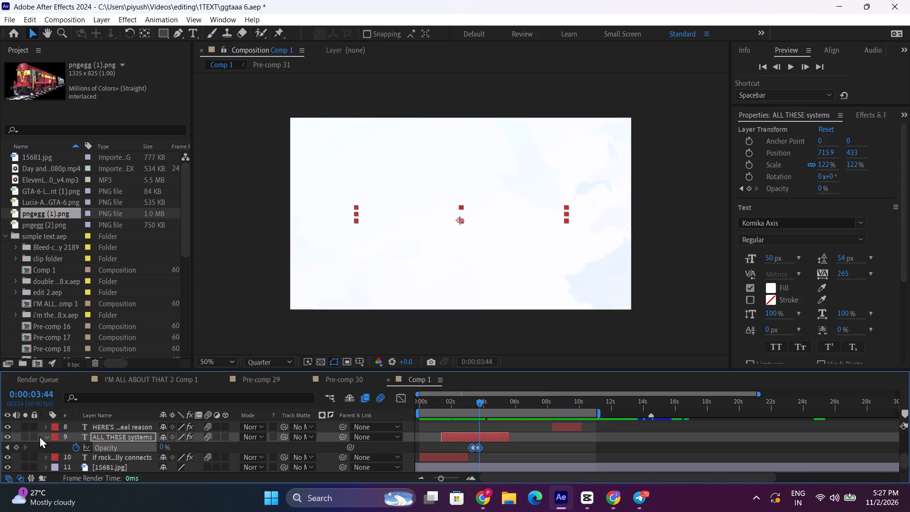
pyautogui.click(47, 436)
# Shift the "ITS NOT necessarily because one specific feature" layer earlier to start at about 0:00:03:25, and play it against the narration.
pyautogui.scroll(1, 516, 451)
pyautogui.moveTo(505, 448); pyautogui.dragTo(494, 450)
pyautogui.press('space')
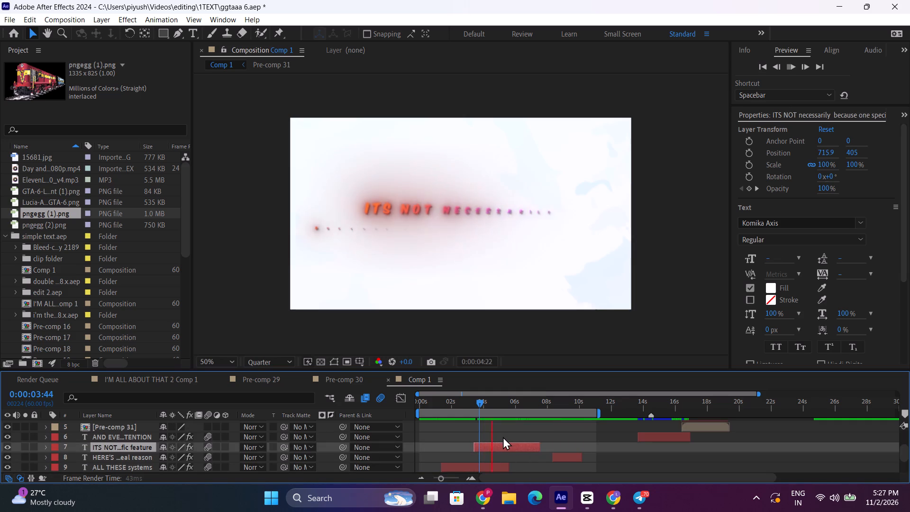
pyautogui.press('space')
# Reorder the "ITS NOT necessarily" layer so it sits below the "HERE'S the real reason" layer, directly above "ALL THESE systems".
pyautogui.moveTo(132, 448); pyautogui.dragTo(133, 450)
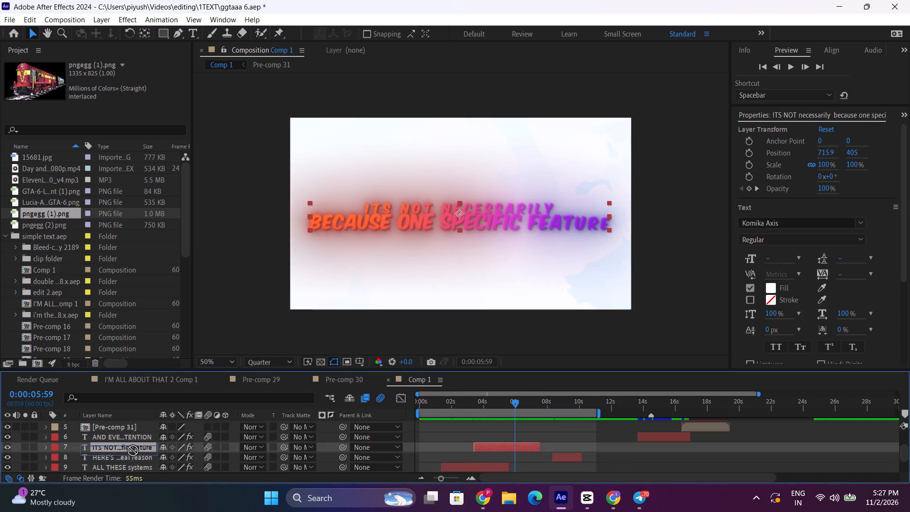
pyautogui.moveTo(133, 450); pyautogui.dragTo(137, 458)
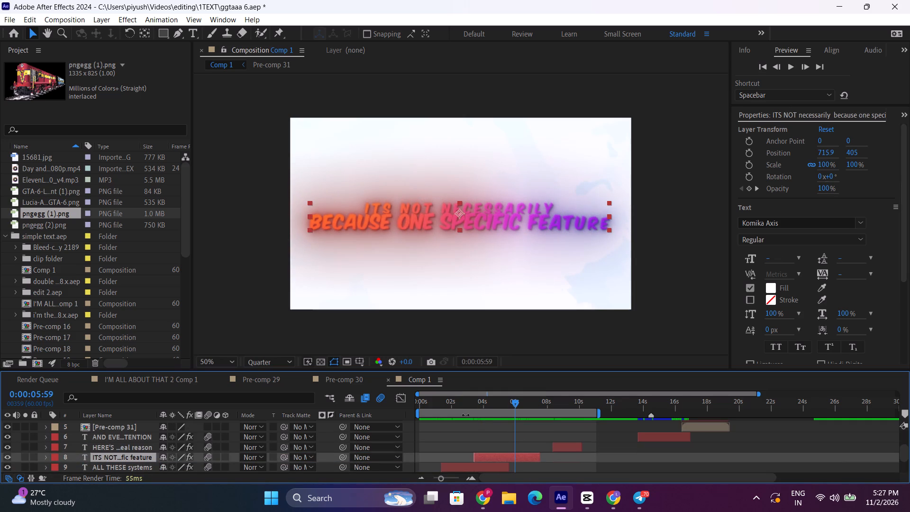
# Fine-tune the "ITS NOT necessarily" layer's timing against the preview so it starts at about 0:00:03:10.
pyautogui.click(476, 402)
pyautogui.doubleClick(469, 473)
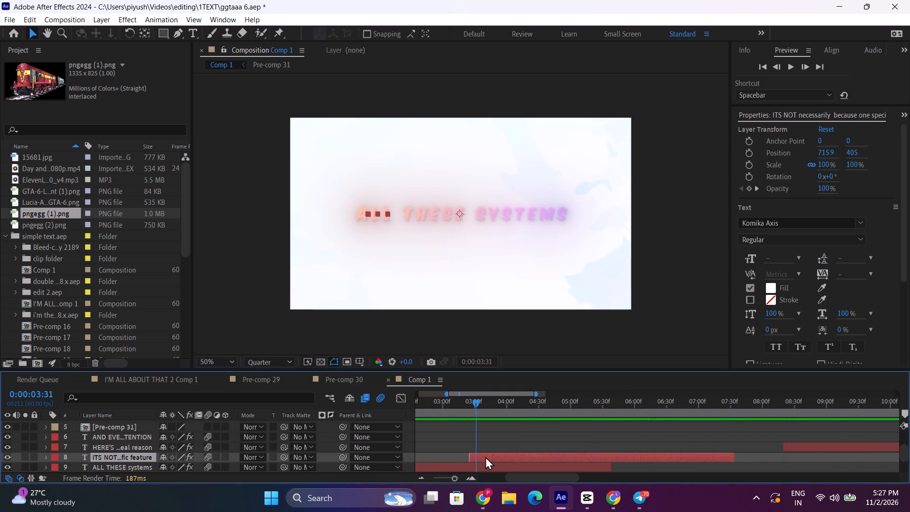
pyautogui.moveTo(485, 457); pyautogui.dragTo(490, 457)
pyautogui.press('space')
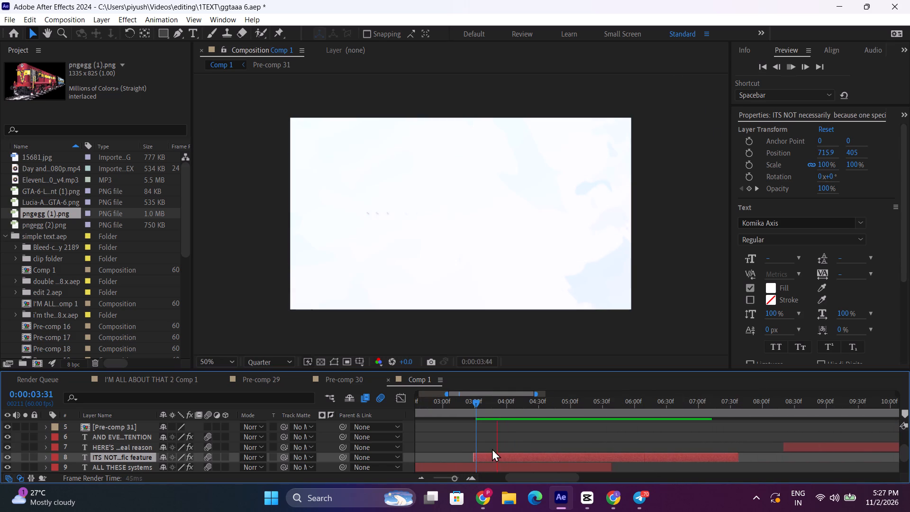
pyautogui.click(454, 401)
pyautogui.press('space')
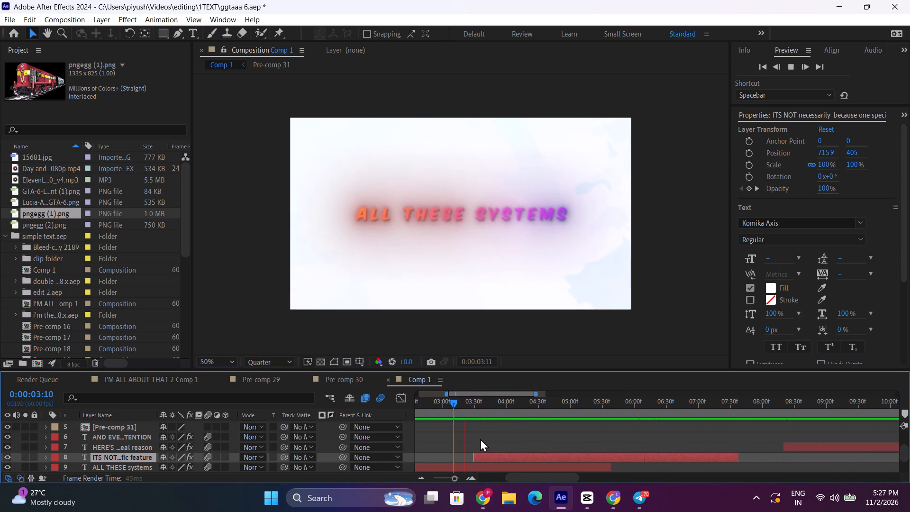
pyautogui.press('space')
pyautogui.moveTo(491, 459); pyautogui.dragTo(471, 461)
pyautogui.press('space')
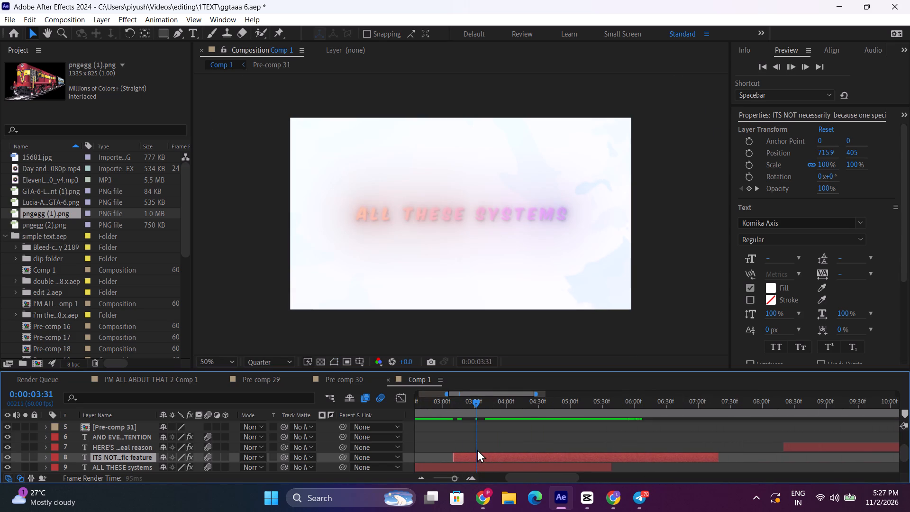
pyautogui.press('space')
pyautogui.doubleClick(421, 480)
pyautogui.click(494, 455)
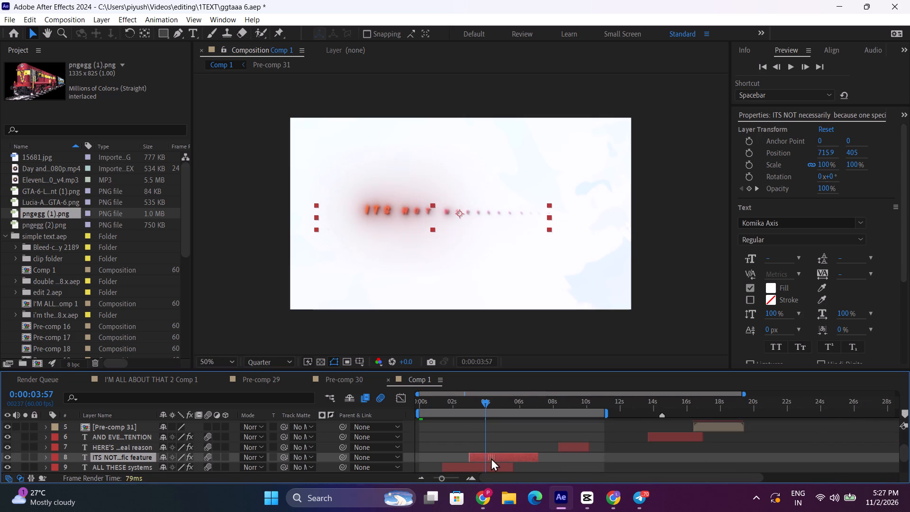
# Preview the narration repeatedly from about 0:00:03:03 to 0:00:03:31 to hear the words for the "ITS NOT necessarily" layer.
pyautogui.click(470, 408)
pyautogui.press('space')
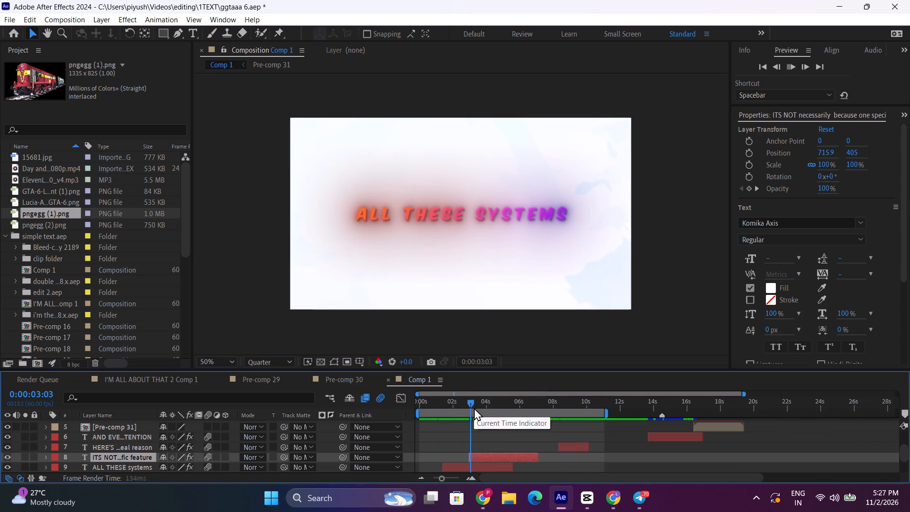
pyautogui.moveTo(469, 404); pyautogui.dragTo(475, 404)
pyautogui.press('space')
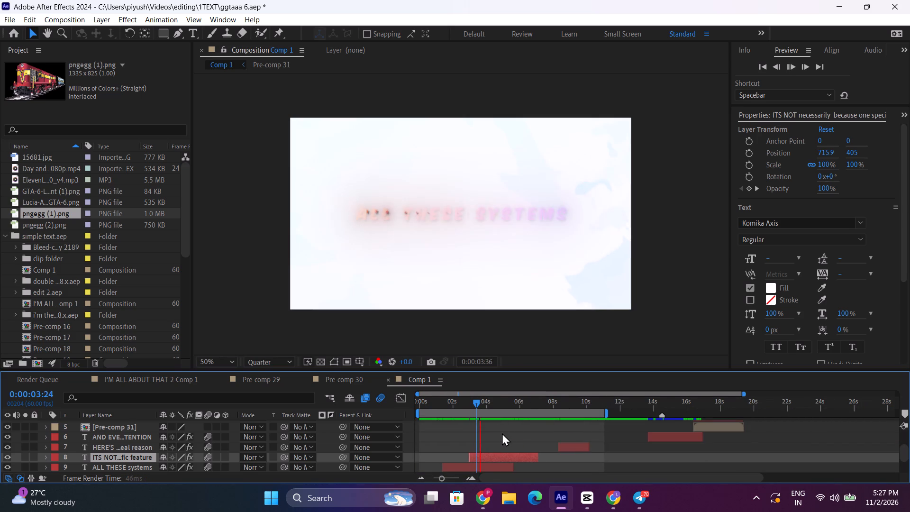
pyautogui.click(477, 404)
pyautogui.press('space')
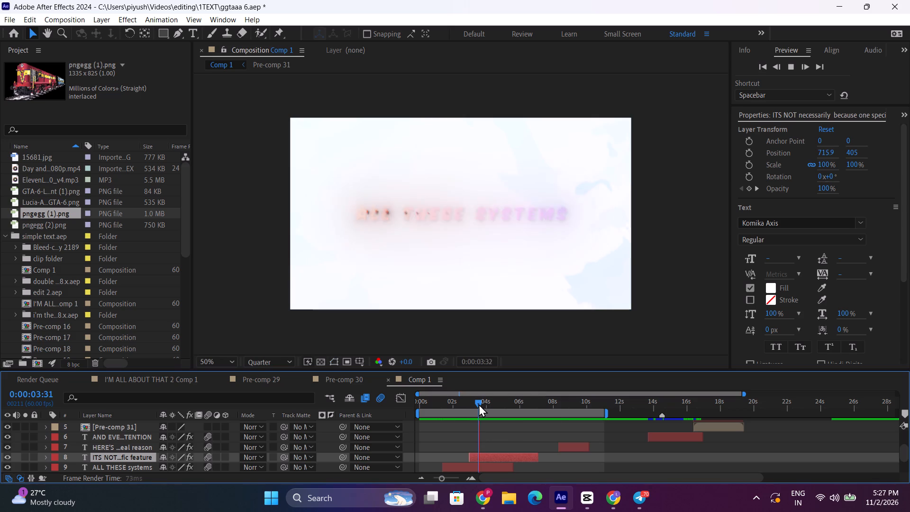
pyautogui.click(479, 404)
pyautogui.press('space')
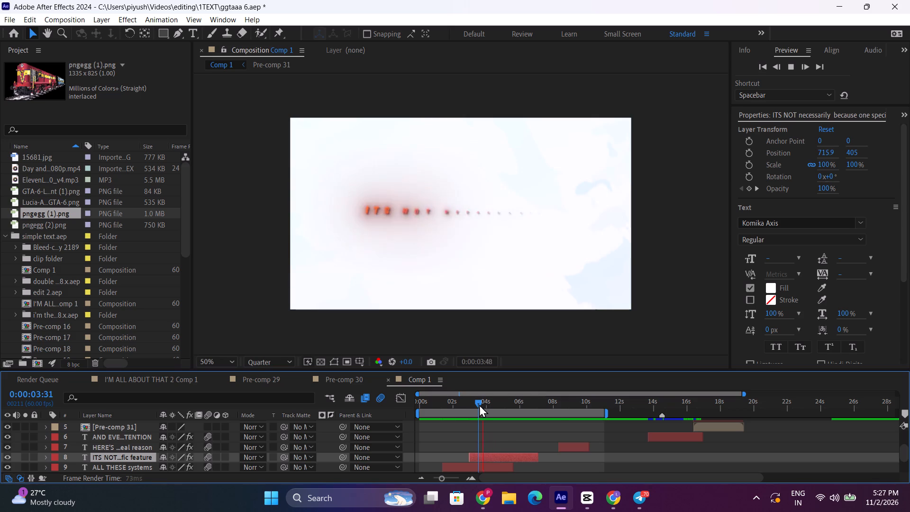
pyautogui.press('space')
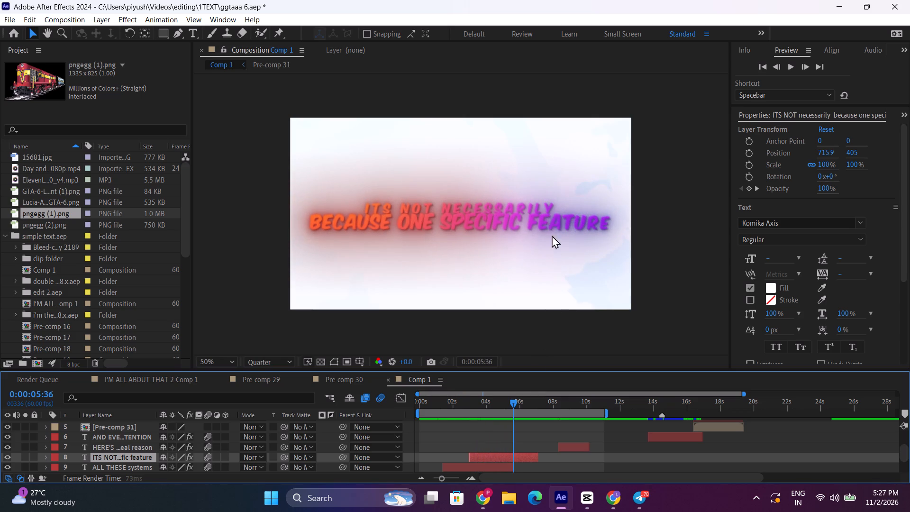
pyautogui.doubleClick(546, 206)
pyautogui.click(551, 206)
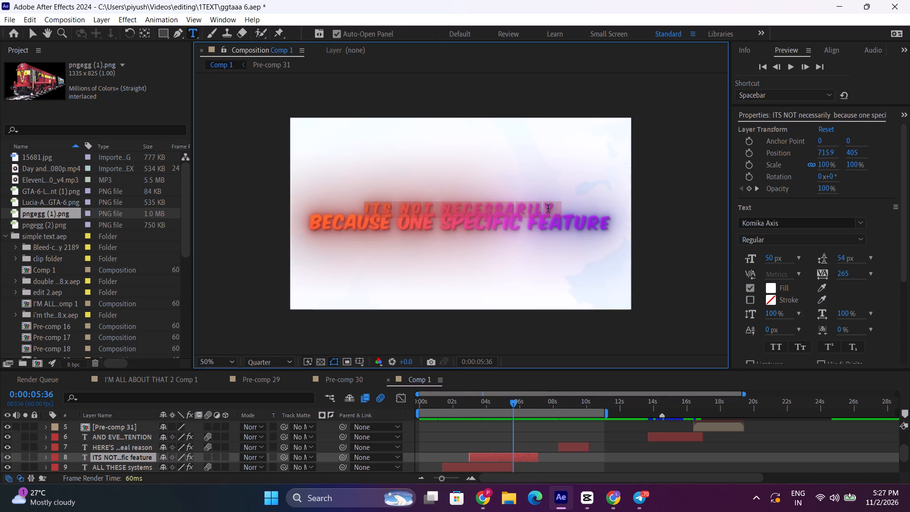
pyautogui.write('OTher de')
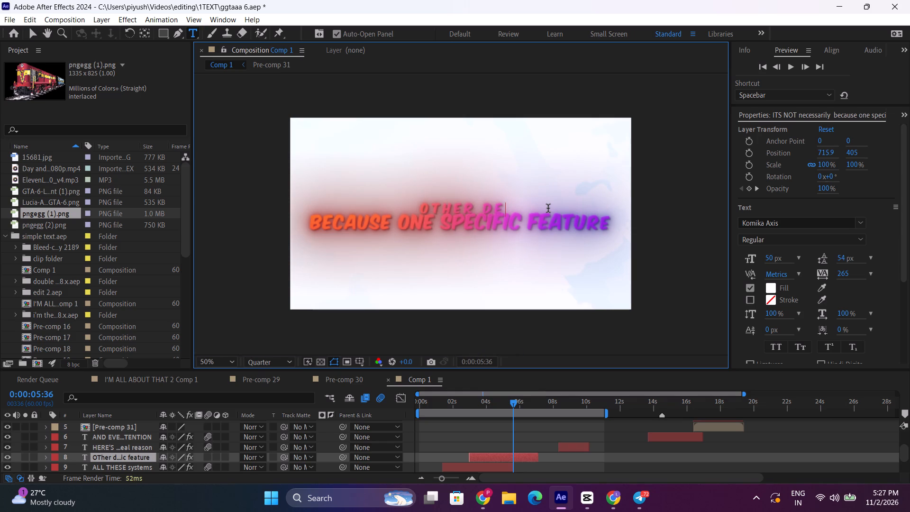
pyautogui.press('v')
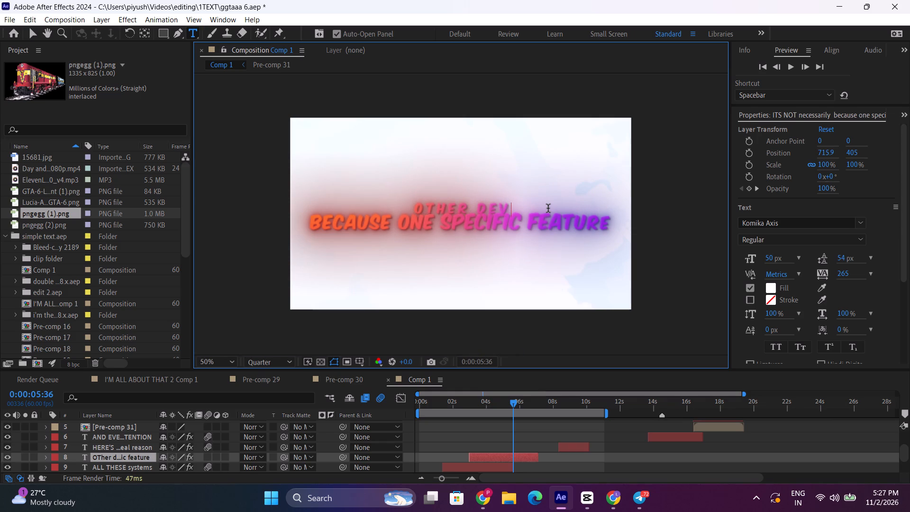
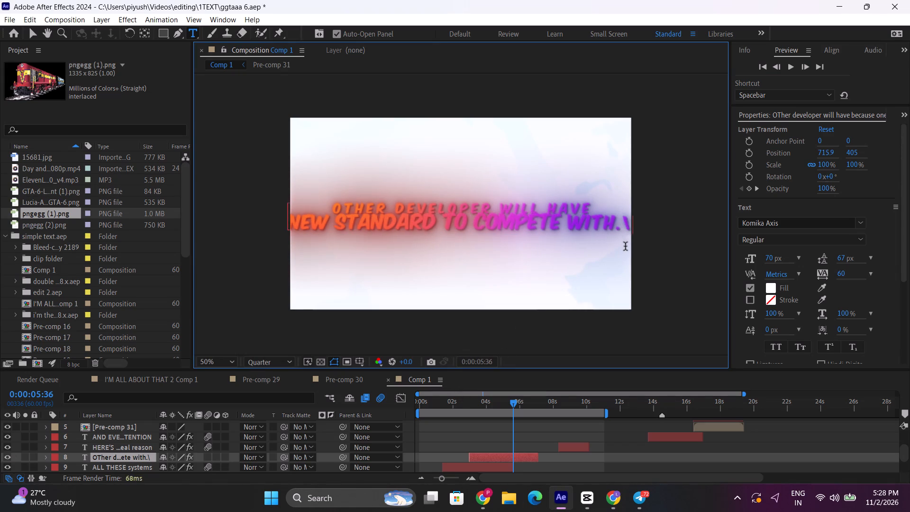
pyautogui.press('BackSpace')
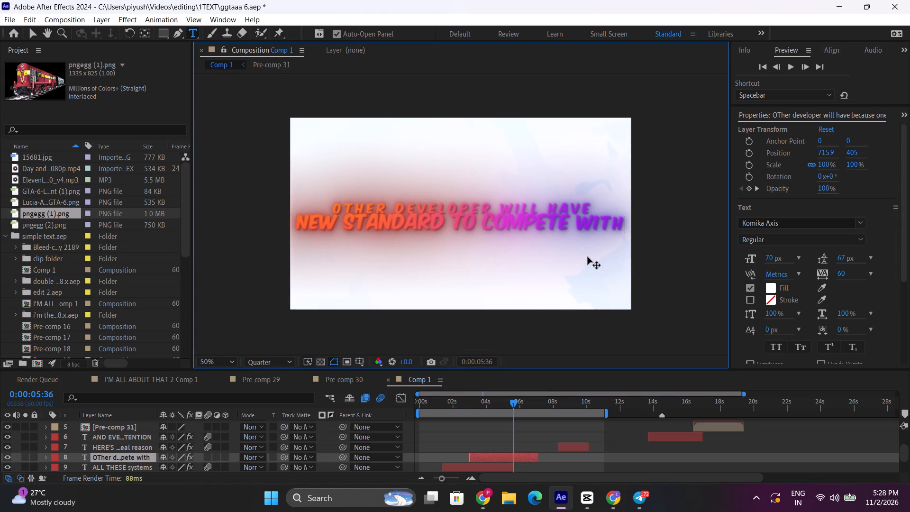
# Scale the "OTher developer will have new standard to compete with" layer to 94% and preview it from about 0:00:03:01.
pyautogui.moveTo(852, 167); pyautogui.dragTo(848, 169)
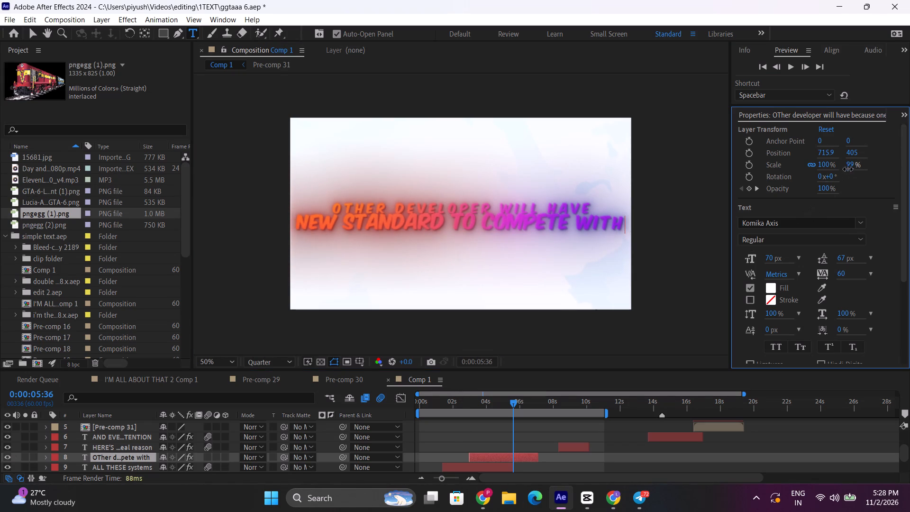
pyautogui.moveTo(848, 169); pyautogui.dragTo(835, 174)
pyautogui.moveTo(835, 174); pyautogui.dragTo(834, 175)
pyautogui.click(490, 469)
pyautogui.click(495, 454)
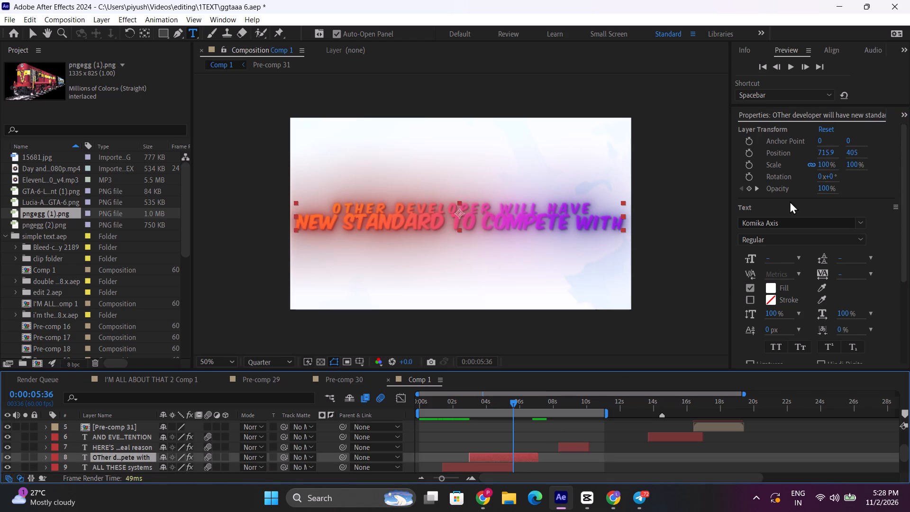
pyautogui.moveTo(855, 167); pyautogui.dragTo(851, 168)
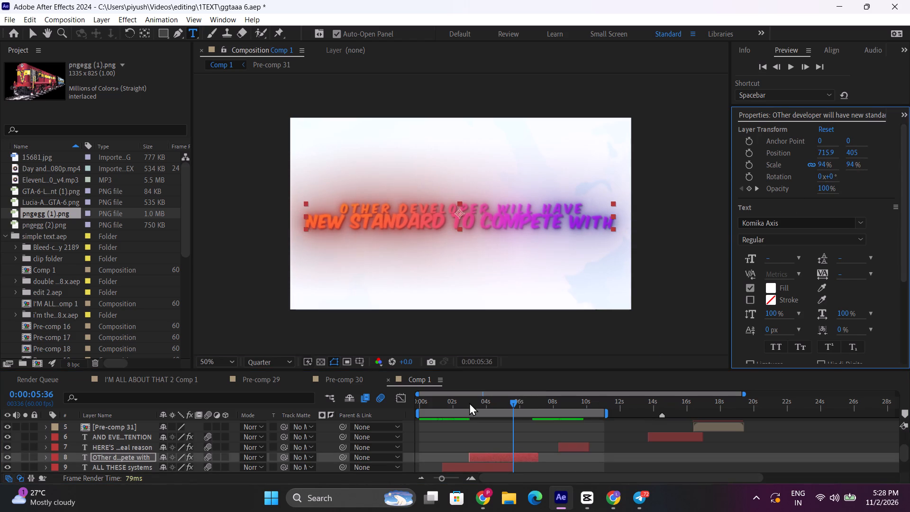
pyautogui.click(469, 402)
pyautogui.press('space')
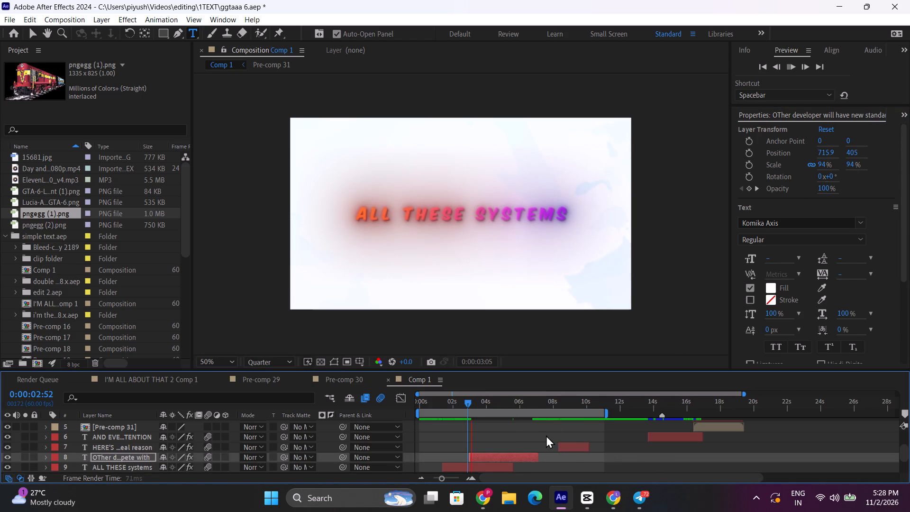
pyautogui.click(470, 402)
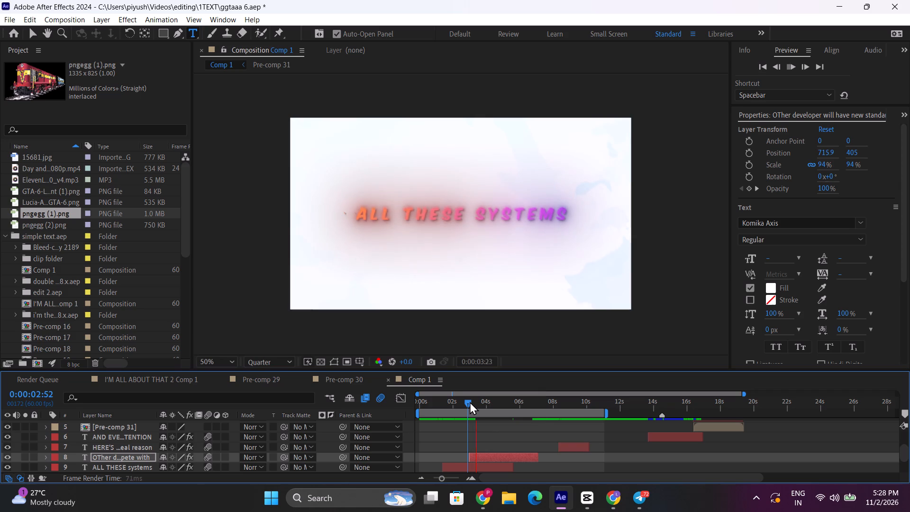
pyautogui.press('space')
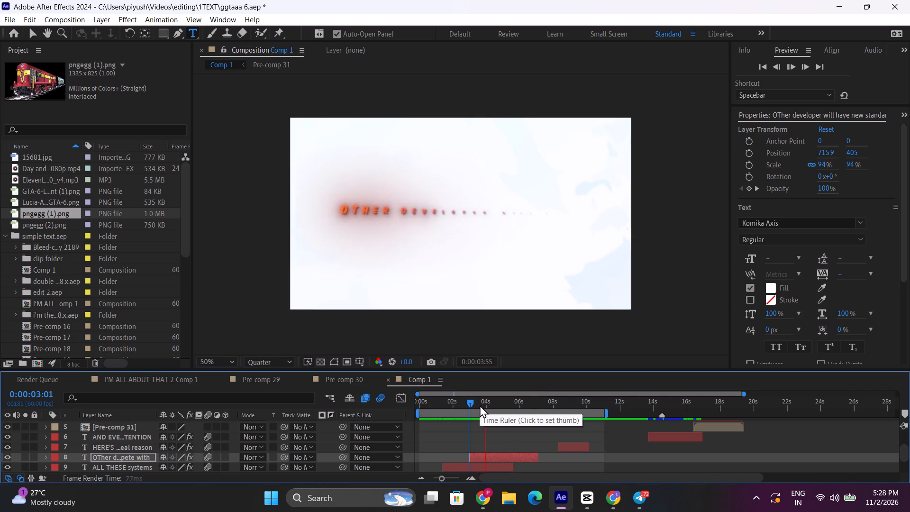
# In CapCut, play the narration from 00:04:41:03 and move the Grand Theft Auto VI Launch Trailer clip earlier, starting at about 00:04:47:17.
pyautogui.click(579, 495)
pyautogui.click(517, 357)
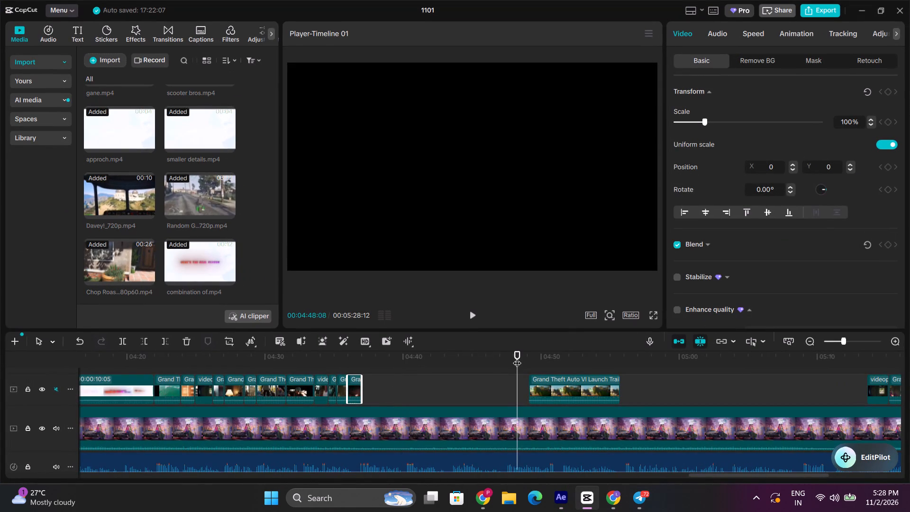
pyautogui.press('space')
pyautogui.click(418, 353)
pyautogui.press('space')
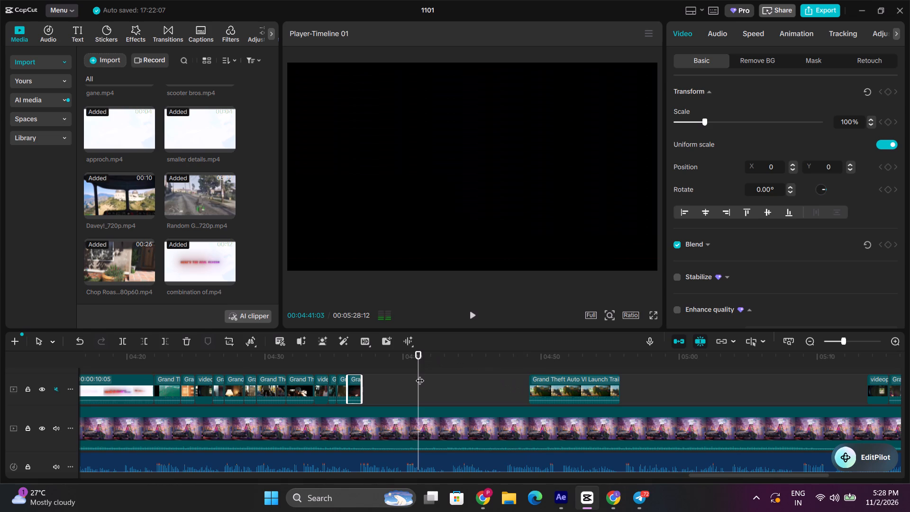
pyautogui.press('space')
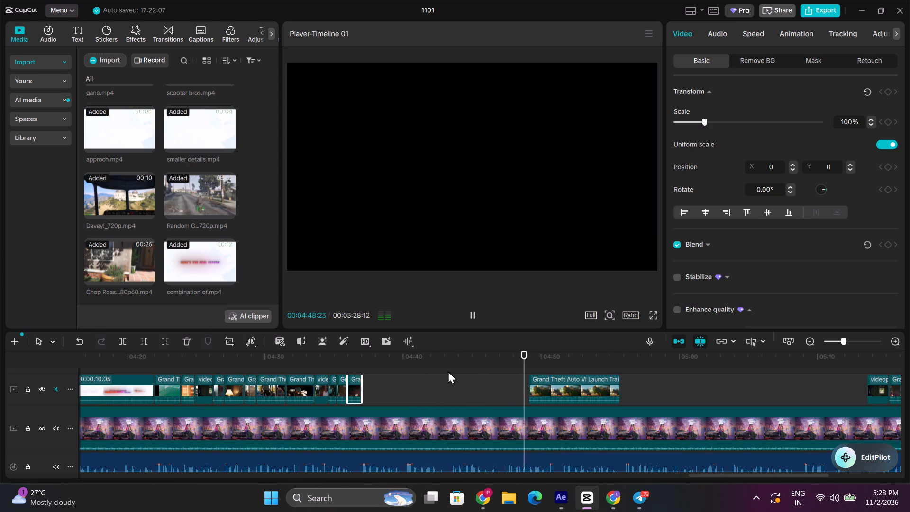
pyautogui.click(513, 373)
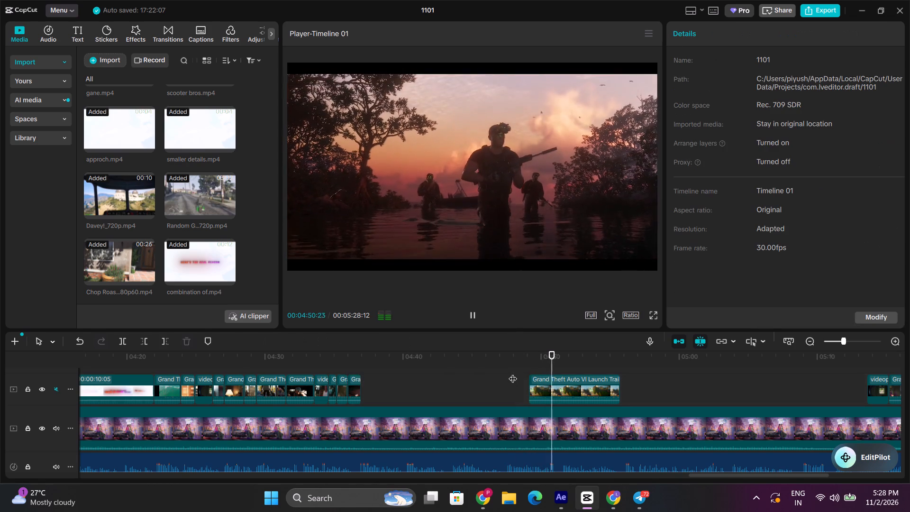
pyautogui.click(508, 379)
pyautogui.moveTo(544, 386); pyautogui.dragTo(517, 391)
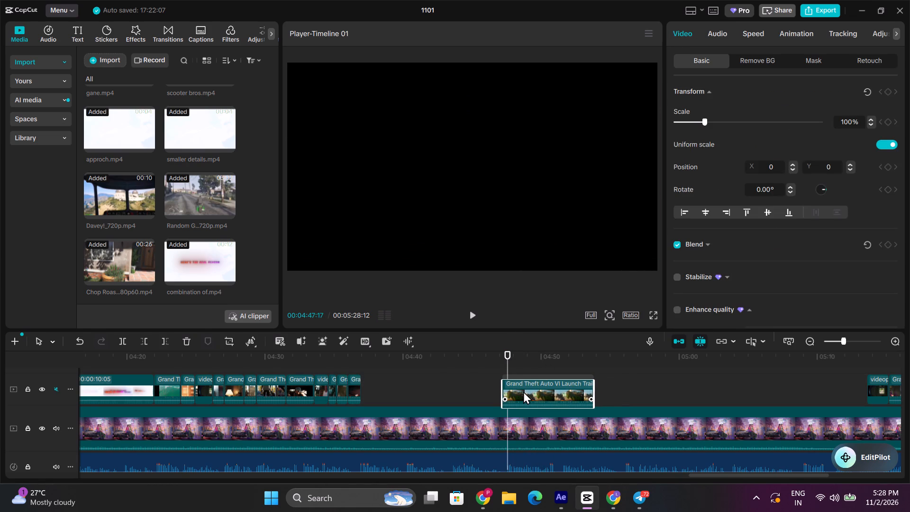
pyautogui.moveTo(524, 391); pyautogui.dragTo(528, 391)
# Play the moved trailer clip and the narration just past it, and place the playhead at the clip's end, 00:04:54:05.
pyautogui.press('space')
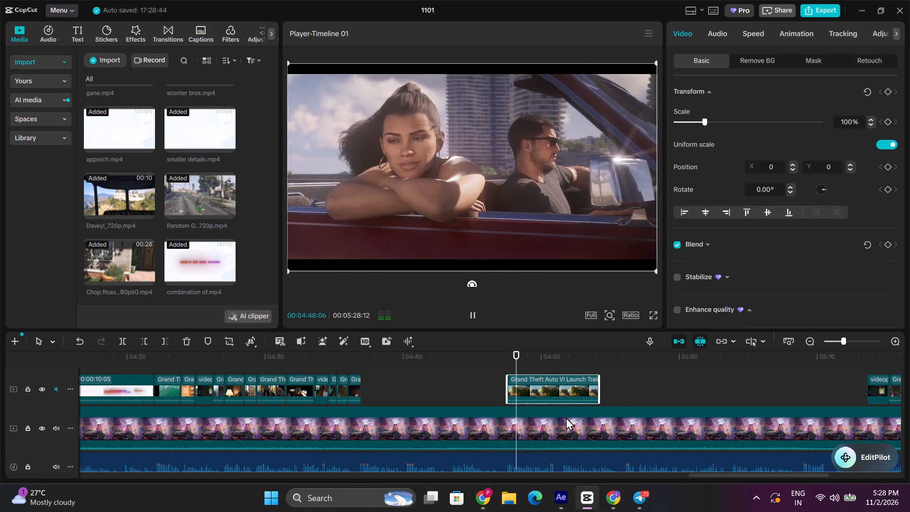
pyautogui.click(598, 361)
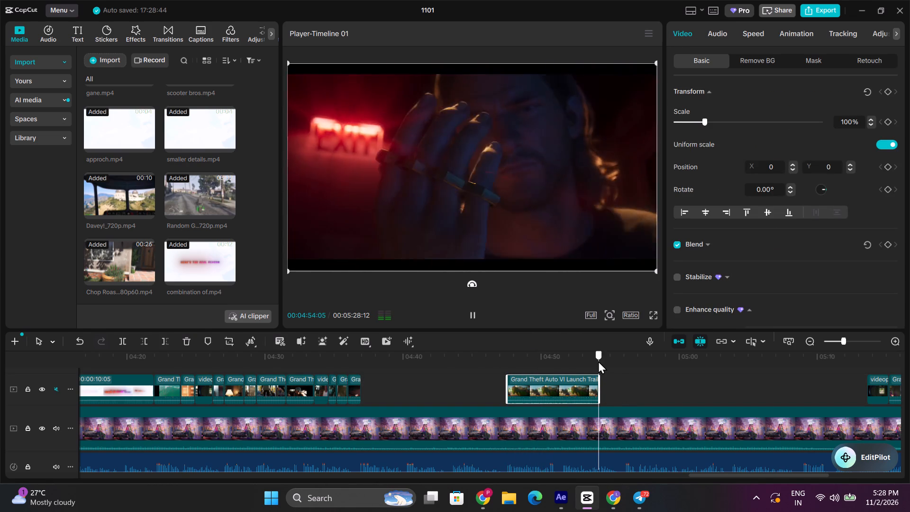
pyautogui.click(602, 388)
pyautogui.press('space')
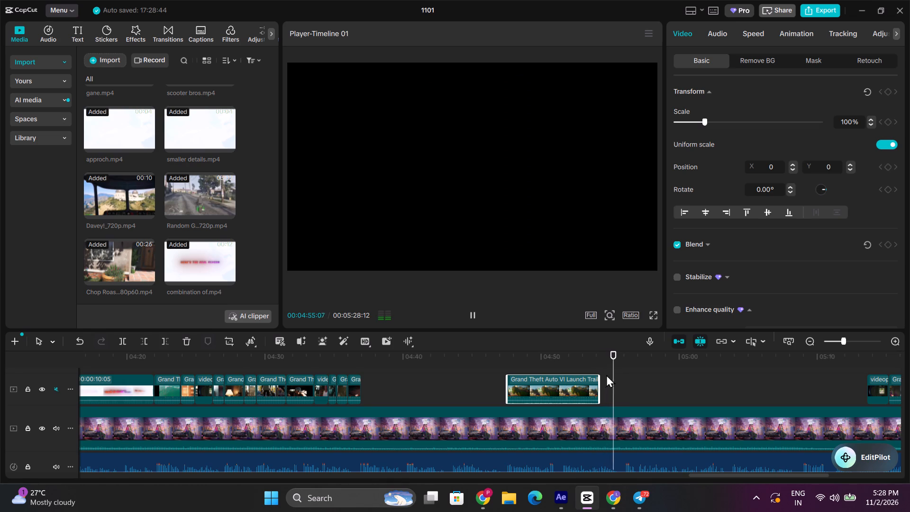
pyautogui.click(599, 363)
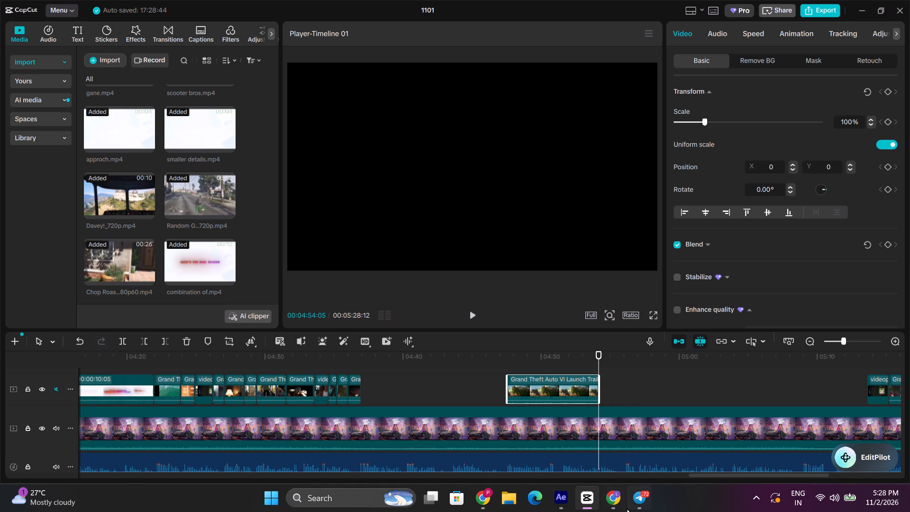
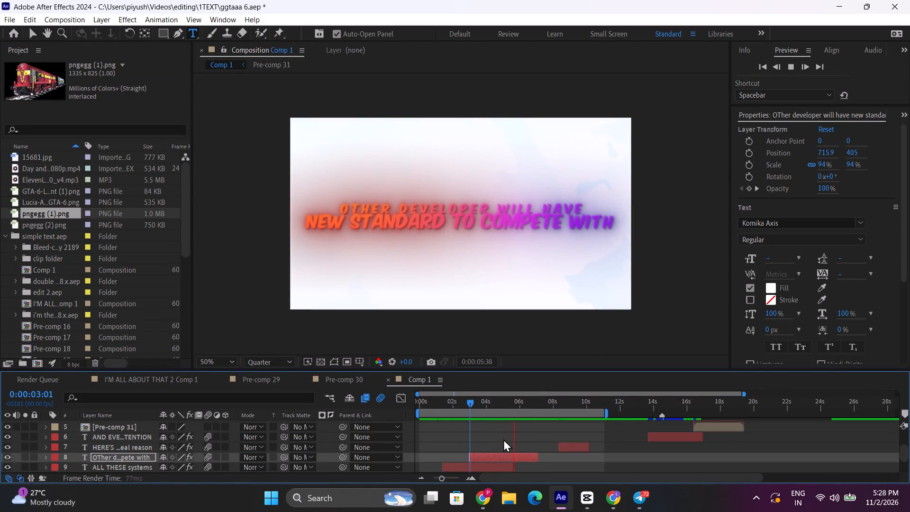
# Preview the end of the "OTher developer will have new standard to compete with" text animation through its fade-out.
pyautogui.press('space')
pyautogui.press('space')
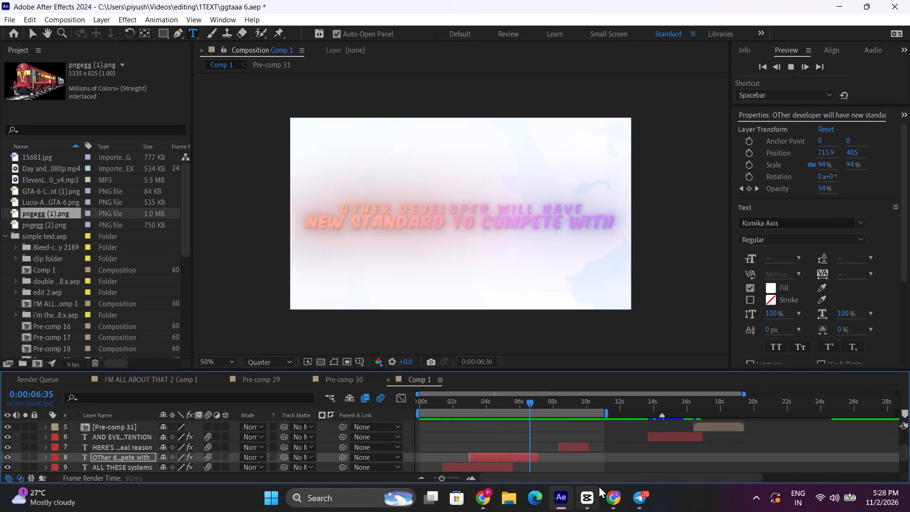
pyautogui.press('space')
# In CapCut, extend the end of the Grand Theft Auto VI Launch Trailer clip to about 00:04:56, following the narration.
pyautogui.click(598, 501)
pyautogui.press('space')
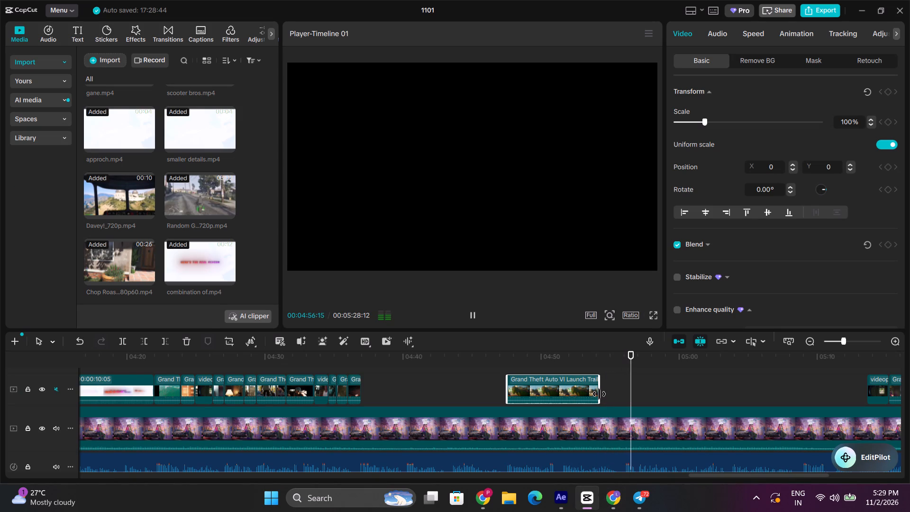
pyautogui.press('space')
pyautogui.moveTo(601, 392); pyautogui.dragTo(617, 391)
pyautogui.click(613, 361)
pyautogui.press('space')
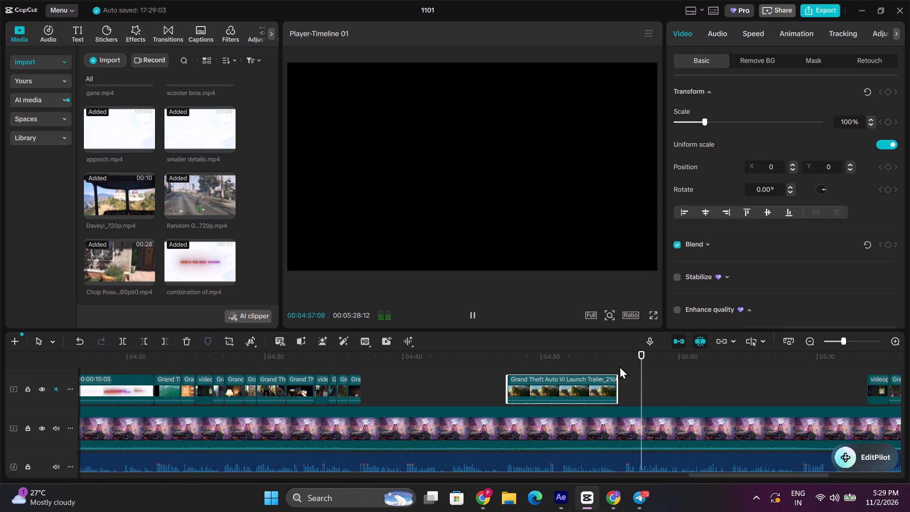
pyautogui.click(616, 366)
pyautogui.press('space')
pyautogui.press('space')
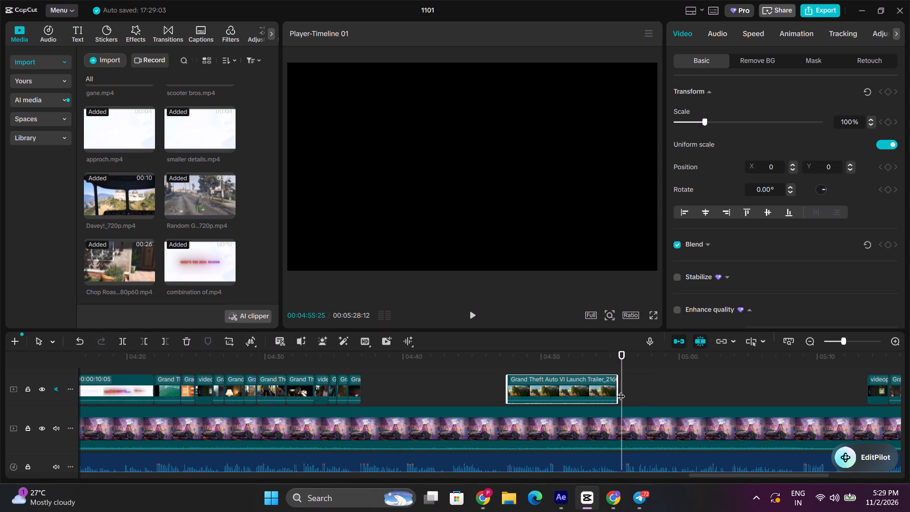
pyautogui.moveTo(618, 389); pyautogui.dragTo(625, 386)
pyautogui.press('space')
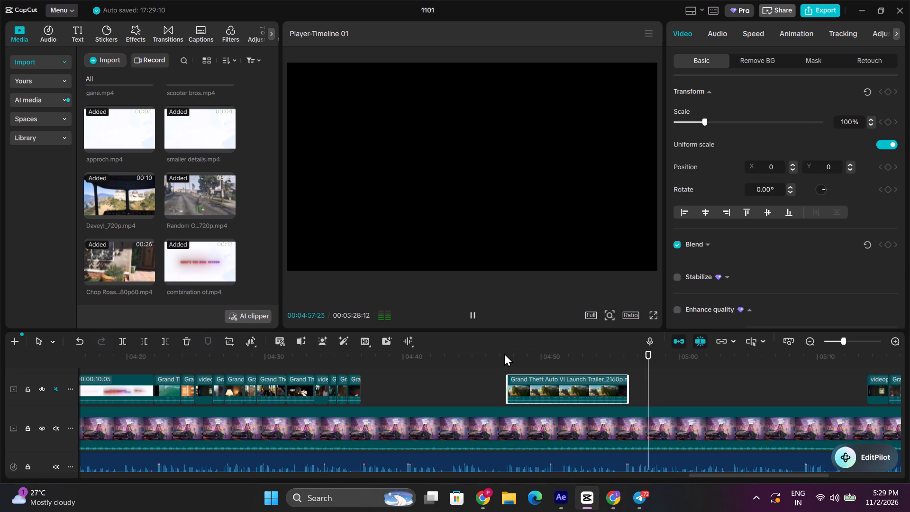
# Play the narration around the extended trailer clip and replay the gap before it, stopping at 00:04:46:17.
pyautogui.click(472, 368)
pyautogui.press('space')
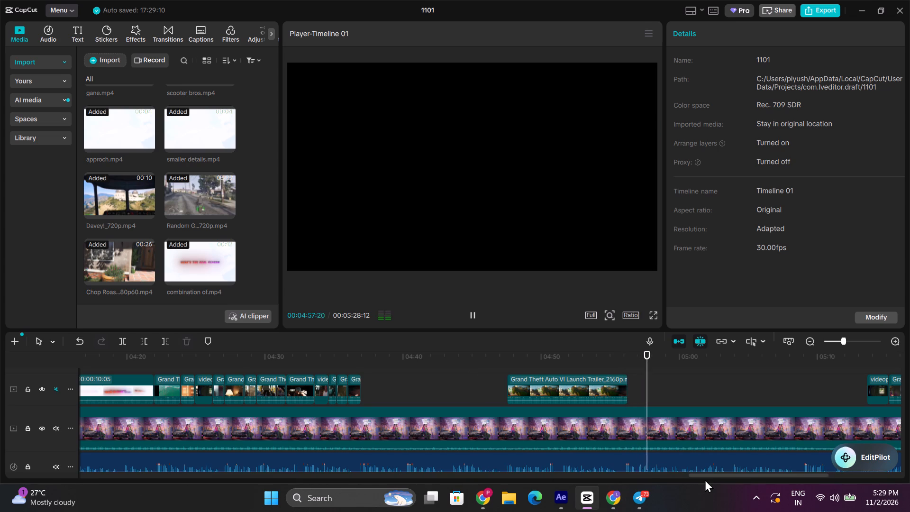
pyautogui.moveTo(706, 477); pyautogui.dragTo(745, 476)
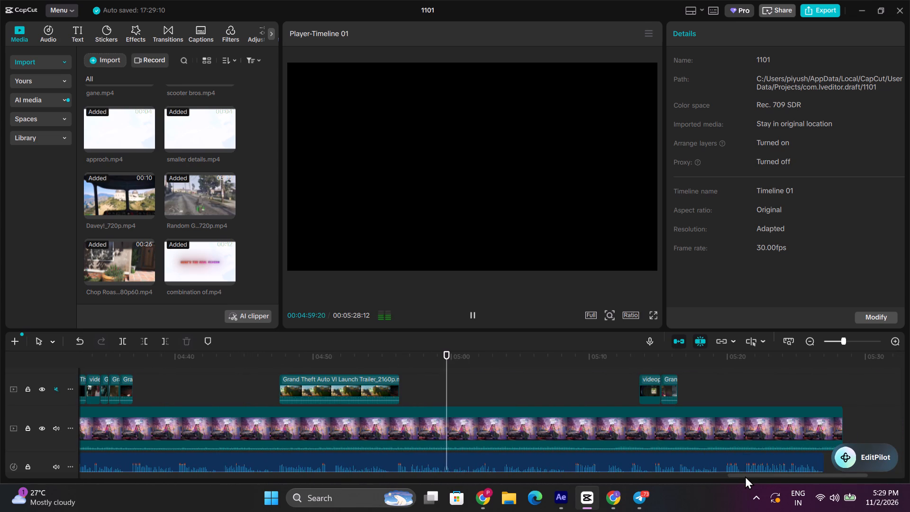
pyautogui.moveTo(745, 476); pyautogui.dragTo(706, 489)
pyautogui.click(431, 370)
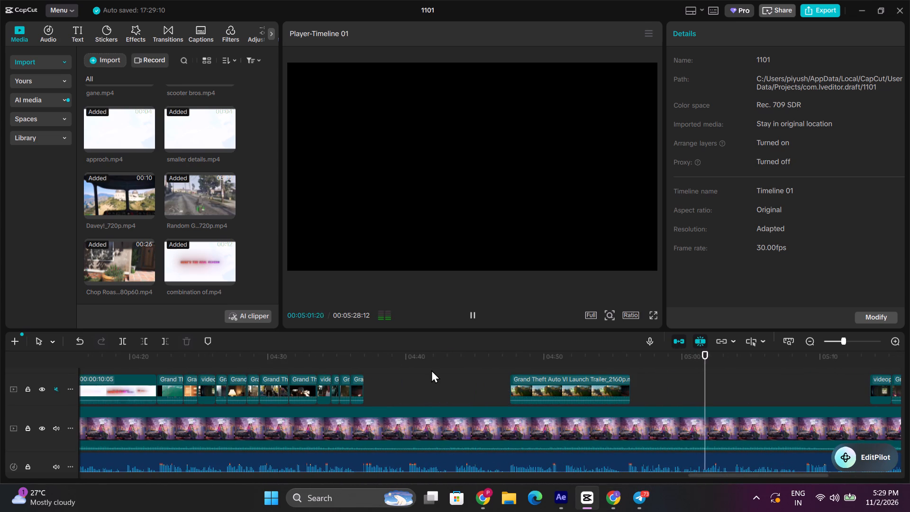
pyautogui.press('space')
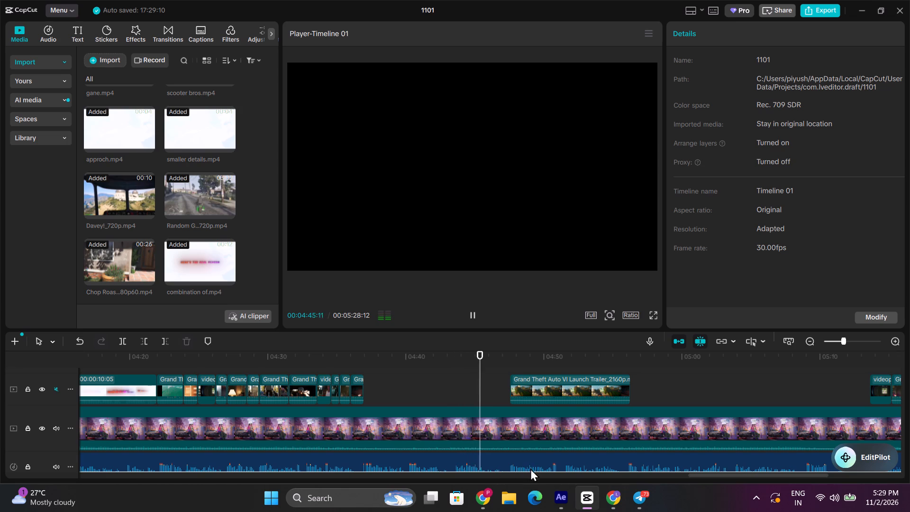
pyautogui.press('space')
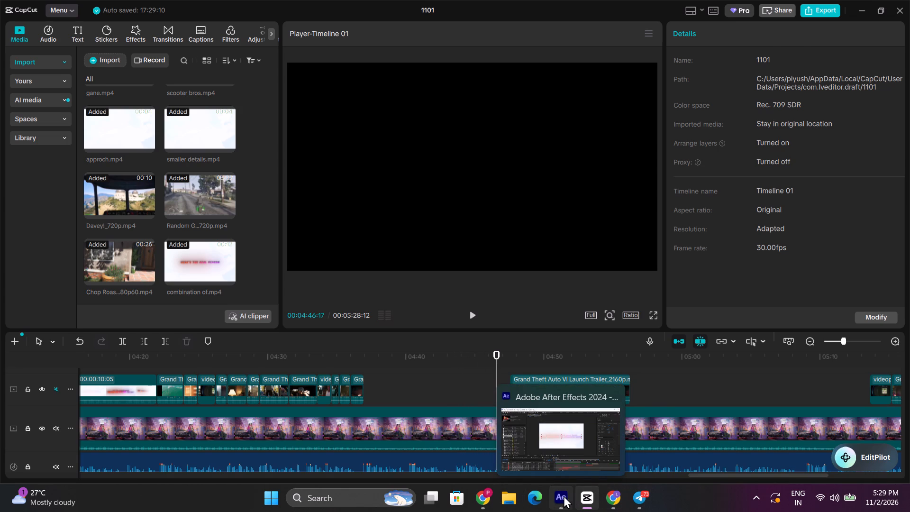
# In After Effects, duplicate the "OTher developer" text layer and place the copy to start at about 0:00:06:16, overlapping the original's end.
pyautogui.click(564, 495)
pyautogui.hotkey('ctrl', 'd')
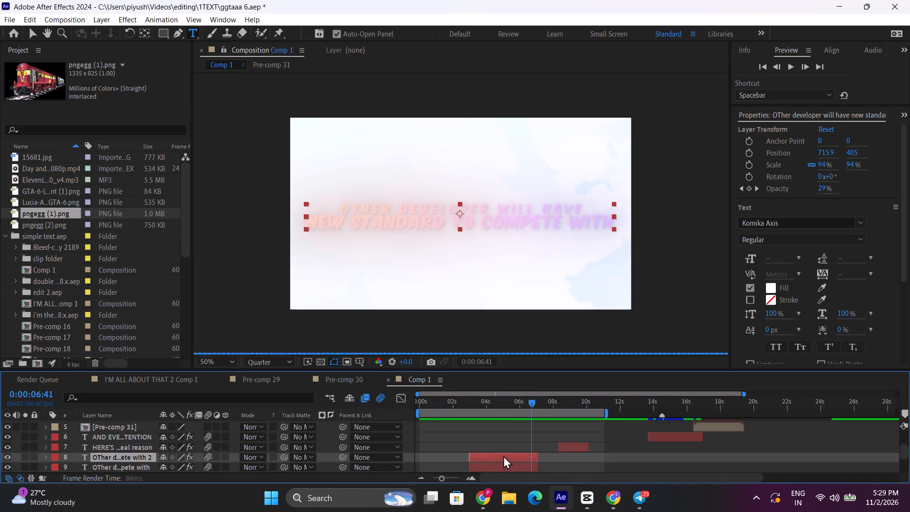
pyautogui.moveTo(504, 456); pyautogui.dragTo(570, 459)
pyautogui.click(508, 408)
pyautogui.press('space')
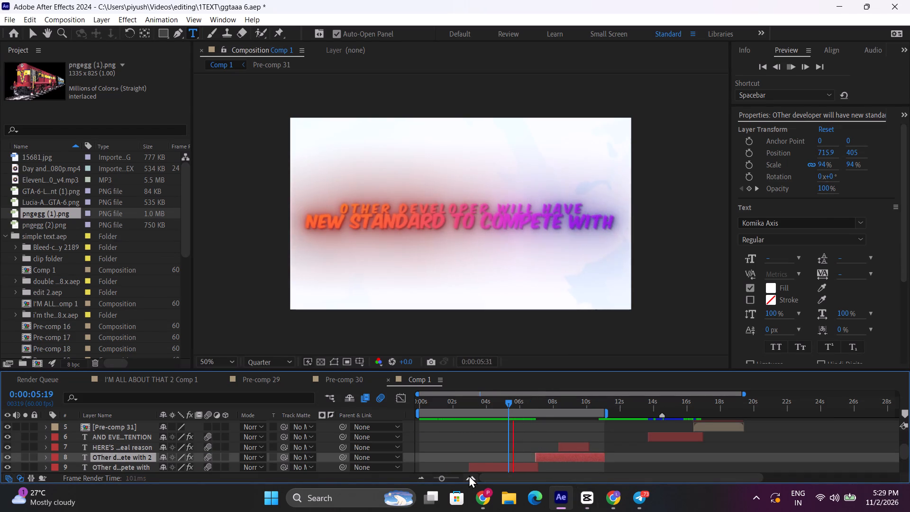
pyautogui.press('space')
pyautogui.moveTo(552, 456); pyautogui.dragTo(549, 457)
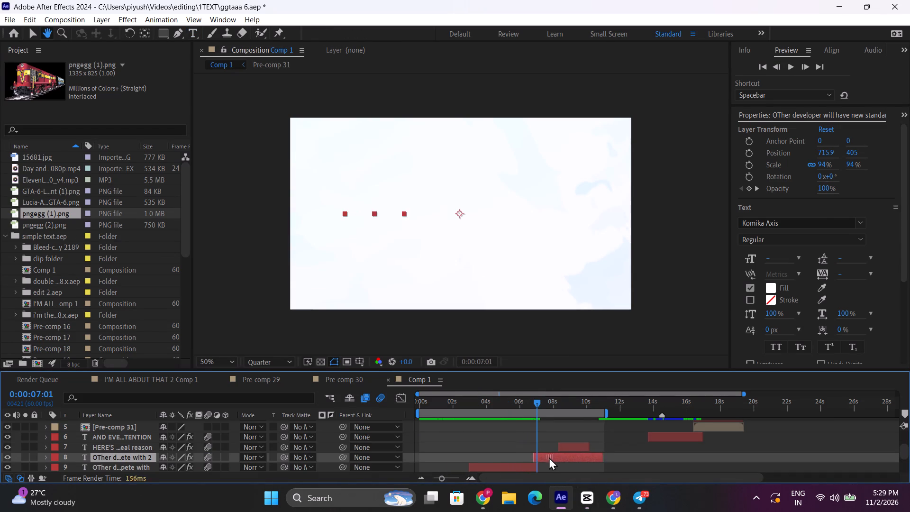
pyautogui.moveTo(549, 457); pyautogui.dragTo(540, 460)
# Move the "HERE'S the real reason" layer to start where the duplicated text layer ends, at about 10 seconds.
pyautogui.moveTo(565, 443); pyautogui.dragTo(584, 443)
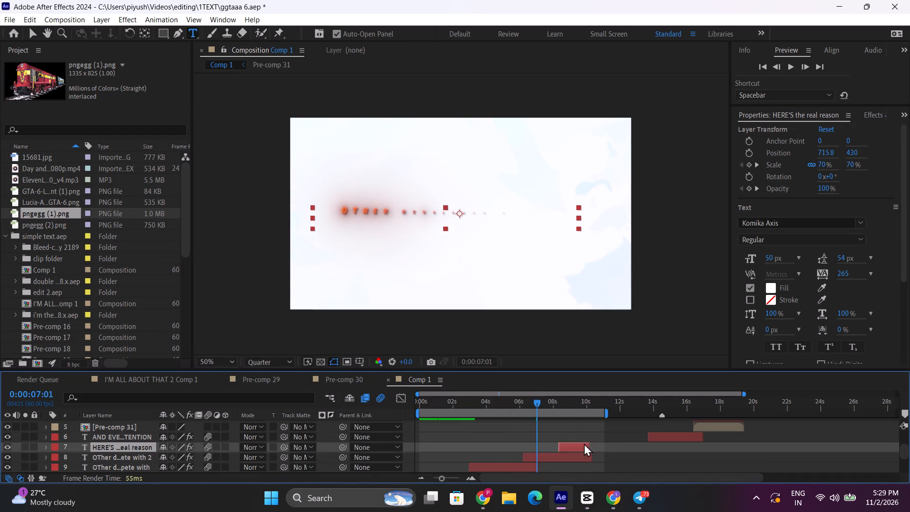
pyautogui.moveTo(584, 443); pyautogui.dragTo(598, 443)
pyautogui.moveTo(550, 403); pyautogui.dragTo(568, 404)
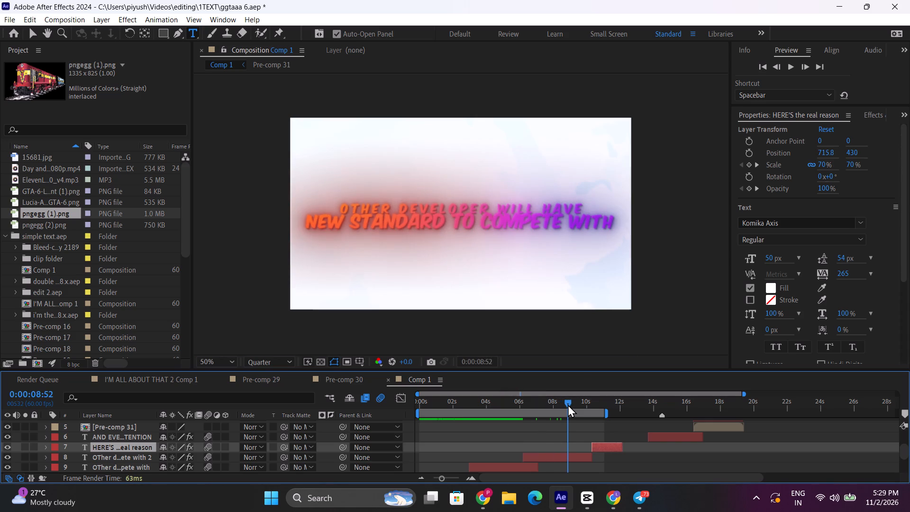
pyautogui.moveTo(580, 207); pyautogui.dragTo(333, 208)
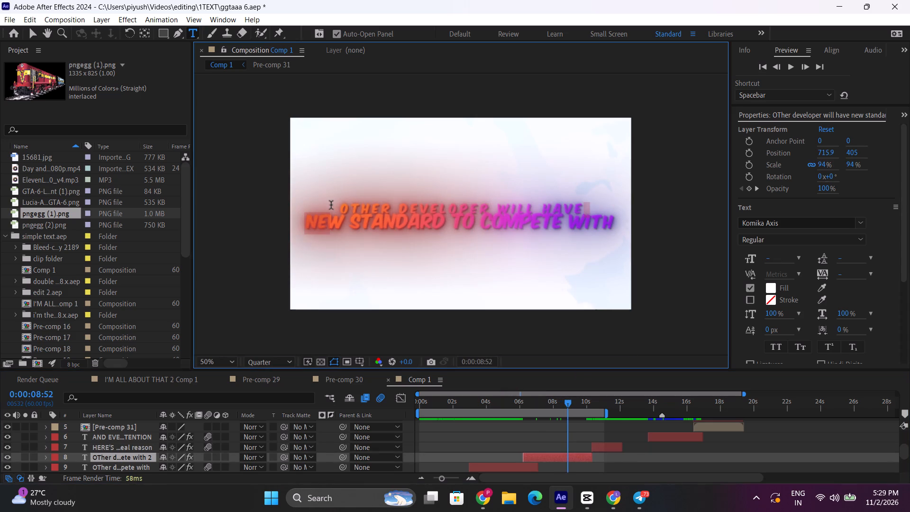
pyautogui.moveTo(338, 206); pyautogui.dragTo(580, 201)
pyautogui.write('AND TH')
pyautogui.write('IS IS')
pyautogui.press('space')
pyautogui.write('WHER')
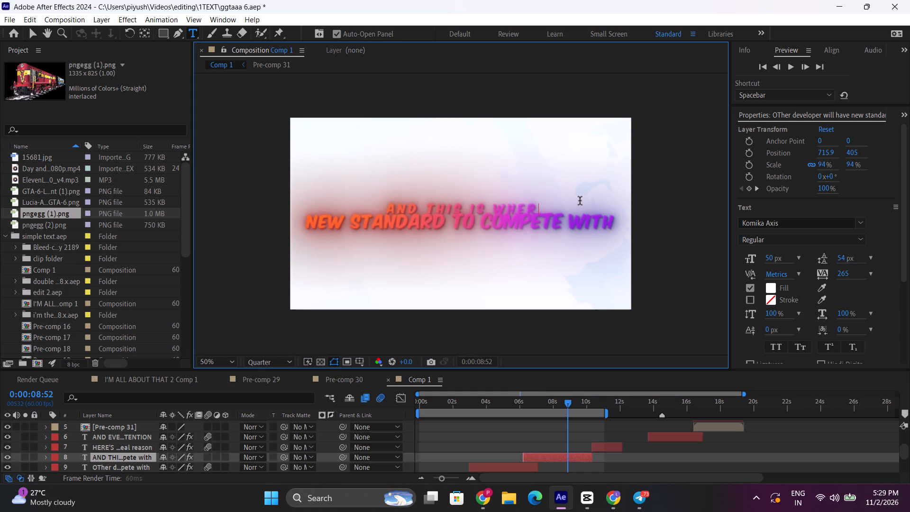
pyautogui.hotkey('shift', 'e')
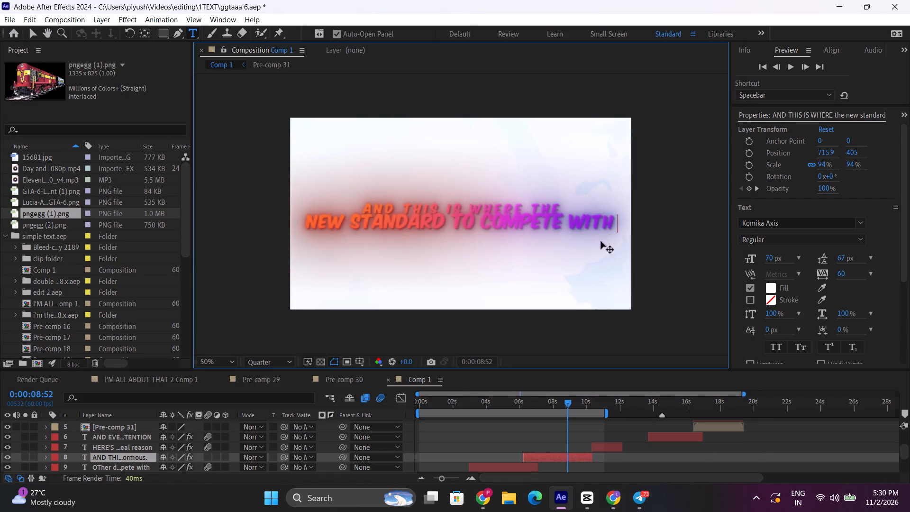
# Preview the "AND THIS IS WHERE the expectations become enormous." animation from about 0:00:06:16.
pyautogui.moveTo(528, 401); pyautogui.dragTo(524, 404)
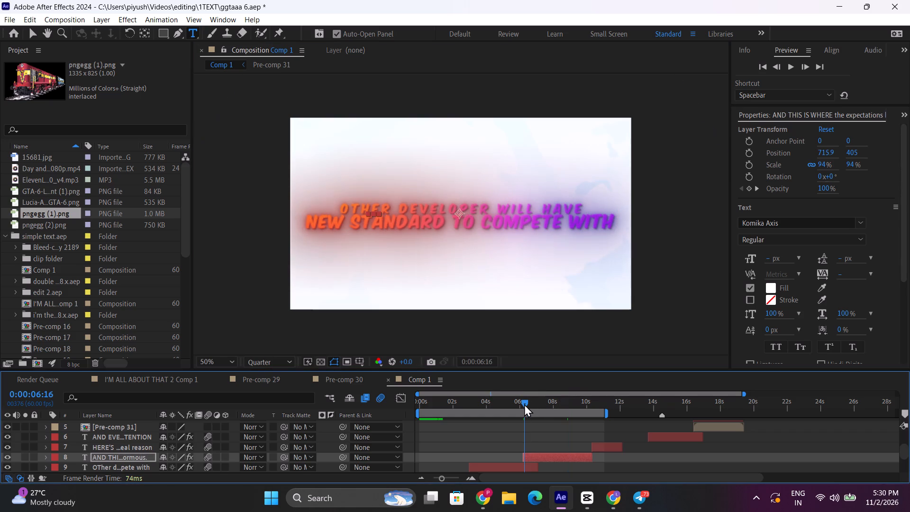
pyautogui.press('space')
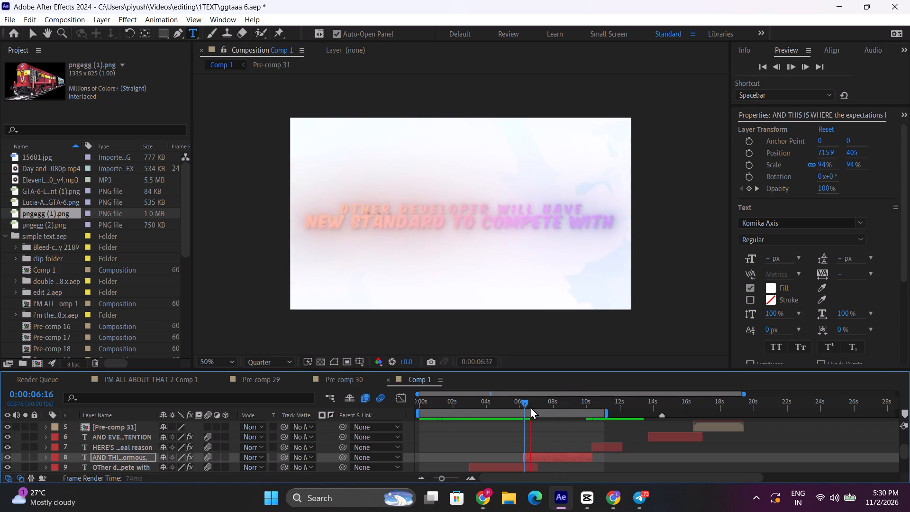
pyautogui.click(759, 505)
pyautogui.click(759, 505)
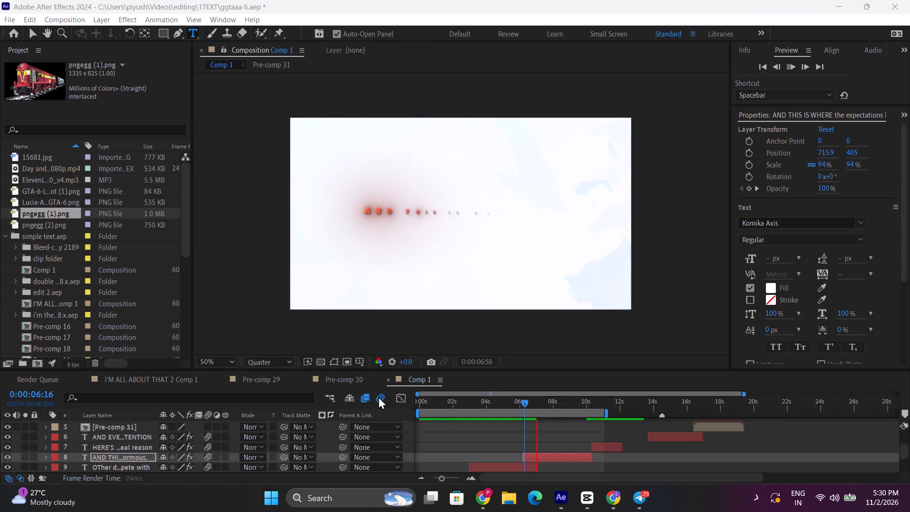
pyautogui.click(521, 405)
pyautogui.press('space')
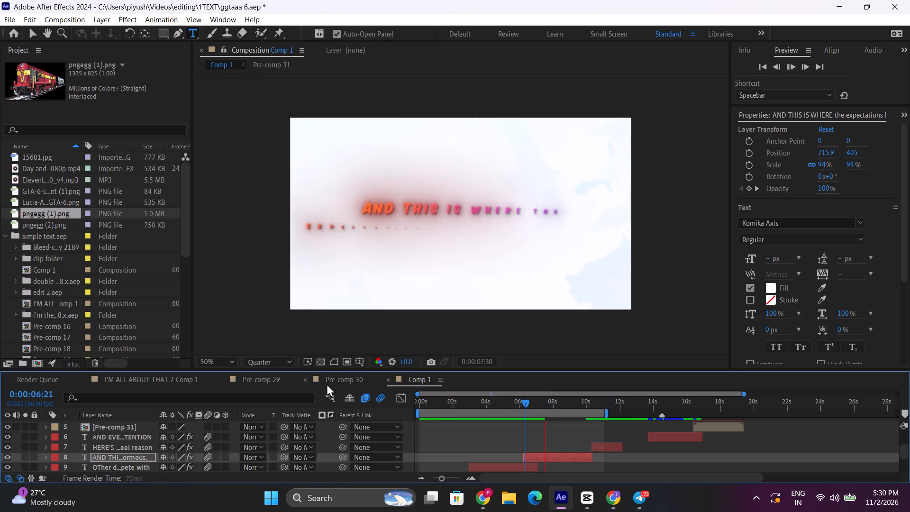
# Open the new text layer's effect controls, review its effects from 4-Color Gradient to Crate's Godrays, and collapse 4-Color Gradient.
pyautogui.press('F3')
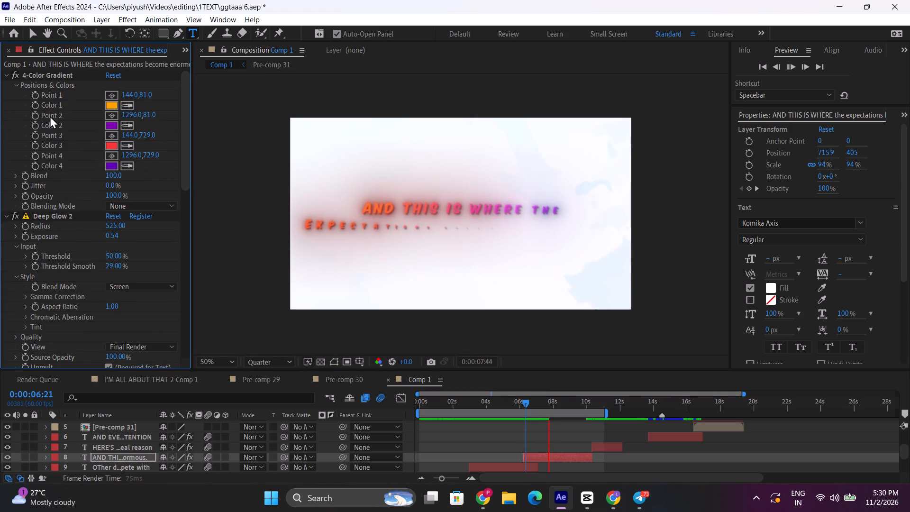
pyautogui.scroll(-1, 50, 130)
pyautogui.scroll(-8, 63, 199)
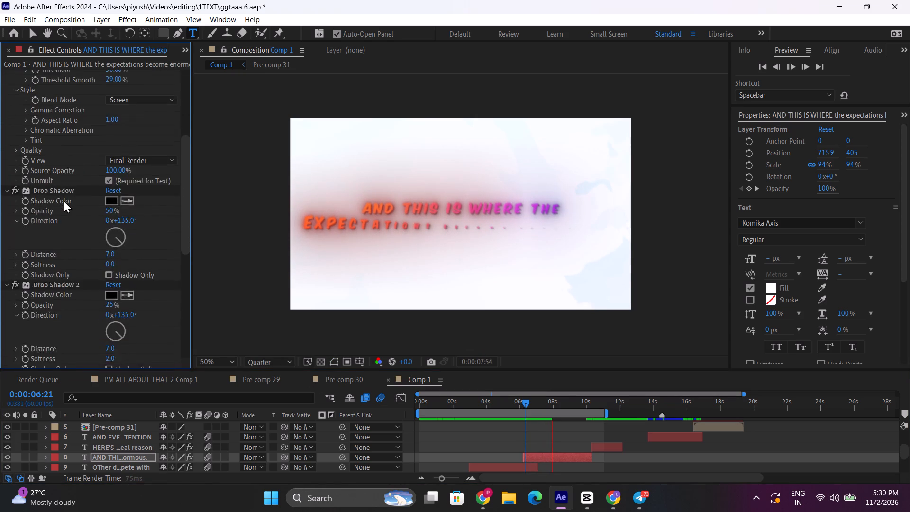
pyautogui.scroll(-1, 64, 200)
pyautogui.scroll(-9, 75, 252)
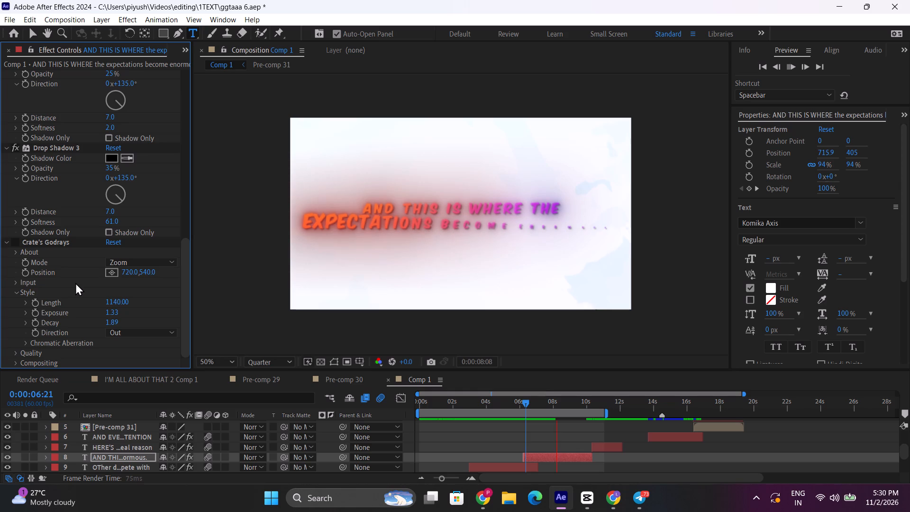
pyautogui.scroll(19, 75, 283)
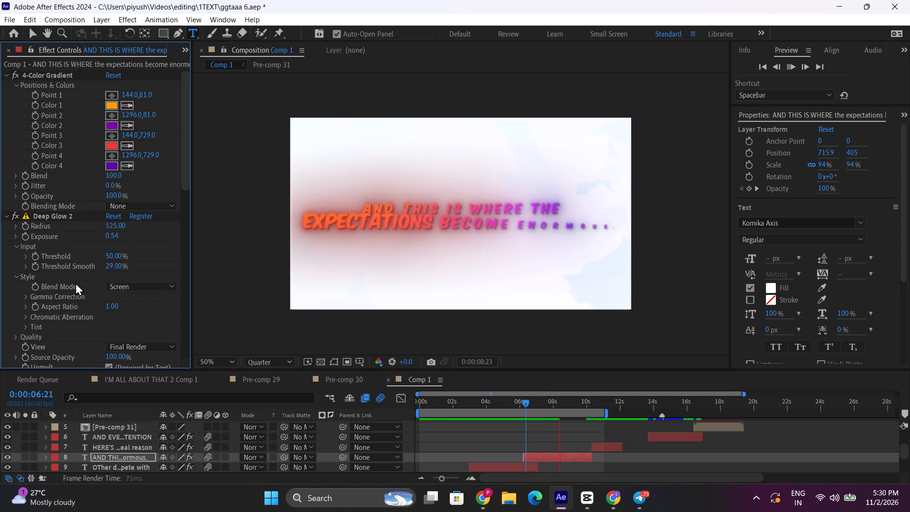
pyautogui.scroll(3, 75, 283)
pyautogui.scroll(-20, 75, 283)
pyautogui.scroll(-3, 75, 283)
pyautogui.scroll(14, 75, 280)
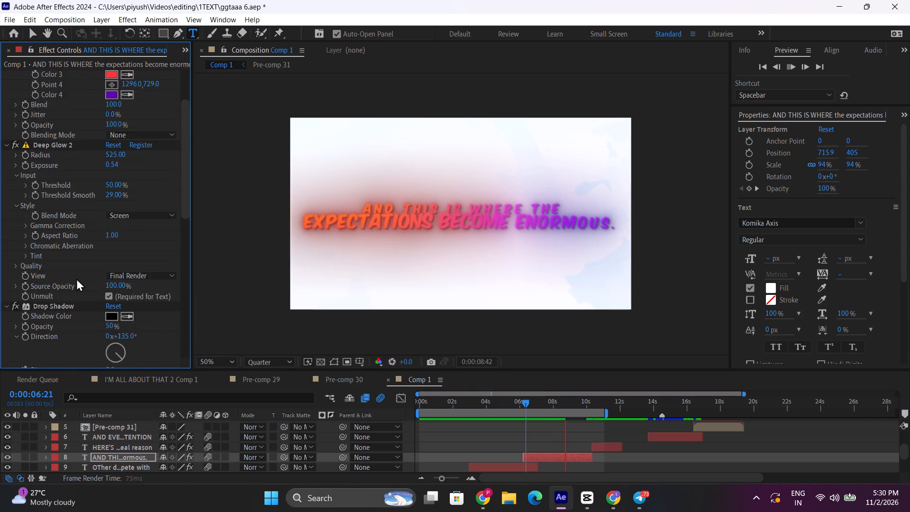
pyautogui.scroll(8, 76, 278)
pyautogui.click(7, 77)
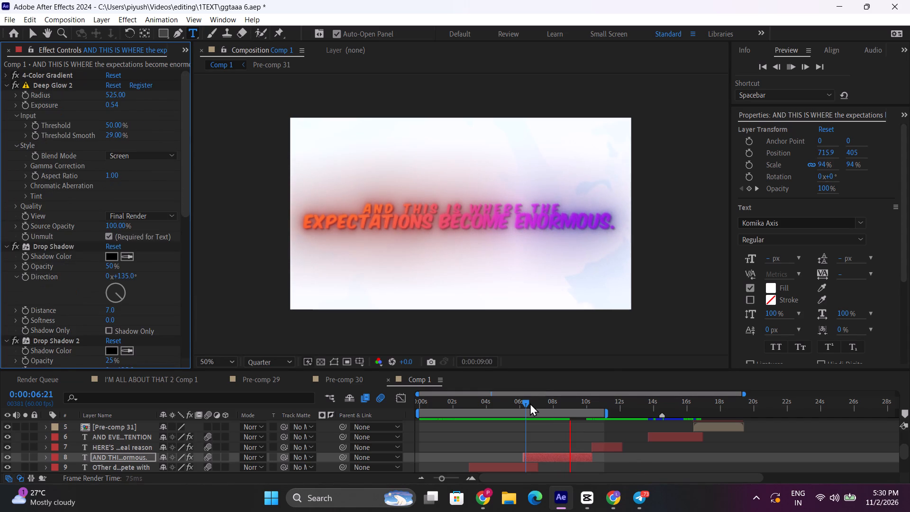
# Preview the "AND THIS IS WHERE the expectations become enormous." animation again from about 0:00:06:14.
pyautogui.click(529, 403)
pyautogui.press('space')
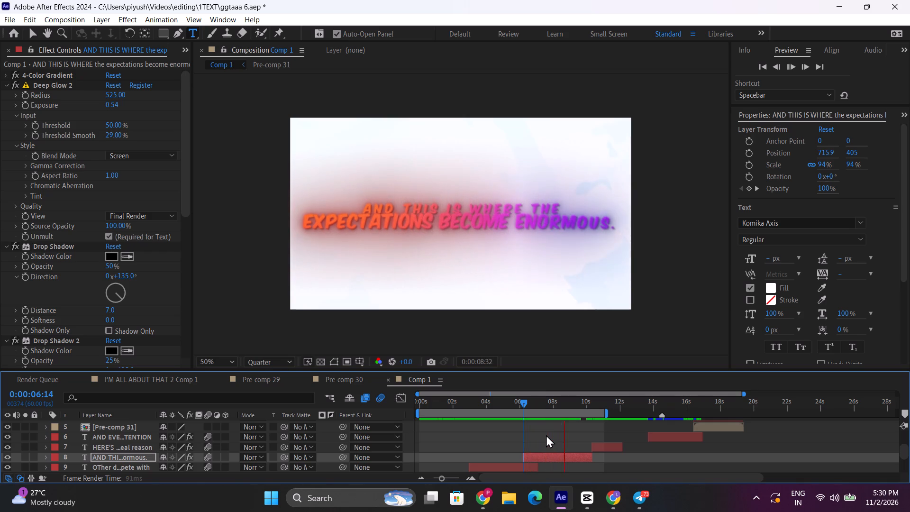
# Shift the "HERE'S … real reason" layer to start at about 12 s and extend the "AND THIS IS WHERE…" layer's end to about 11 s.
pyautogui.press('space')
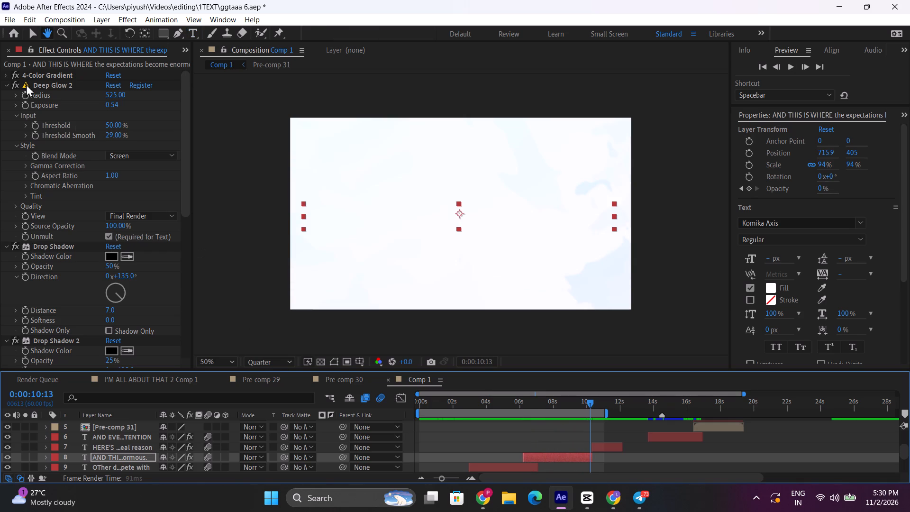
pyautogui.click(13, 49)
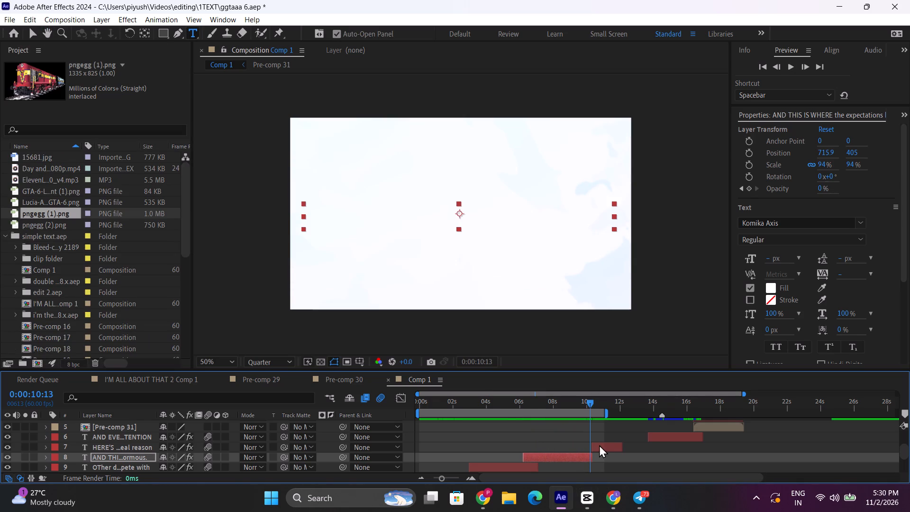
pyautogui.moveTo(601, 446); pyautogui.dragTo(627, 446)
pyautogui.moveTo(592, 457); pyautogui.dragTo(604, 458)
# Reveal the "AND THIS IS WHERE…" layer's keyframes and shift its two closing Opacity keyframes to about 10.1 s and 10.5 s.
pyautogui.press('u')
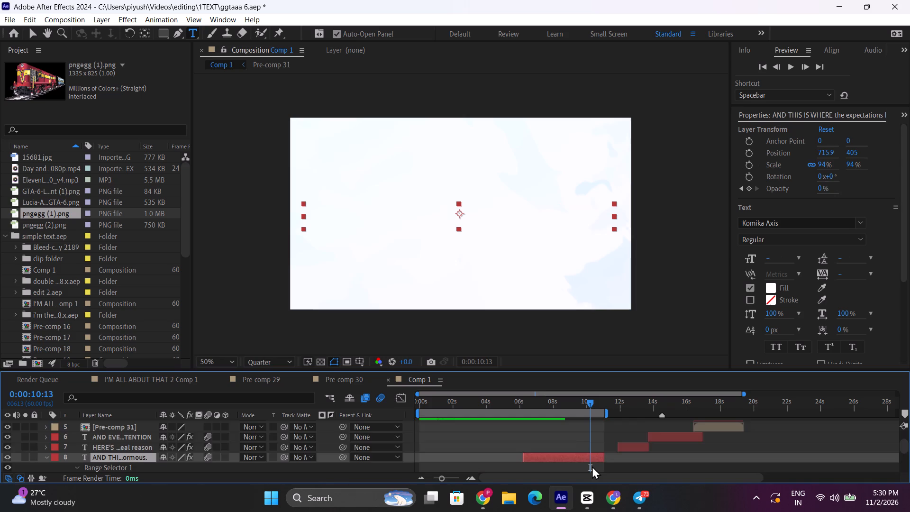
pyautogui.scroll(-3, 592, 466)
pyautogui.scroll(1, 584, 445)
pyautogui.moveTo(577, 448); pyautogui.dragTo(593, 451)
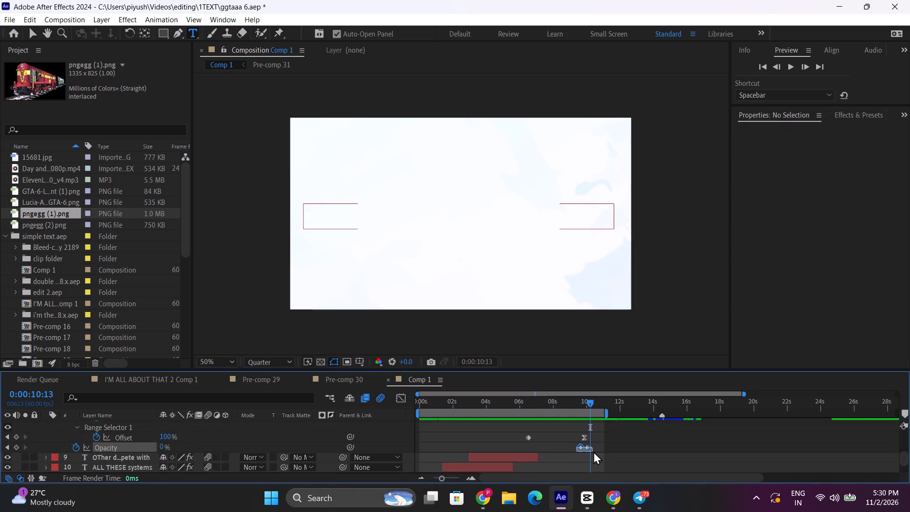
pyautogui.moveTo(593, 451); pyautogui.dragTo(595, 452)
pyautogui.moveTo(590, 448); pyautogui.dragTo(596, 448)
# Preview the end of the "AND THIS IS WHERE the expectations become enormous." animation from 0:00:09:19.
pyautogui.scroll(1, 596, 450)
pyautogui.moveTo(570, 446); pyautogui.dragTo(582, 458)
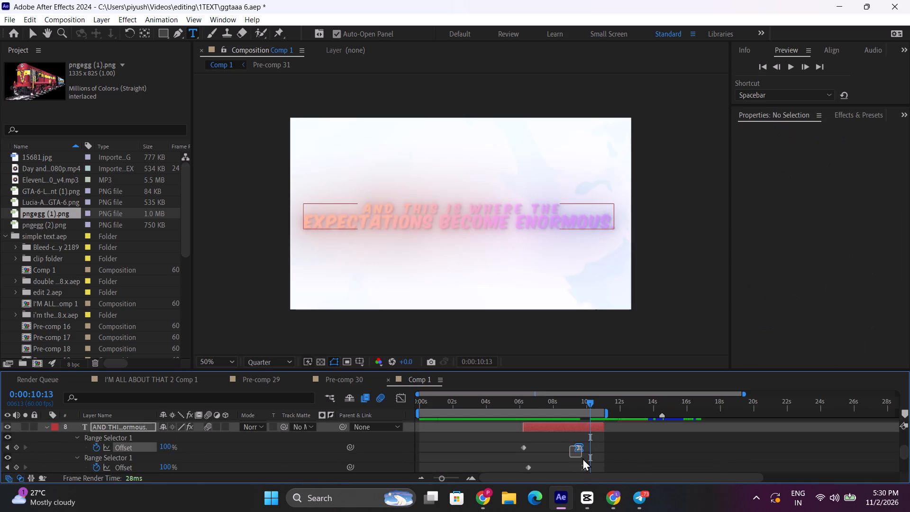
pyautogui.moveTo(582, 458); pyautogui.dragTo(586, 464)
pyautogui.click(573, 410)
pyautogui.moveTo(582, 403); pyautogui.dragTo(575, 403)
pyautogui.press('space')
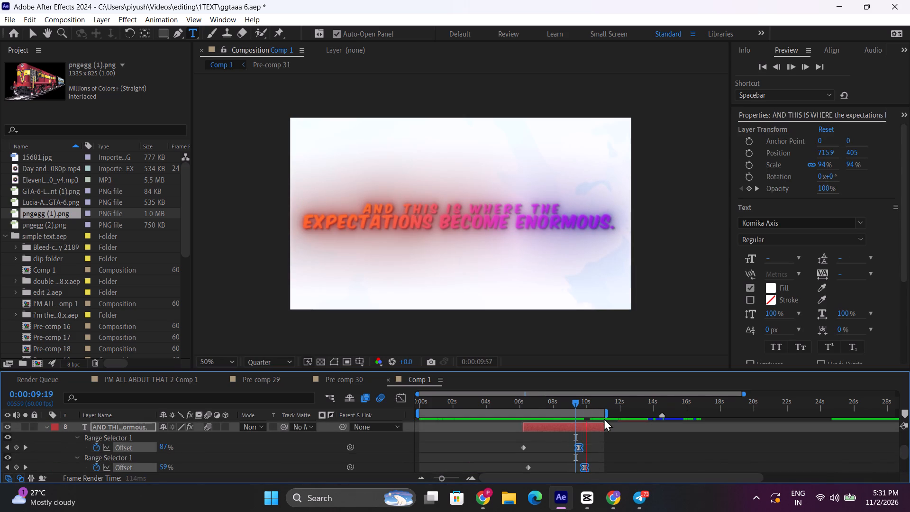
pyautogui.press('space')
# Move the "AND THIS IS WHERE…" layer's two Opacity keyframes further along the timeline, past 0:00:10:52.
pyautogui.scroll(-1, 590, 446)
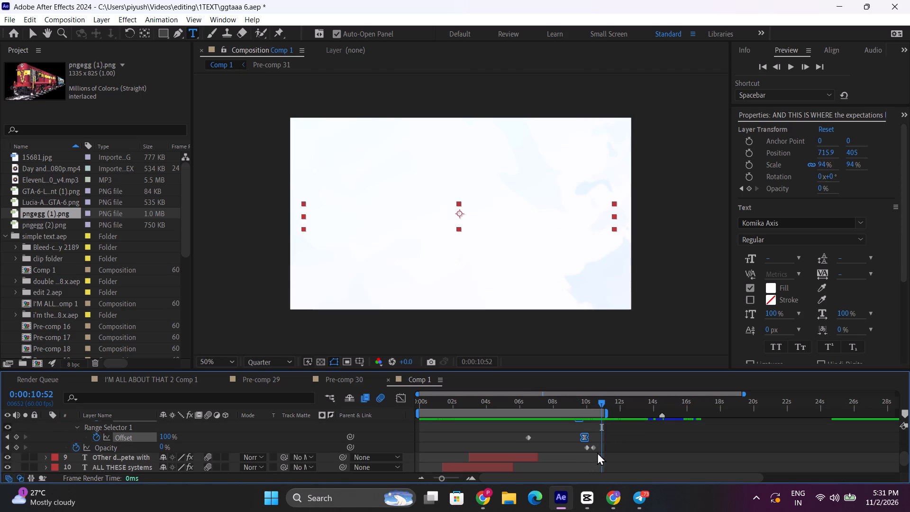
pyautogui.click(598, 452)
pyautogui.moveTo(579, 446); pyautogui.dragTo(609, 455)
pyautogui.moveTo(594, 446); pyautogui.dragTo(612, 447)
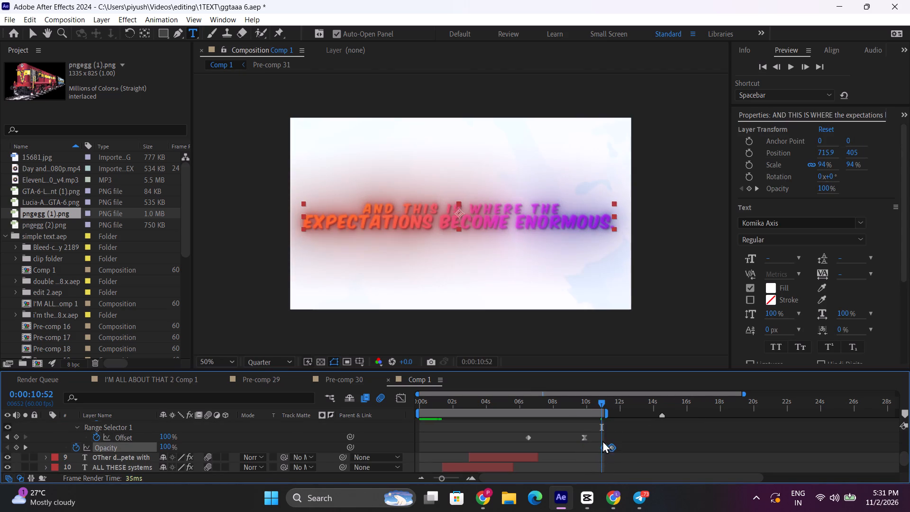
# Preview Comp 1's text animations with the retimed Opacity keyframes from 0:00:10:23.
pyautogui.scroll(1, 602, 440)
pyautogui.click(593, 408)
pyautogui.press('space')
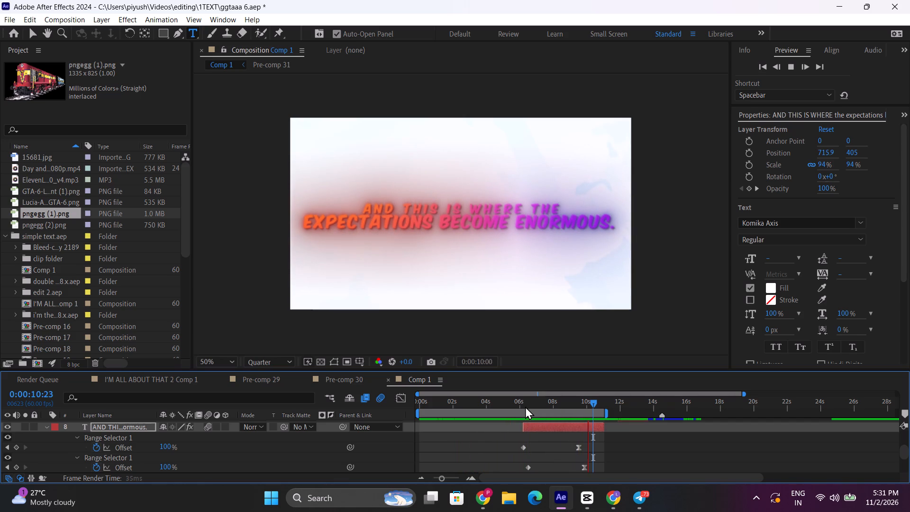
pyautogui.click(6, 16)
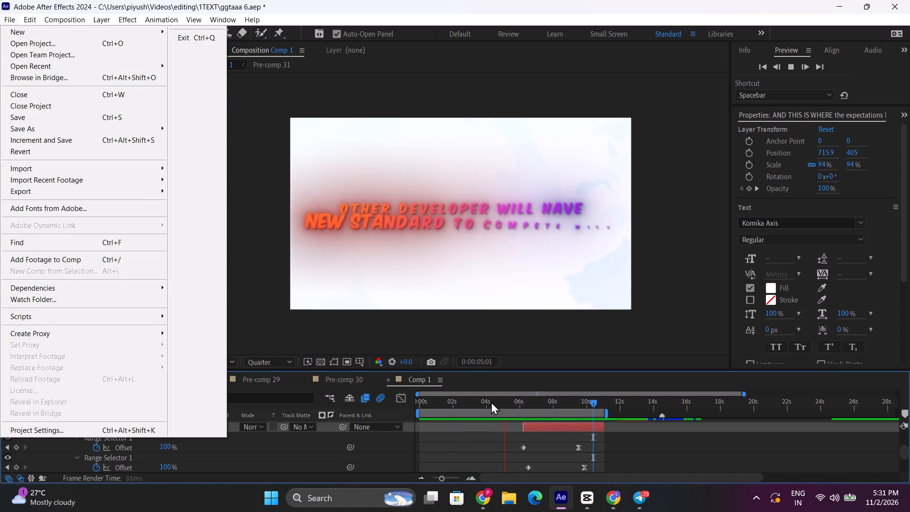
pyautogui.moveTo(498, 402); pyautogui.dragTo(506, 402)
# Switch to Chrome and search Google Images for "capcom png".
pyautogui.click(487, 511)
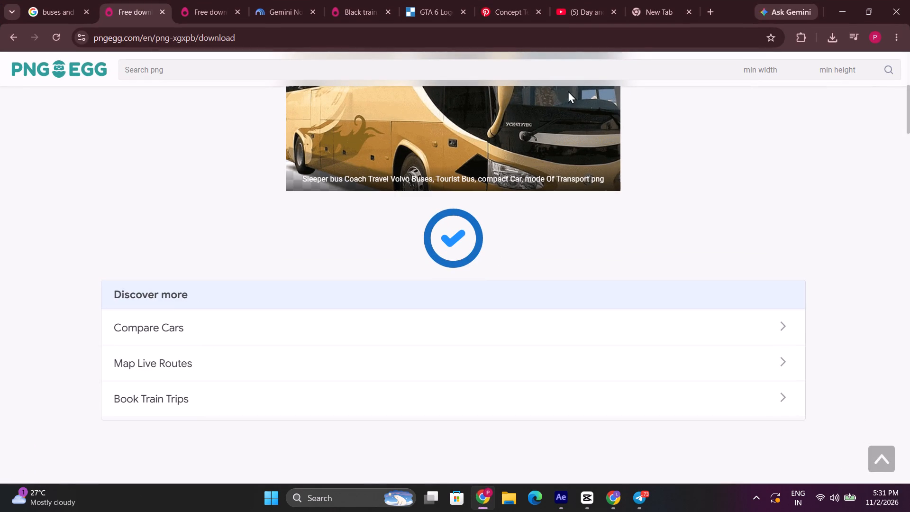
pyautogui.click(670, 5)
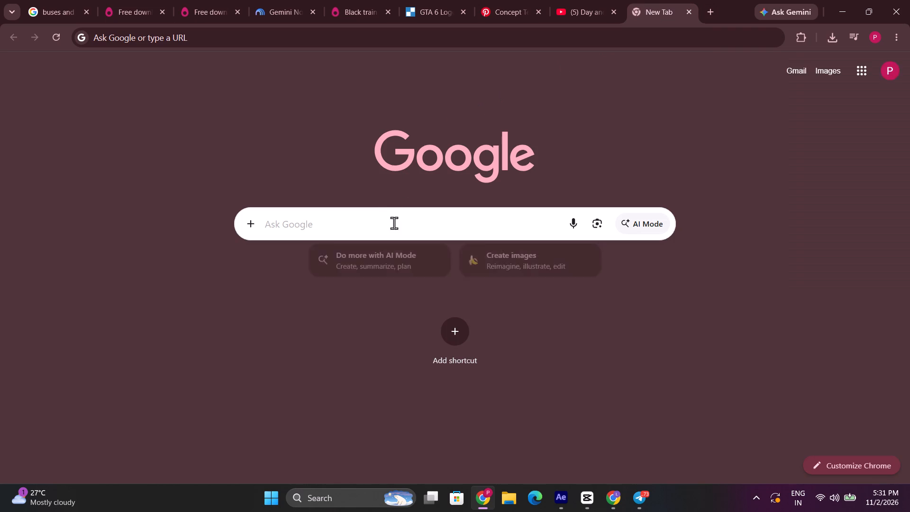
pyautogui.click(394, 223)
pyautogui.write('capcom png')
pyautogui.press('Return')
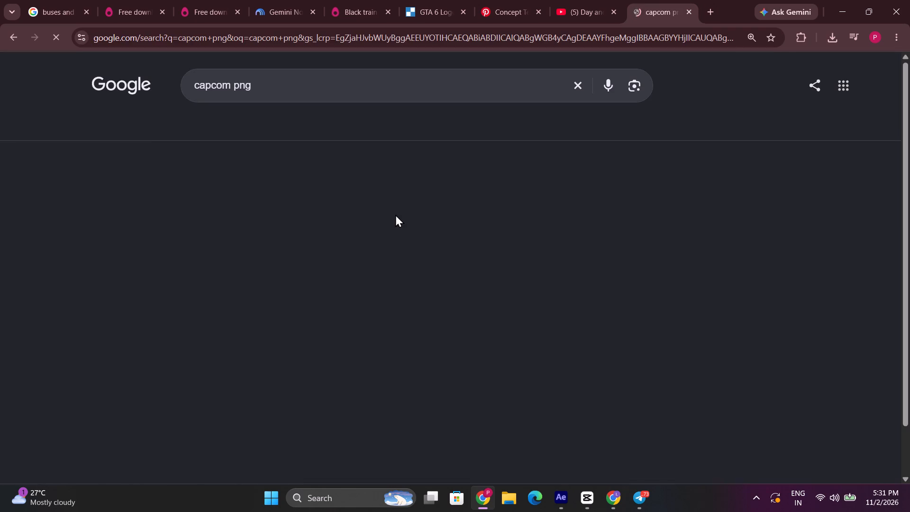
pyautogui.click(196, 122)
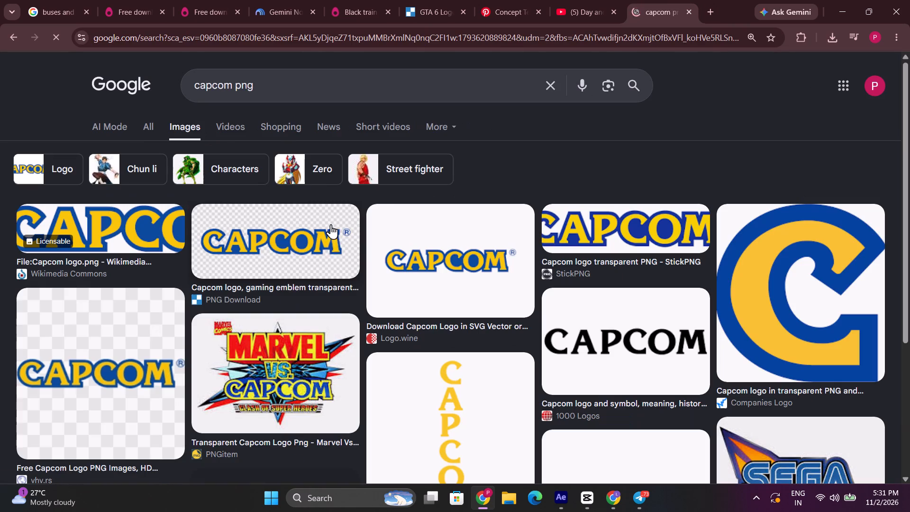
# Download the blue and yellow Capcom logo, a transparent PNG, from the PNG Download image result.
pyautogui.click(276, 238)
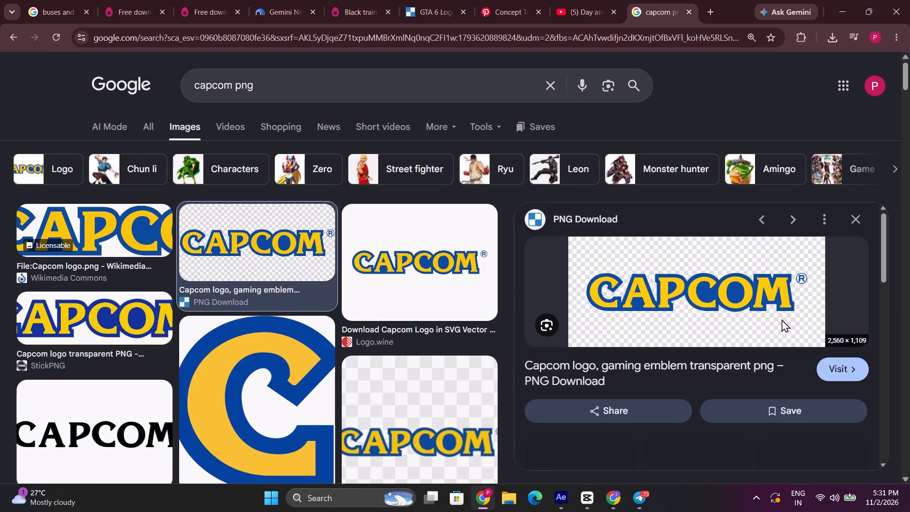
pyautogui.click(836, 363)
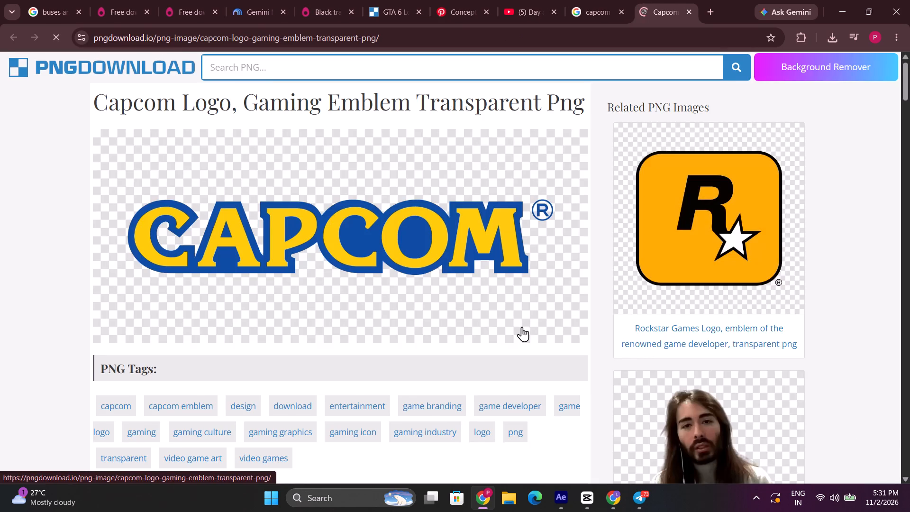
pyautogui.scroll(-5, 483, 338)
pyautogui.scroll(-1, 393, 350)
pyautogui.click(378, 386)
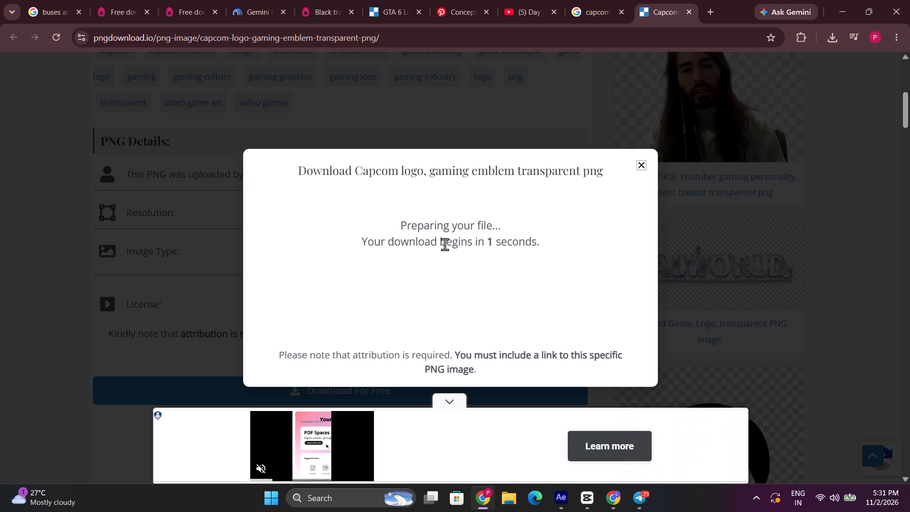
pyautogui.click(459, 292)
# Search Google for "top game developers" and examine the overview's company list and the image results for studios whose logos could be used.
pyautogui.click(591, 0)
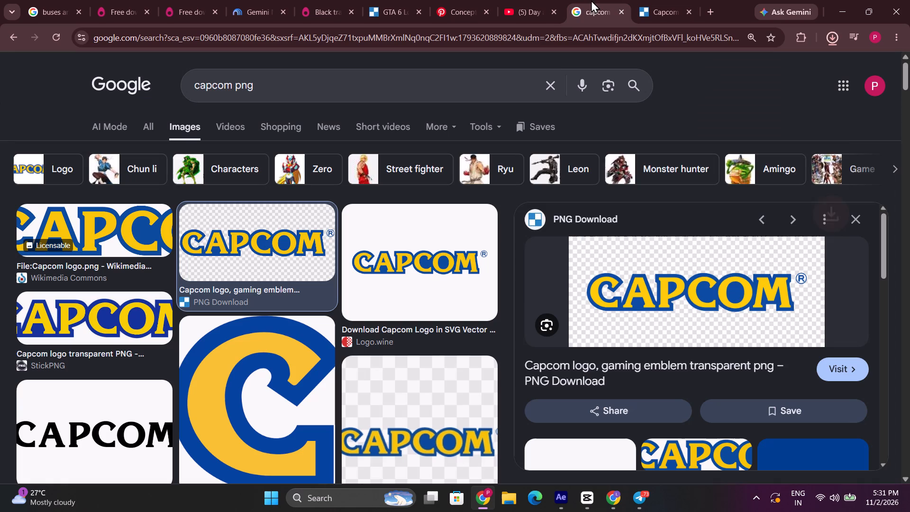
pyautogui.moveTo(436, 91); pyautogui.dragTo(87, 86)
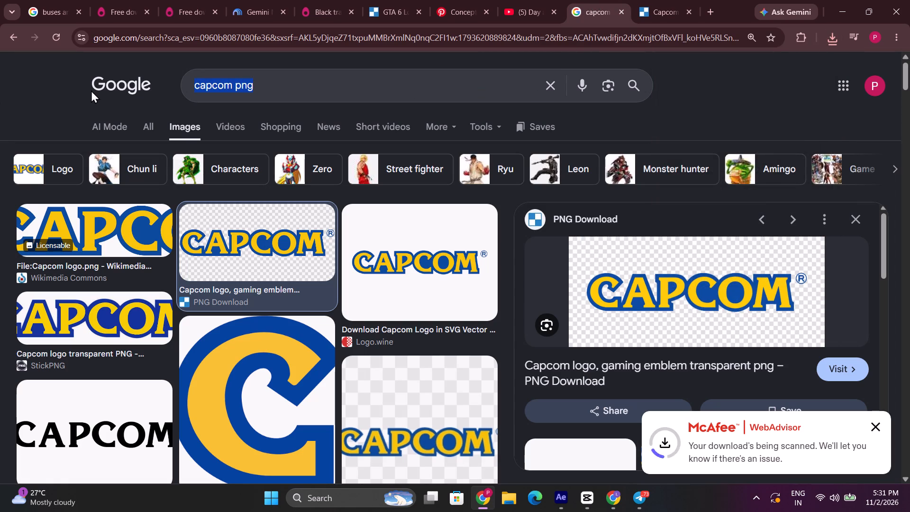
pyautogui.write('top game dev')
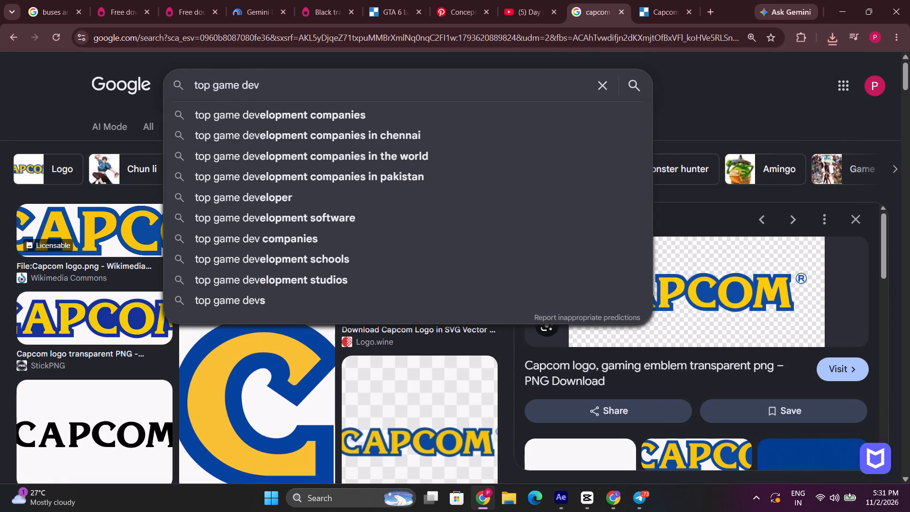
pyautogui.write('lopers')
pyautogui.press('Return')
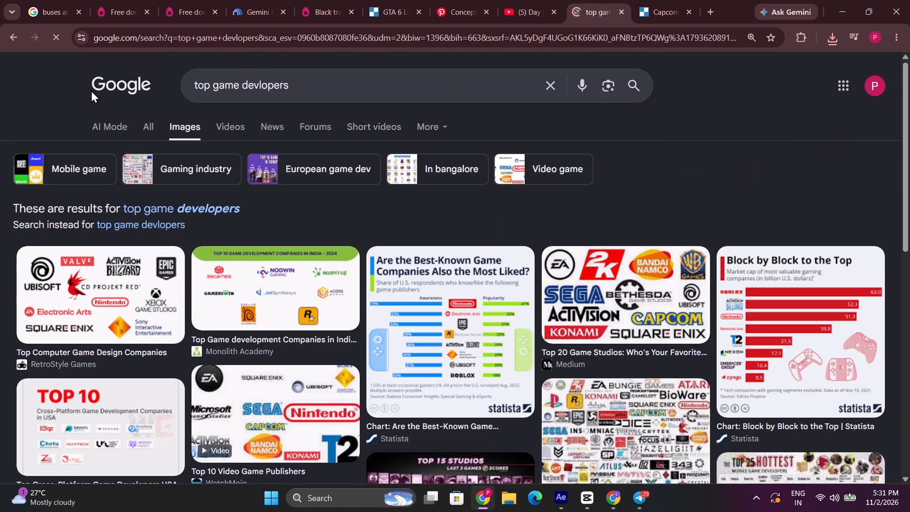
pyautogui.click(209, 204)
pyautogui.click(150, 122)
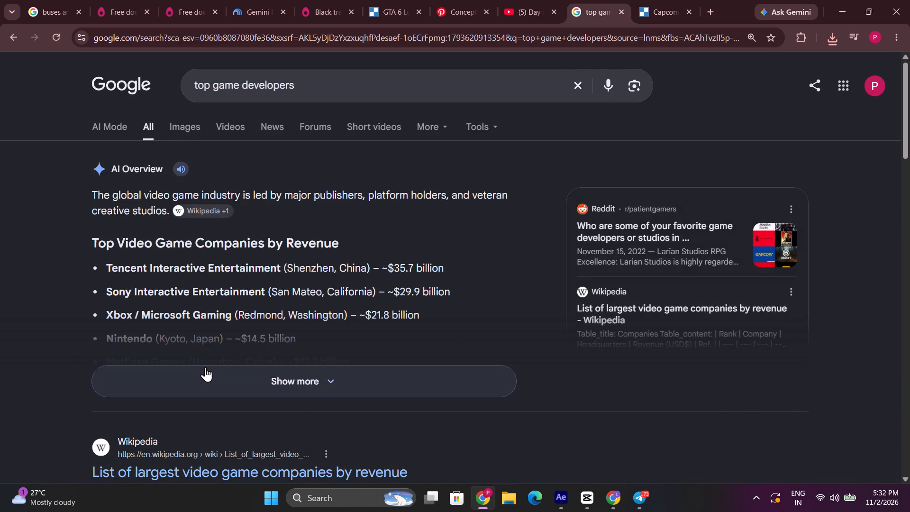
pyautogui.click(205, 366)
pyautogui.scroll(-2, 220, 347)
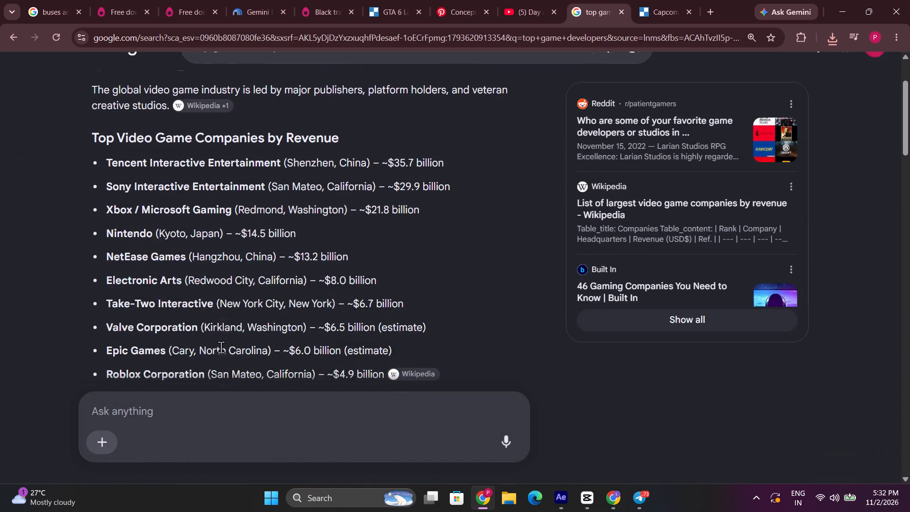
pyautogui.scroll(-1, 221, 347)
pyautogui.scroll(7, 225, 340)
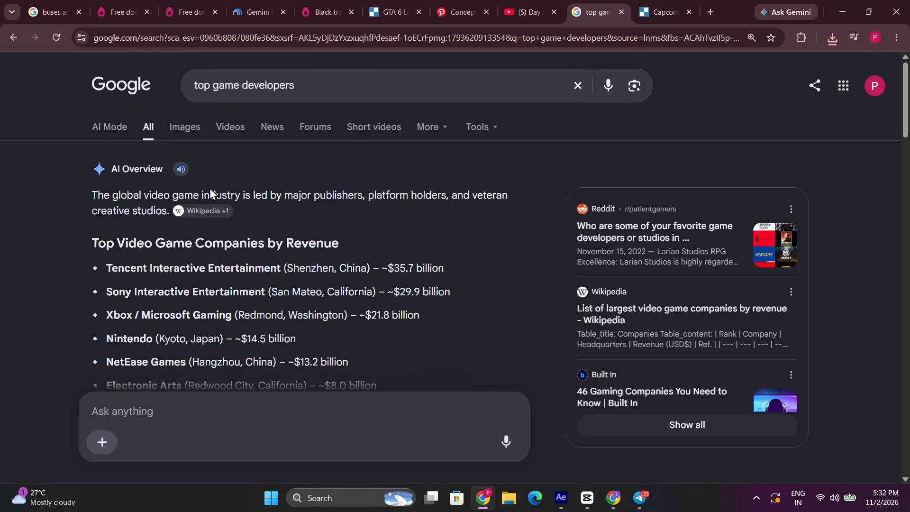
pyautogui.click(187, 125)
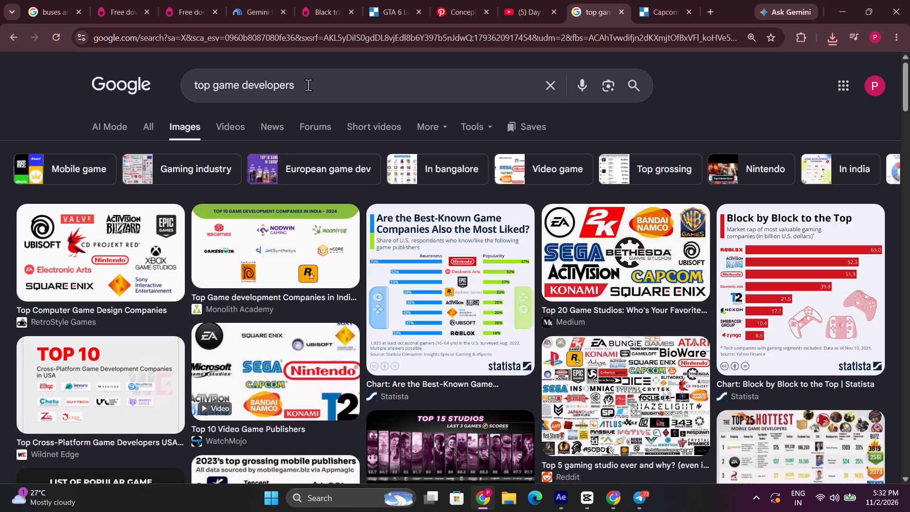
# Search Google Images for "activision png".
pyautogui.moveTo(308, 85); pyautogui.dragTo(152, 85)
pyautogui.write('acti')
pyautogui.write('viosn')
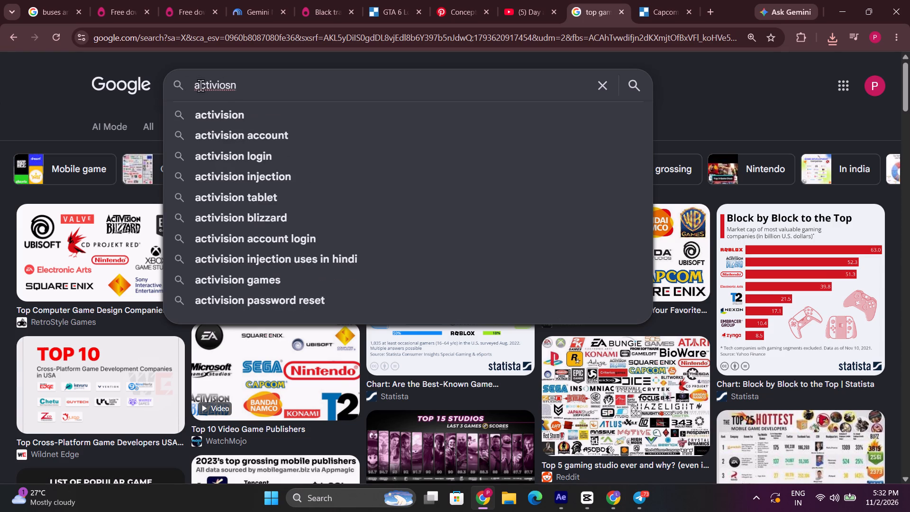
pyautogui.click(218, 114)
pyautogui.click(264, 86)
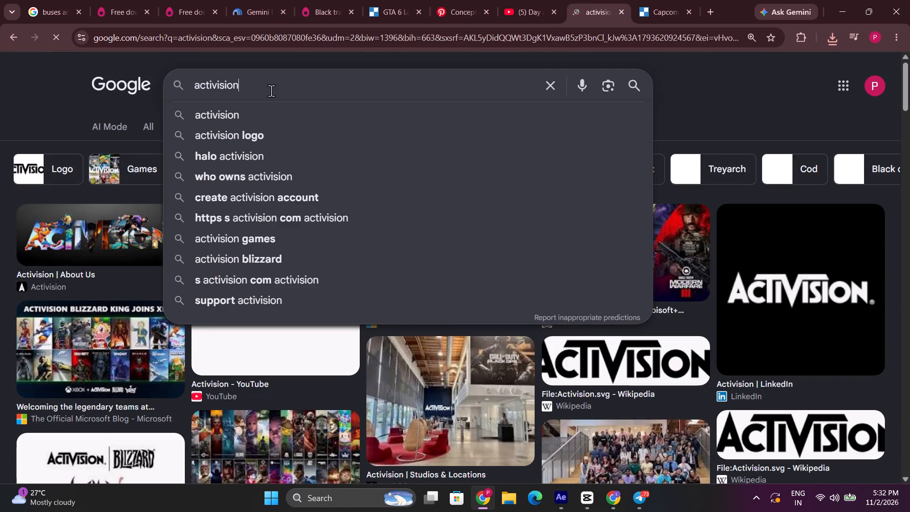
pyautogui.press('space')
pyautogui.write('png')
pyautogui.press('Return')
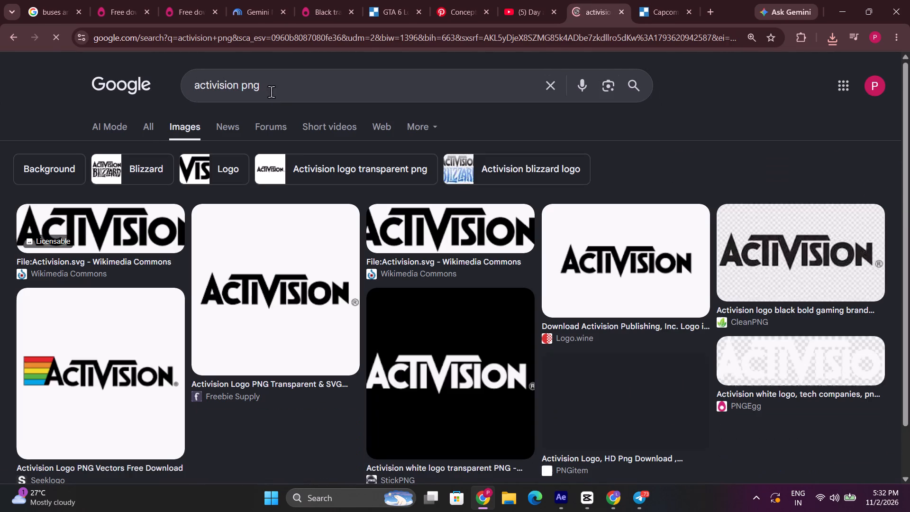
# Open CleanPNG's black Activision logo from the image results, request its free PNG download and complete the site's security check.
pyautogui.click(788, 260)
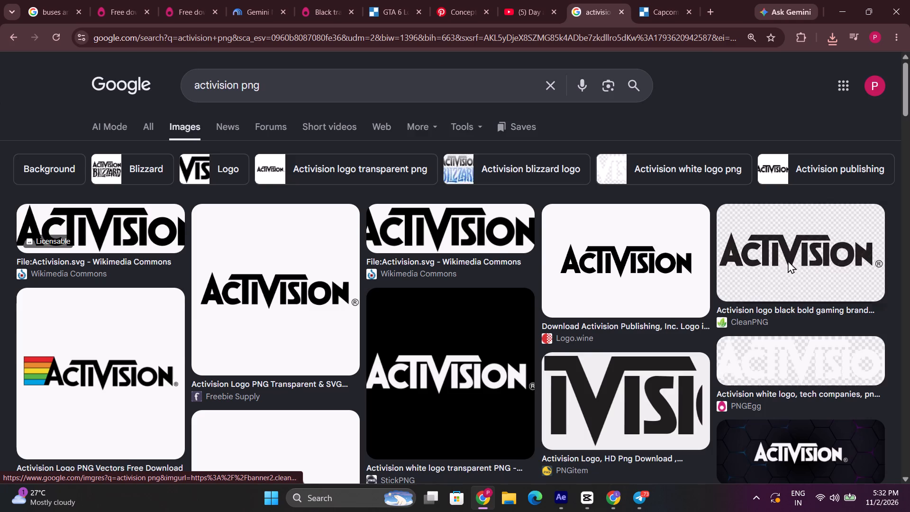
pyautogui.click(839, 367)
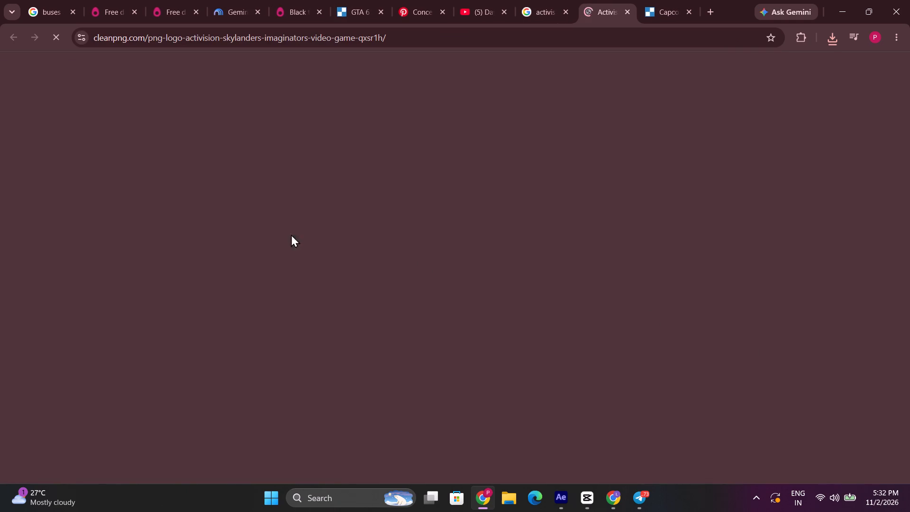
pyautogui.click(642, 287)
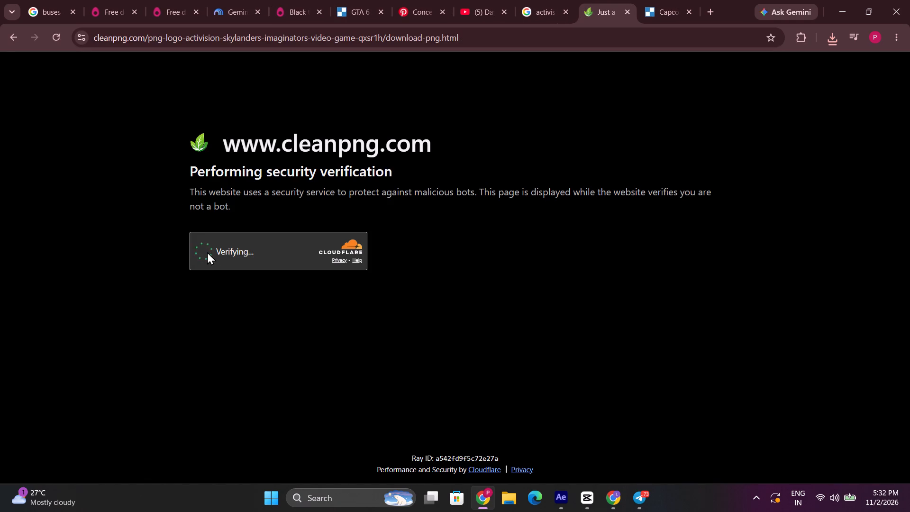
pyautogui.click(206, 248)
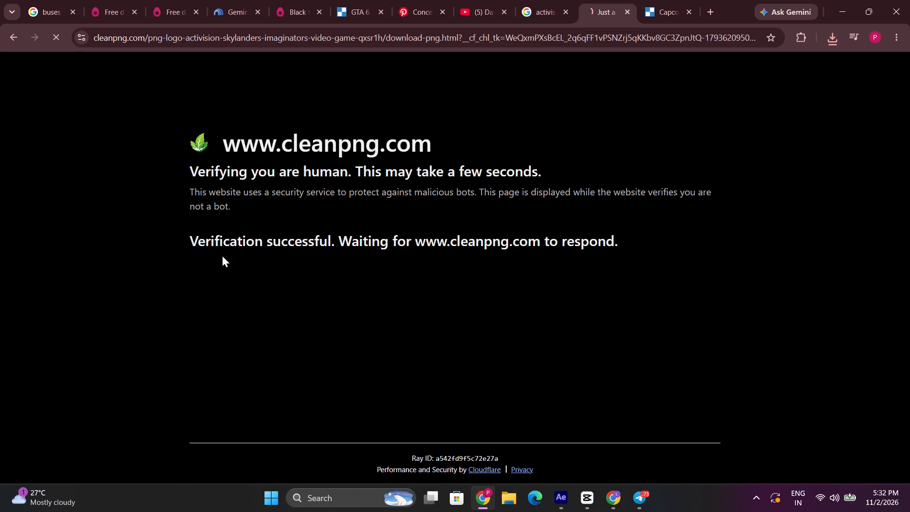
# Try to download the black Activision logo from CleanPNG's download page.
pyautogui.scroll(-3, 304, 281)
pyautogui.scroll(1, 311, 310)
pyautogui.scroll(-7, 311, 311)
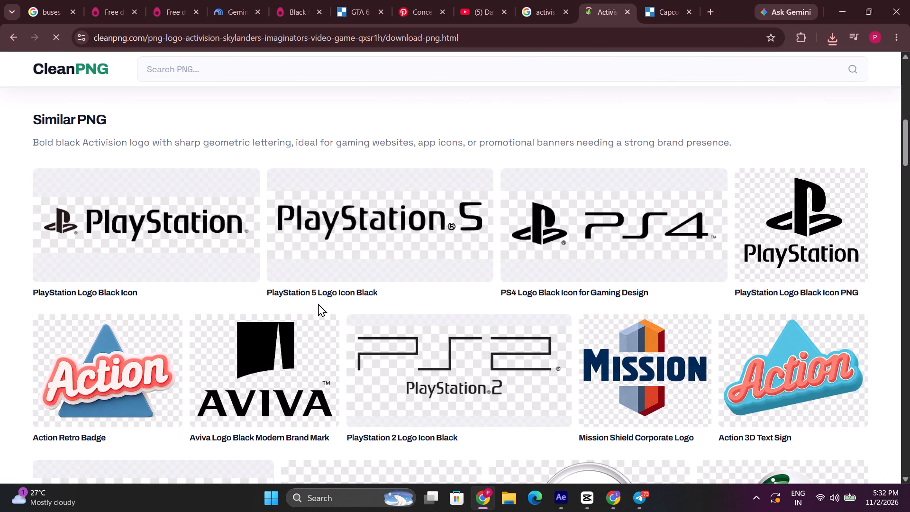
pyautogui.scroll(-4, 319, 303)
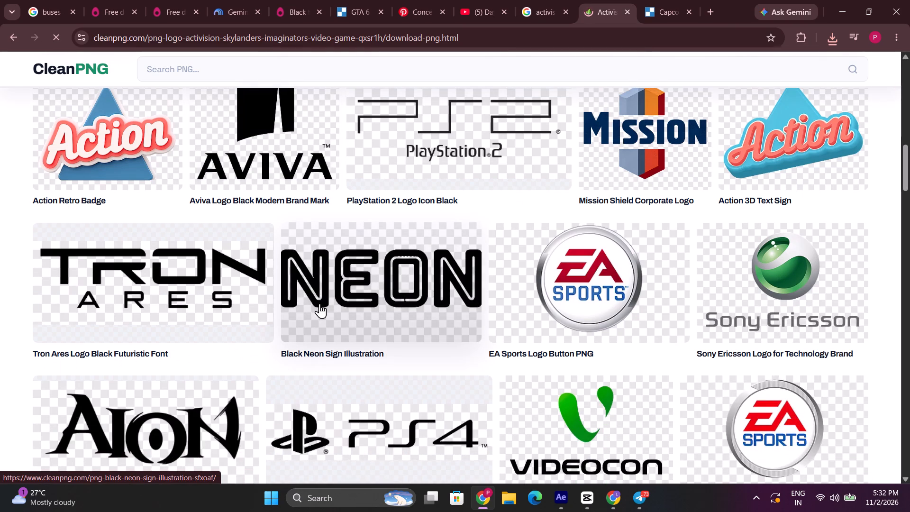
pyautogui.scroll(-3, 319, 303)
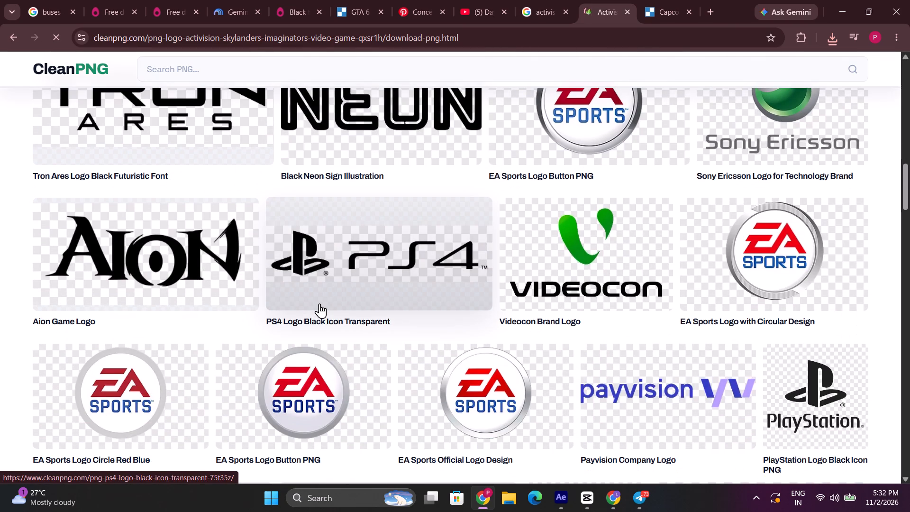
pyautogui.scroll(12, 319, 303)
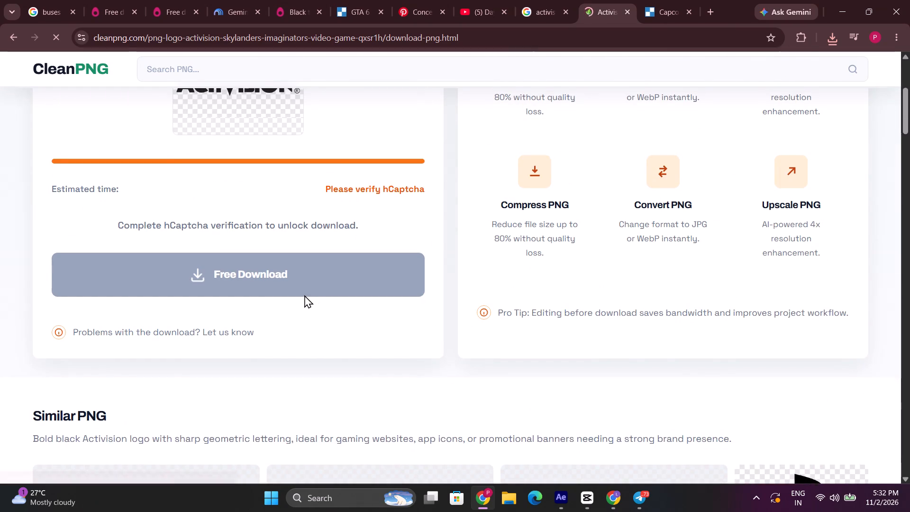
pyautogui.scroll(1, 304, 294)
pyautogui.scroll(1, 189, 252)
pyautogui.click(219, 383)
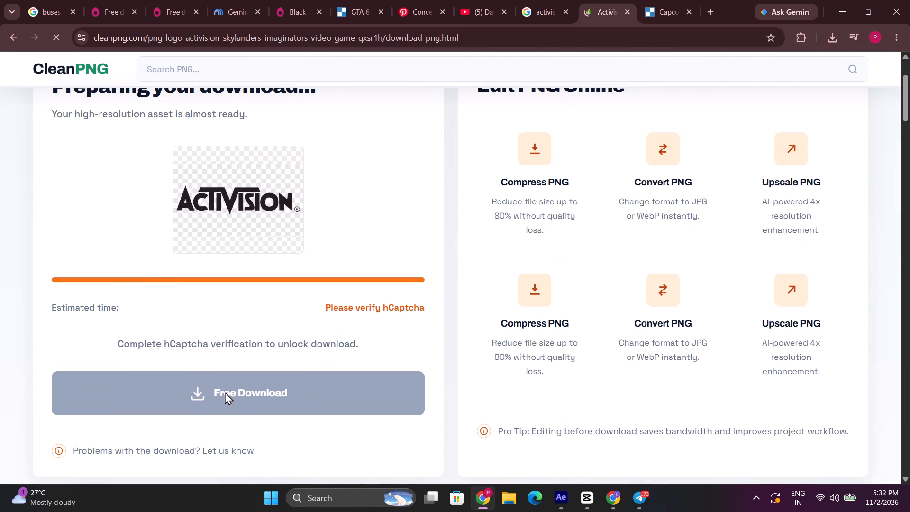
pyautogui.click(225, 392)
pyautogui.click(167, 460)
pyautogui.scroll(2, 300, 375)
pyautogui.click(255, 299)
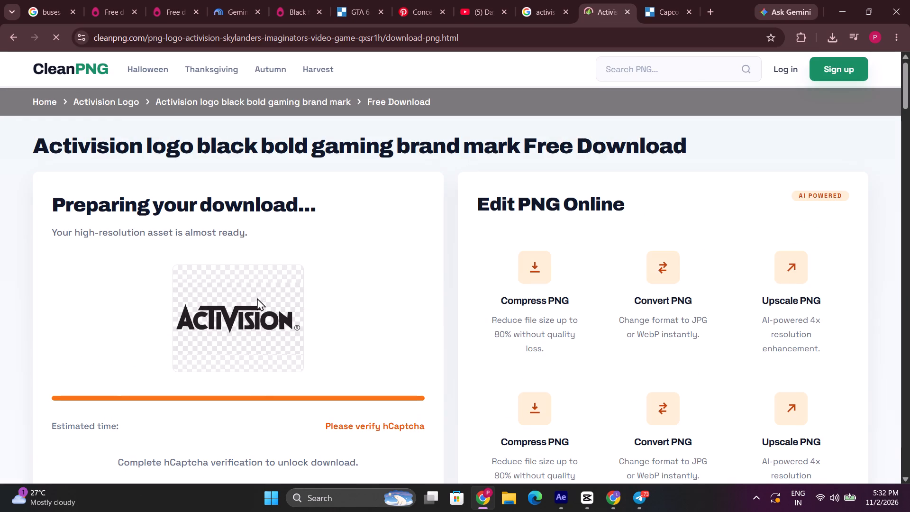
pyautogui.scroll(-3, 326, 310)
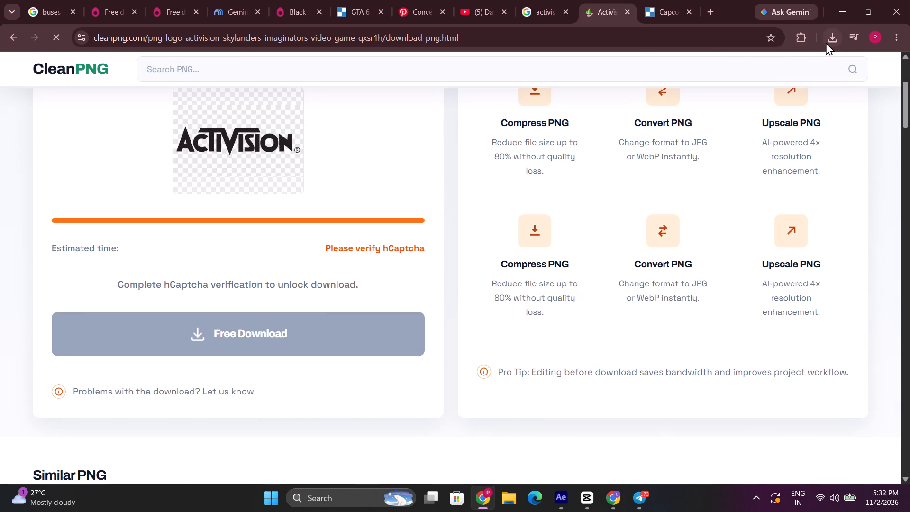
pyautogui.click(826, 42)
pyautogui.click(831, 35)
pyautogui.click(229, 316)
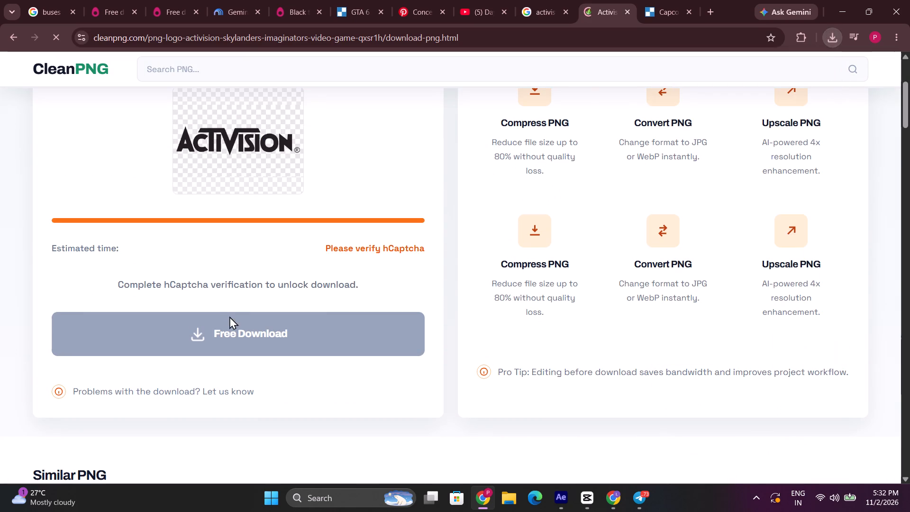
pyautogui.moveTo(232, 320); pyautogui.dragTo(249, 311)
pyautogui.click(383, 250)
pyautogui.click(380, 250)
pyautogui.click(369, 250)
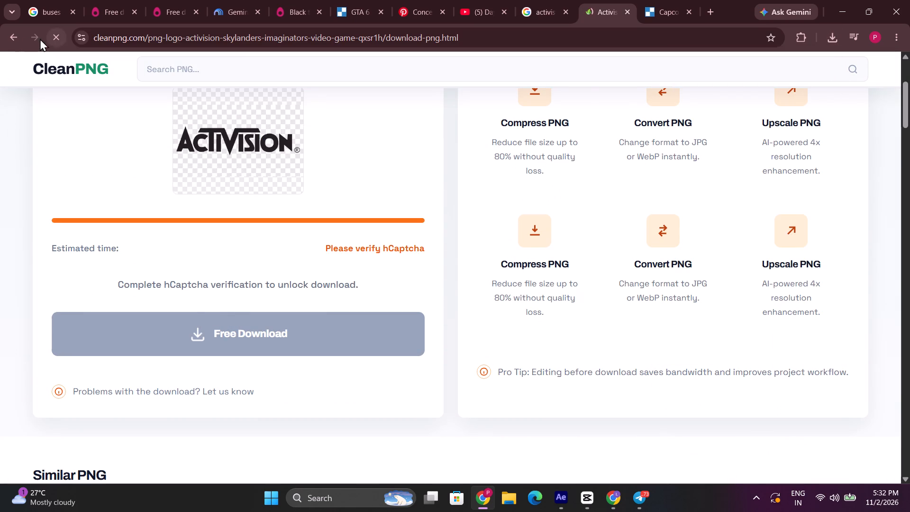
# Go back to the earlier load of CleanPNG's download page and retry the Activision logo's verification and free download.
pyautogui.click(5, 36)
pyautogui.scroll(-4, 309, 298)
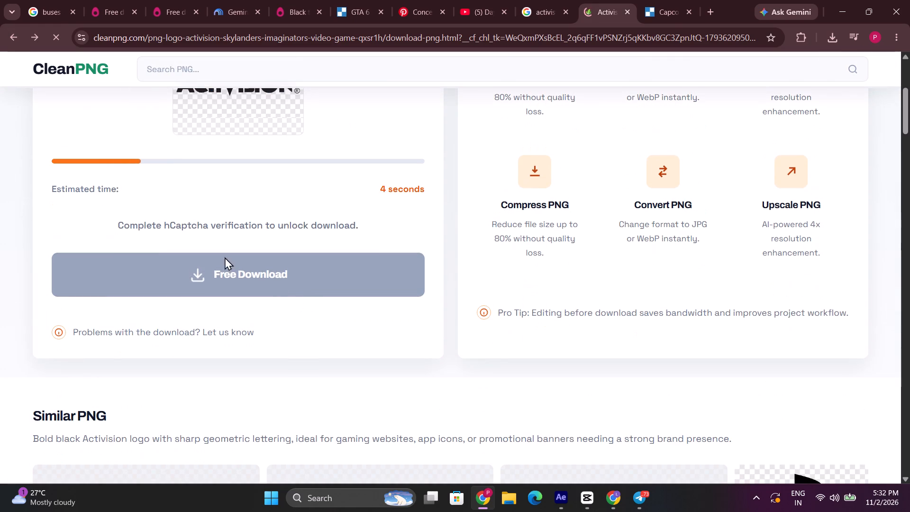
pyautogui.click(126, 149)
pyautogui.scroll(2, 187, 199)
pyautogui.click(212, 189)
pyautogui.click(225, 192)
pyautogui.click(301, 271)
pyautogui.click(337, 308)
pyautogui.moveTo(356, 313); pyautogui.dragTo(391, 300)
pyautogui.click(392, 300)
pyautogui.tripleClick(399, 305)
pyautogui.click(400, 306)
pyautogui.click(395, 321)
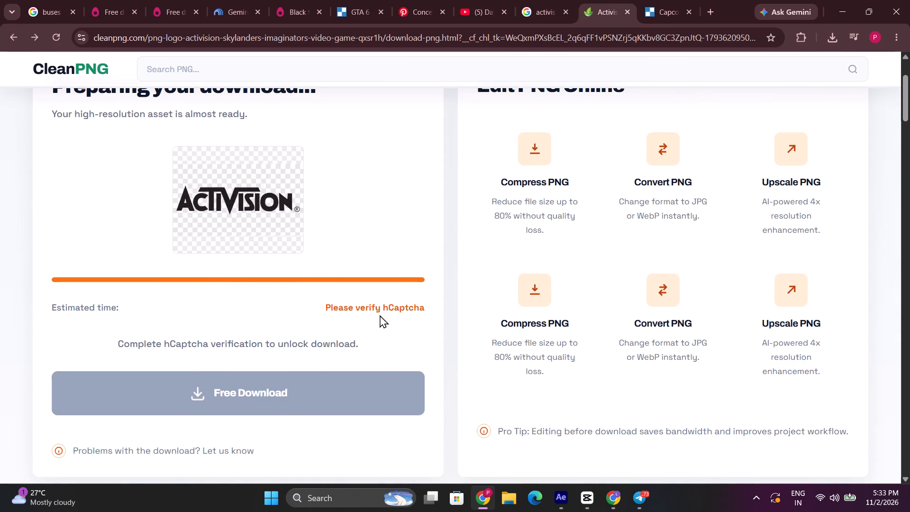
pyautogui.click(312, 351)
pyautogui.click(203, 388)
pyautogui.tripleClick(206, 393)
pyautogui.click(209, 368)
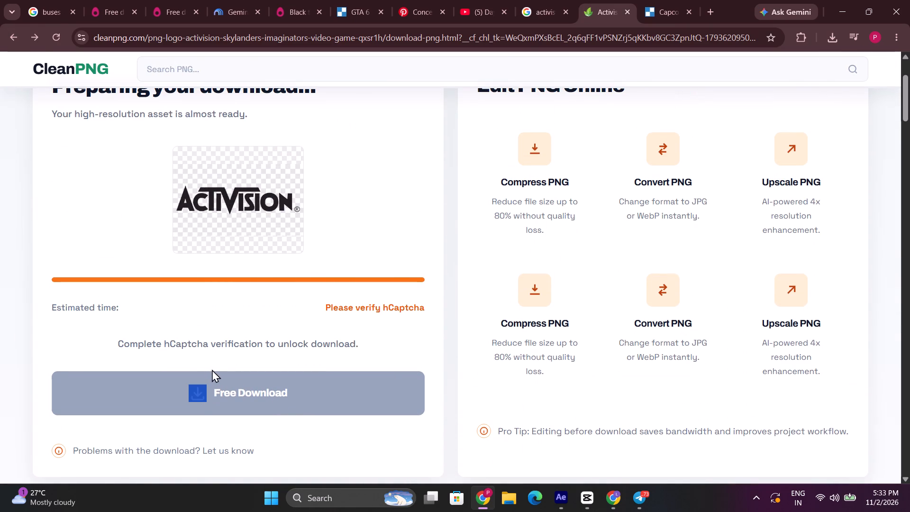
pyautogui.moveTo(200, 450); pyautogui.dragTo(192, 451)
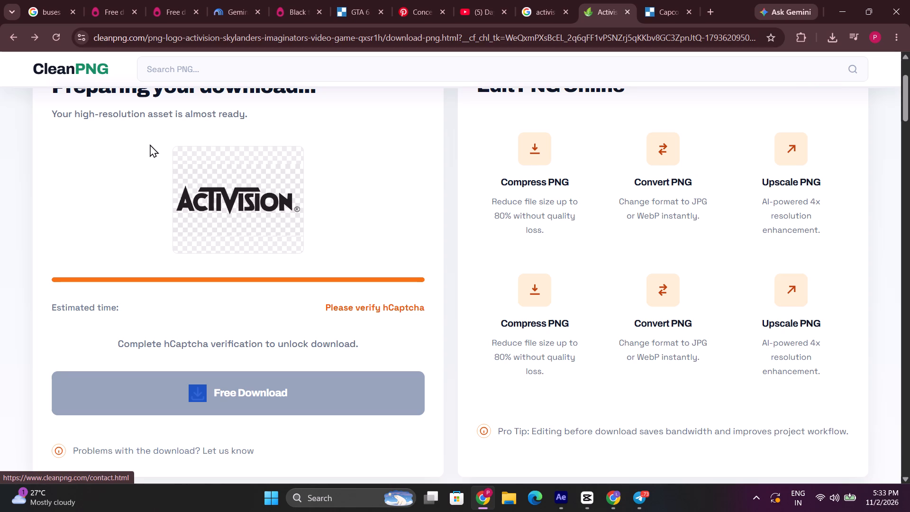
# Examine CleanPNG's similar PNG results for other Activision and game company logos.
pyautogui.scroll(1, 281, 258)
pyautogui.click(220, 230)
pyautogui.click(225, 245)
pyautogui.scroll(-4, 231, 257)
pyautogui.scroll(4, 231, 260)
pyautogui.scroll(-12, 231, 260)
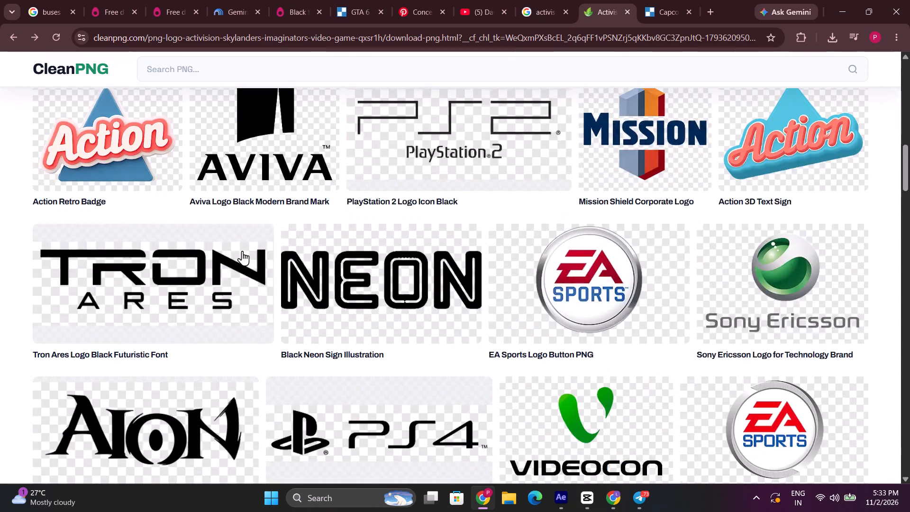
pyautogui.scroll(-16, 243, 250)
pyautogui.scroll(4, 245, 250)
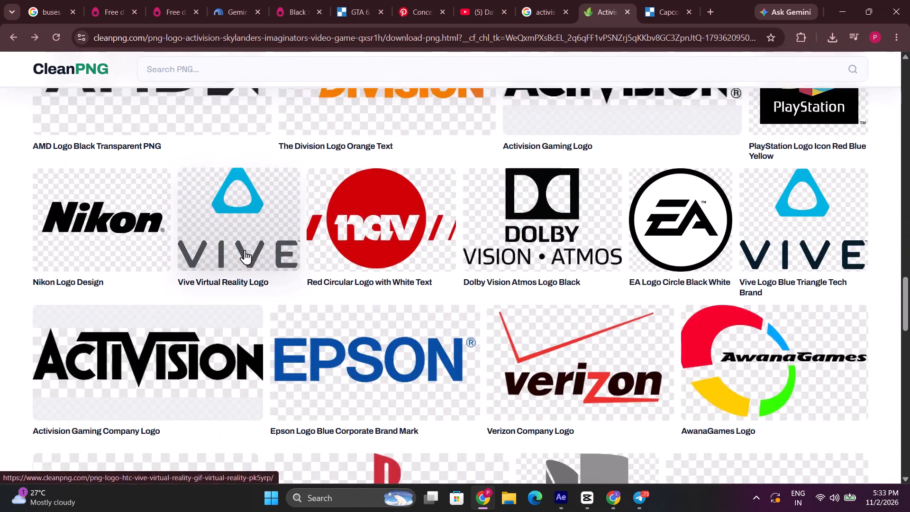
pyautogui.scroll(20, 245, 250)
pyautogui.scroll(9, 245, 250)
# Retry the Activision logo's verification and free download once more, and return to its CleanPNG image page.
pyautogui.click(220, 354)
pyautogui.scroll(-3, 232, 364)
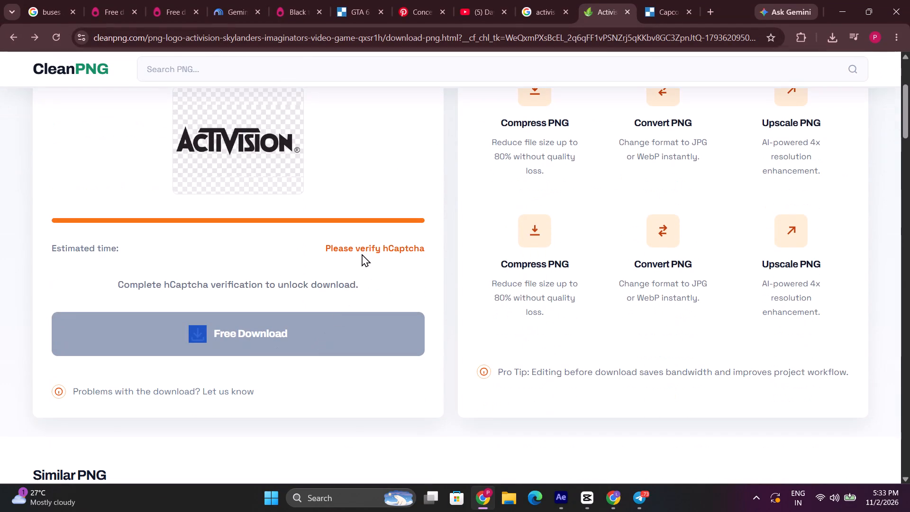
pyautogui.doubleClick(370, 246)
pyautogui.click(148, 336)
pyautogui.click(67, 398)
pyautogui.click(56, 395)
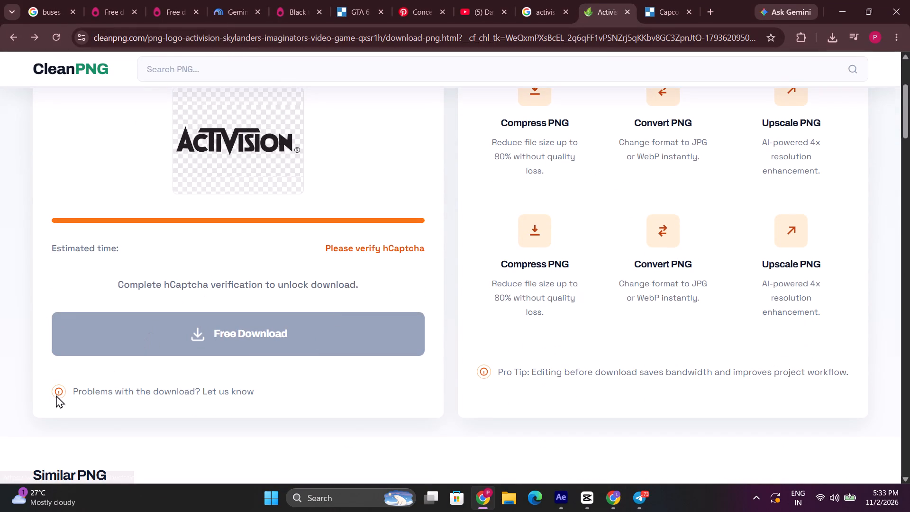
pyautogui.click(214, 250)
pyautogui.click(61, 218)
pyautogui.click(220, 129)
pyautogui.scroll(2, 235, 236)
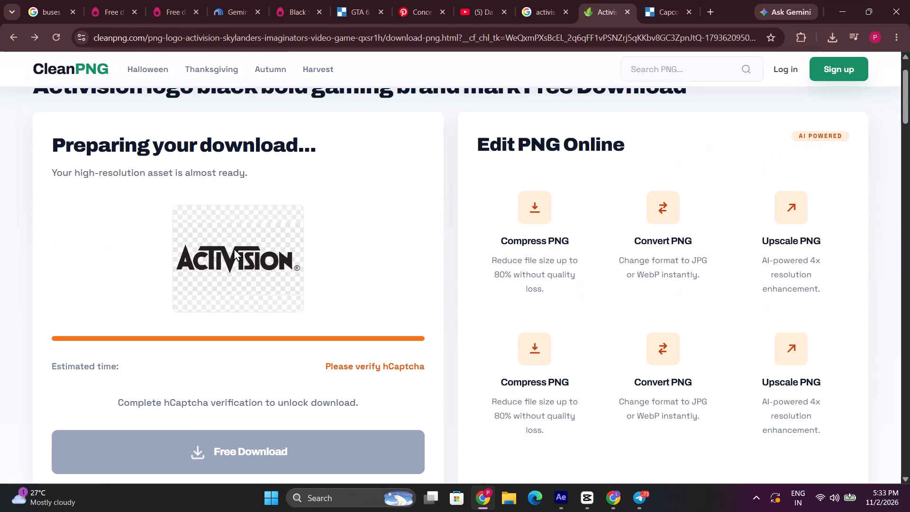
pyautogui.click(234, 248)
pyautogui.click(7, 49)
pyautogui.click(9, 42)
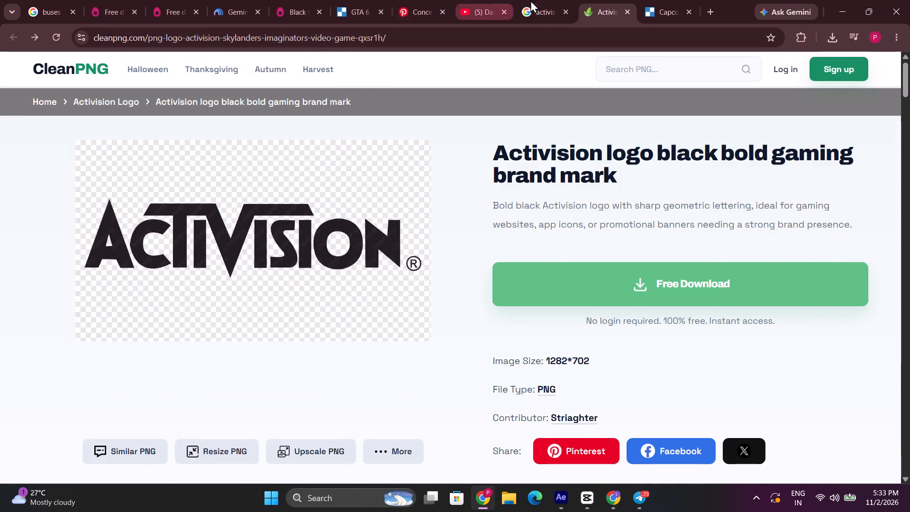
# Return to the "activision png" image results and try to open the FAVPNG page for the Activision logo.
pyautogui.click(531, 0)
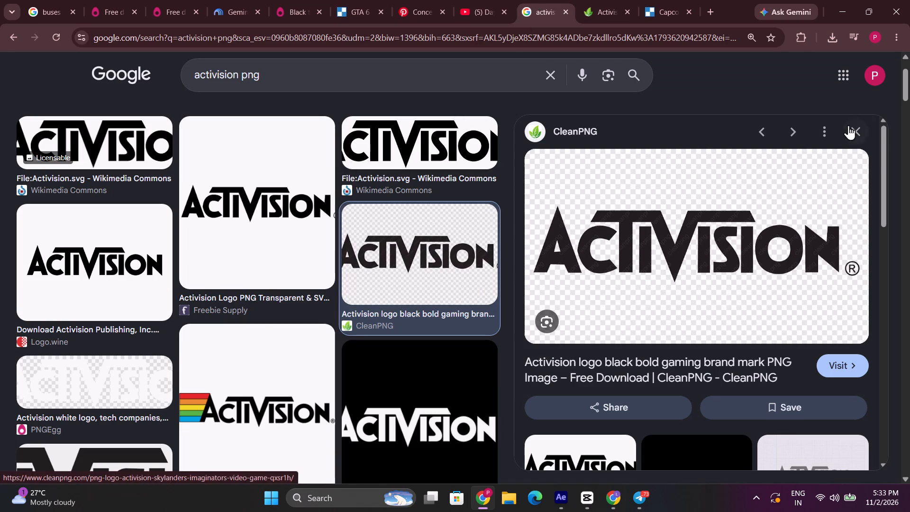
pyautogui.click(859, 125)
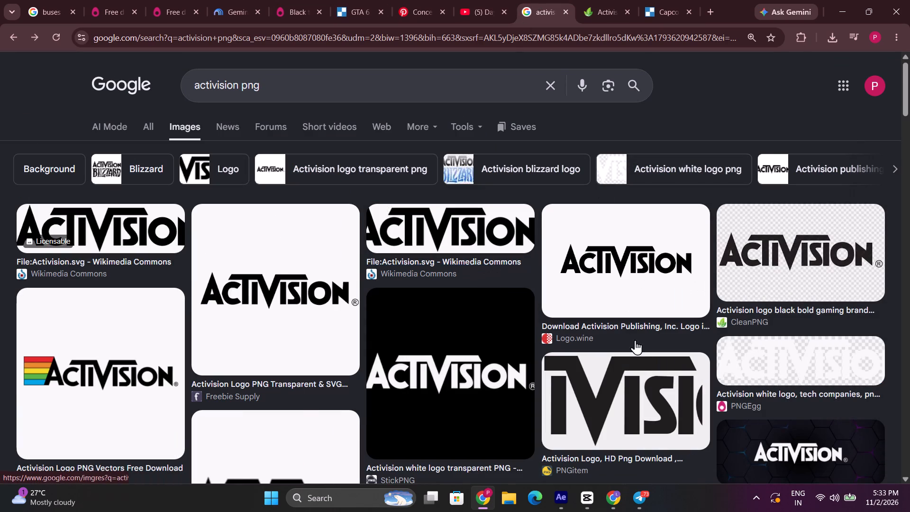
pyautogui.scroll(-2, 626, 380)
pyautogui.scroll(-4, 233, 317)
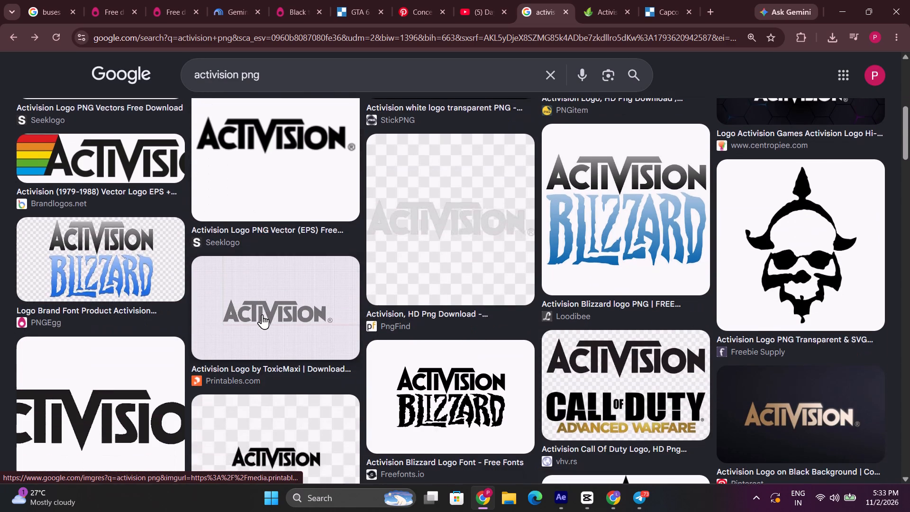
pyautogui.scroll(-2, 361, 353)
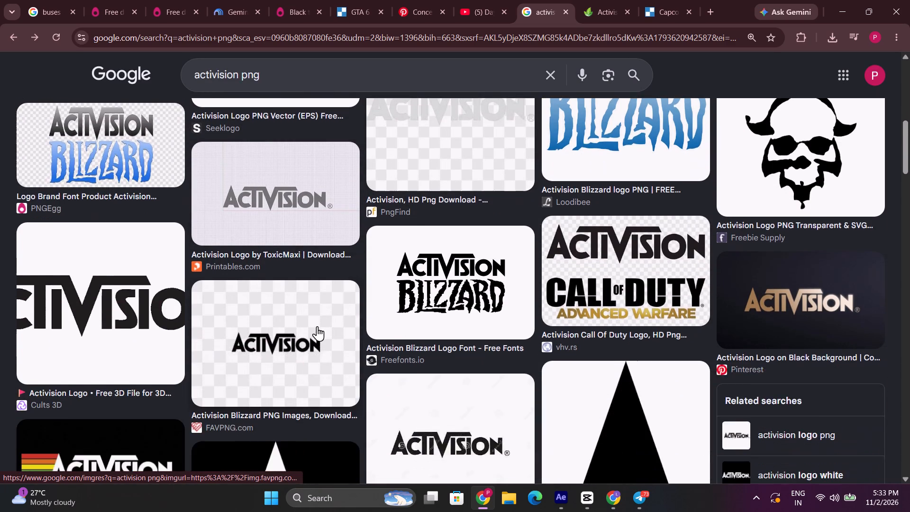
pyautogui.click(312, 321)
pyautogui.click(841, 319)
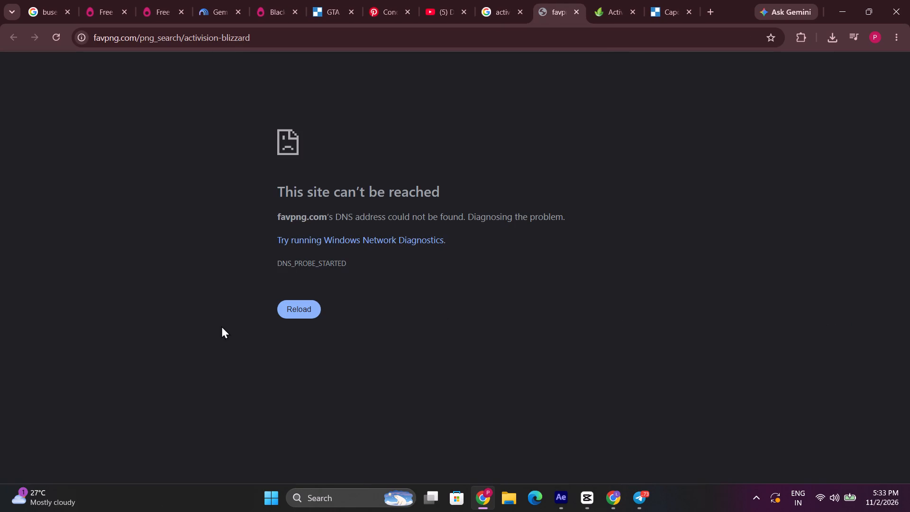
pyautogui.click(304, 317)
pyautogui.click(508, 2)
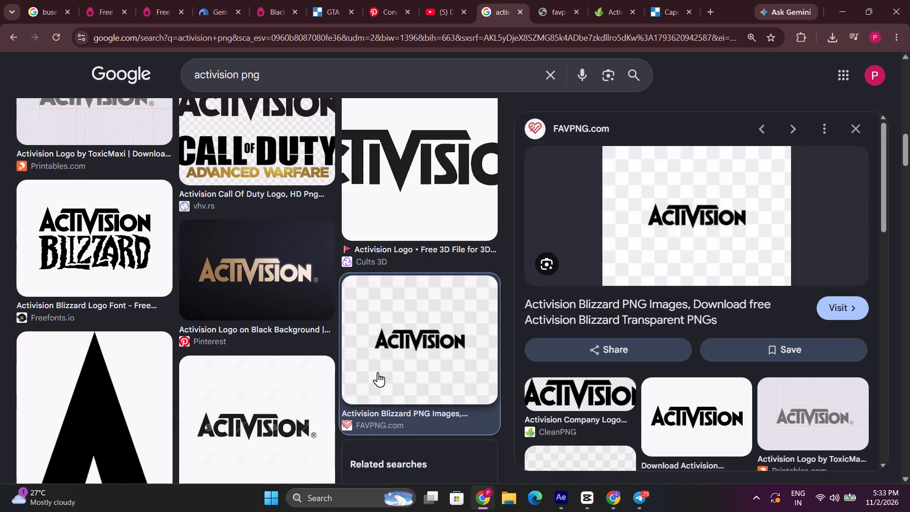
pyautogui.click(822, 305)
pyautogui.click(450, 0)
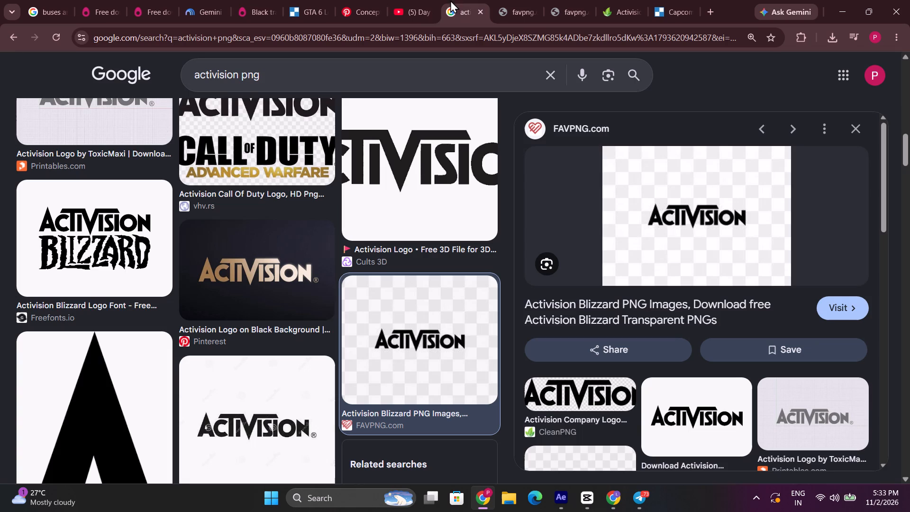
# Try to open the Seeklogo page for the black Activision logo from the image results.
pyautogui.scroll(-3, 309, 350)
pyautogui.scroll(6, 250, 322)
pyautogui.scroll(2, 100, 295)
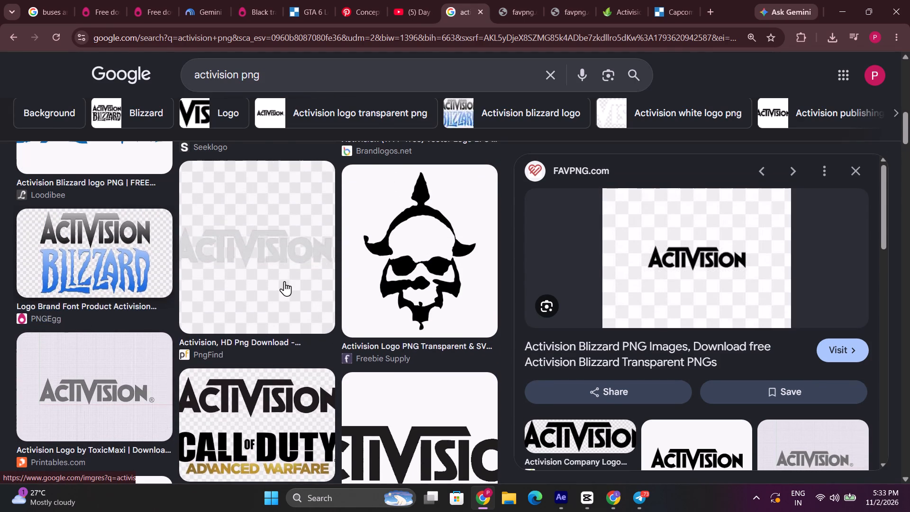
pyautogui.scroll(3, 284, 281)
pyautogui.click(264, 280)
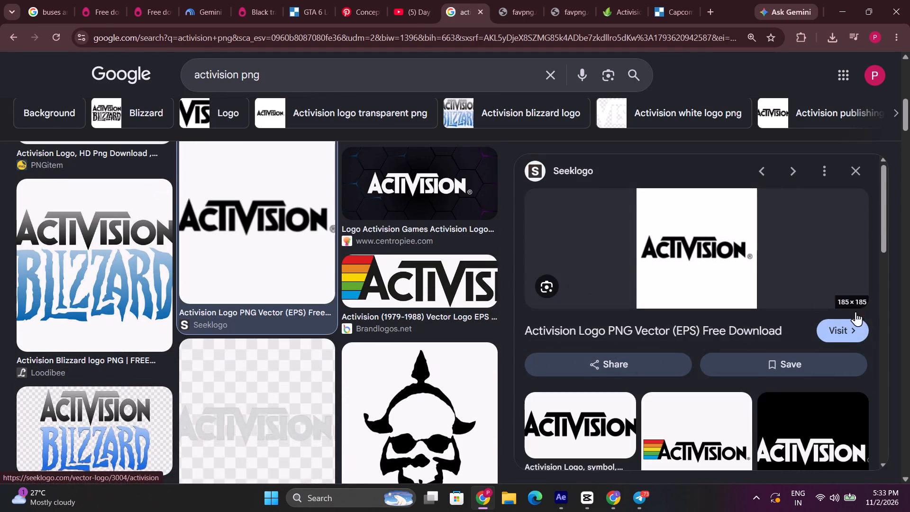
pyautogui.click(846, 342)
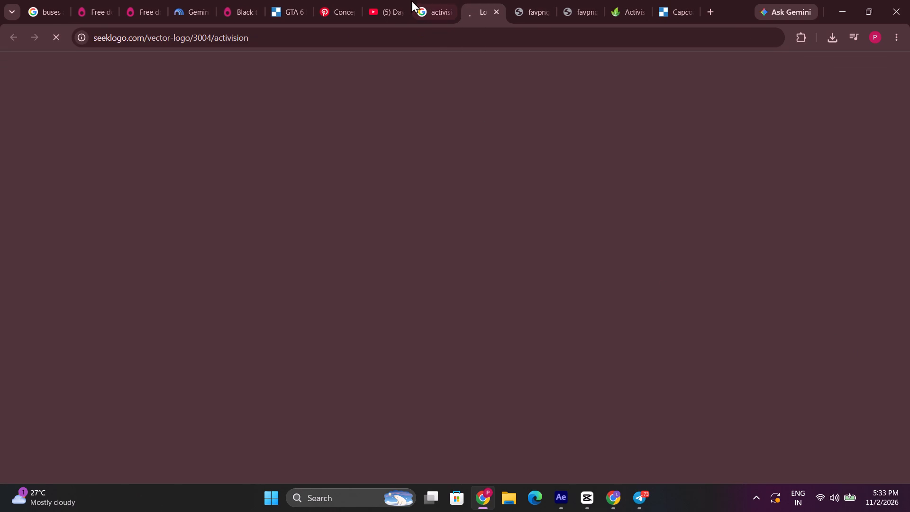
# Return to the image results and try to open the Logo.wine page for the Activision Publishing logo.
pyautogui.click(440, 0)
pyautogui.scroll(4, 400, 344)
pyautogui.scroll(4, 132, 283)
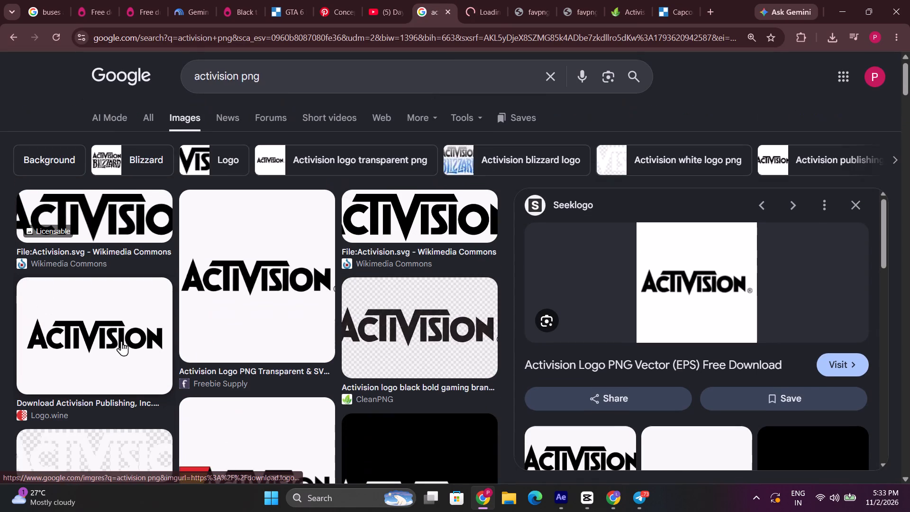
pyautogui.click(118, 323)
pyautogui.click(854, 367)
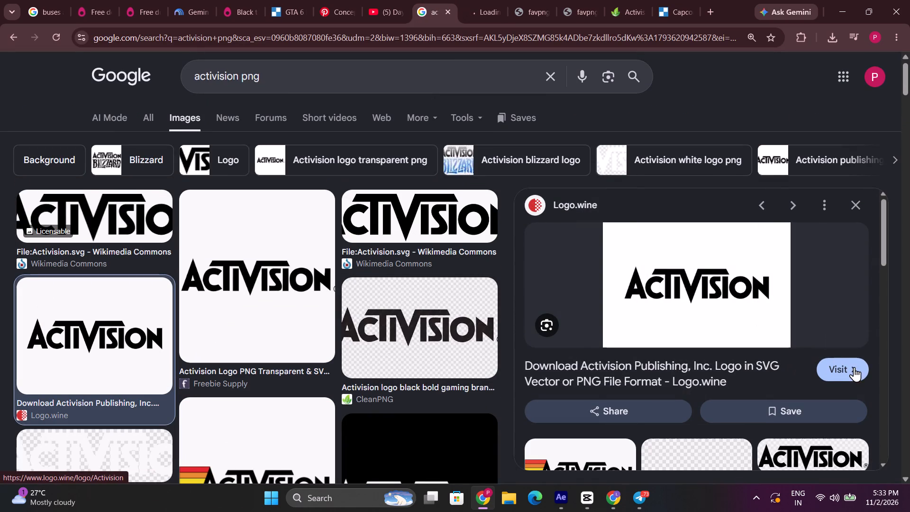
# Check the opened FAVPNG page and the computer's Wi-Fi connection.
pyautogui.click(548, 0)
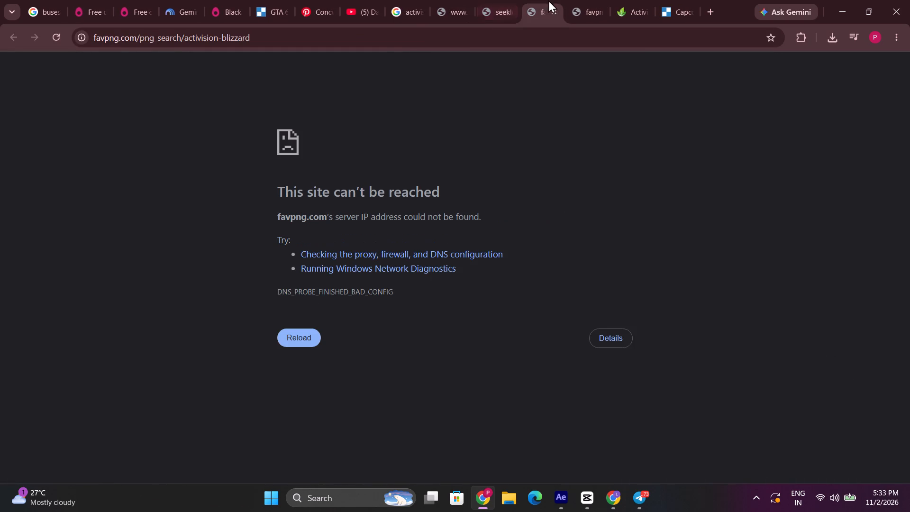
pyautogui.click(844, 511)
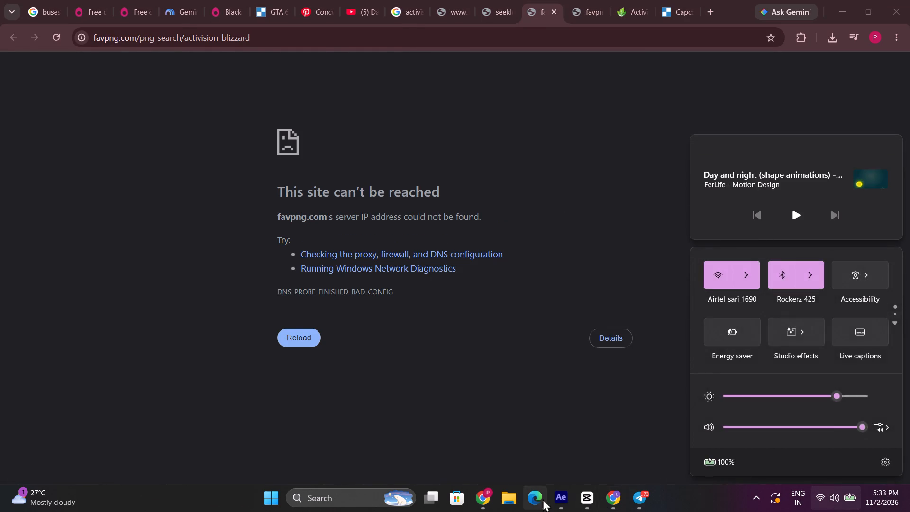
# Switch to After Effects and save the "ggtaaa 6" project.
pyautogui.click(559, 501)
pyautogui.click(6, 17)
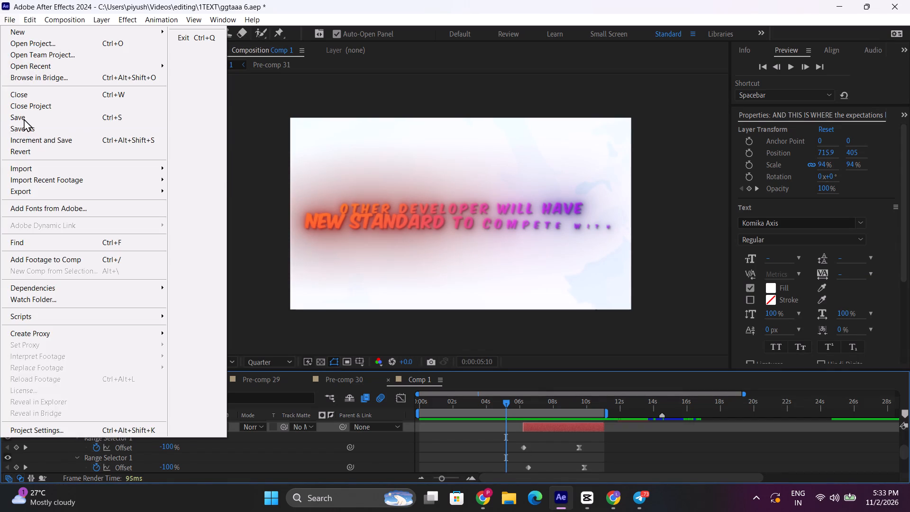
pyautogui.click(24, 118)
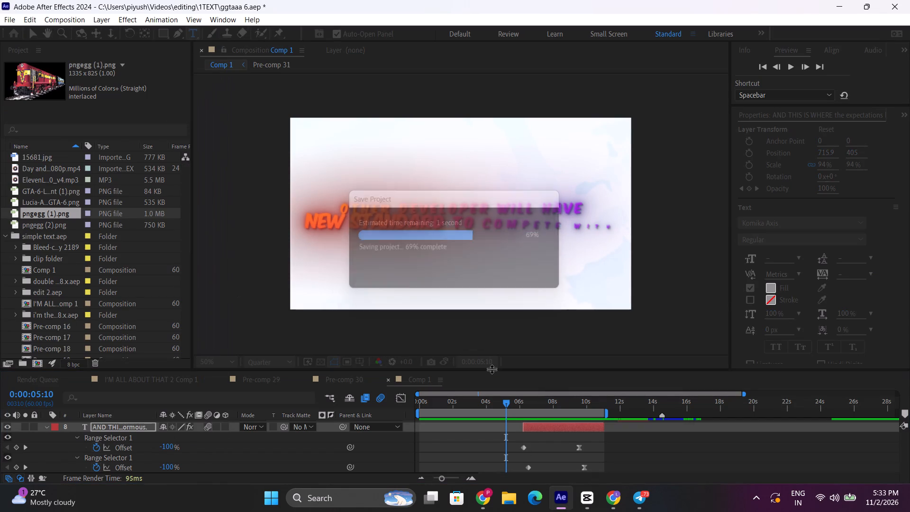
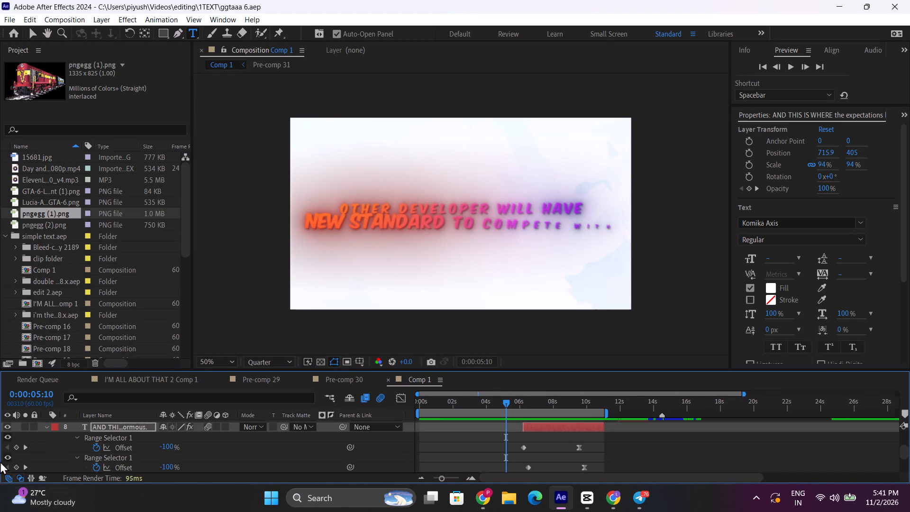
# Collapse the "AND THIS IS WHERE the expectations" text layer's properties and preview its animation in Comp 1.
pyautogui.click(46, 429)
pyautogui.press('space')
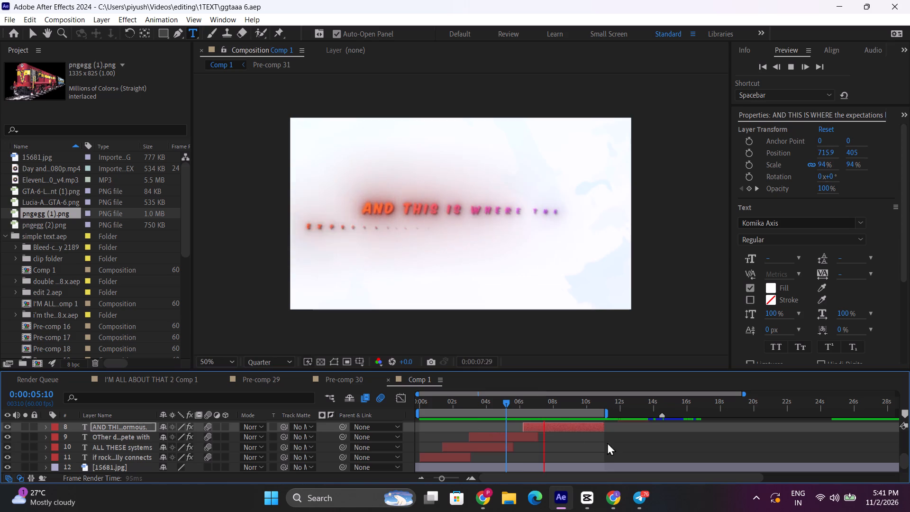
pyautogui.press('space')
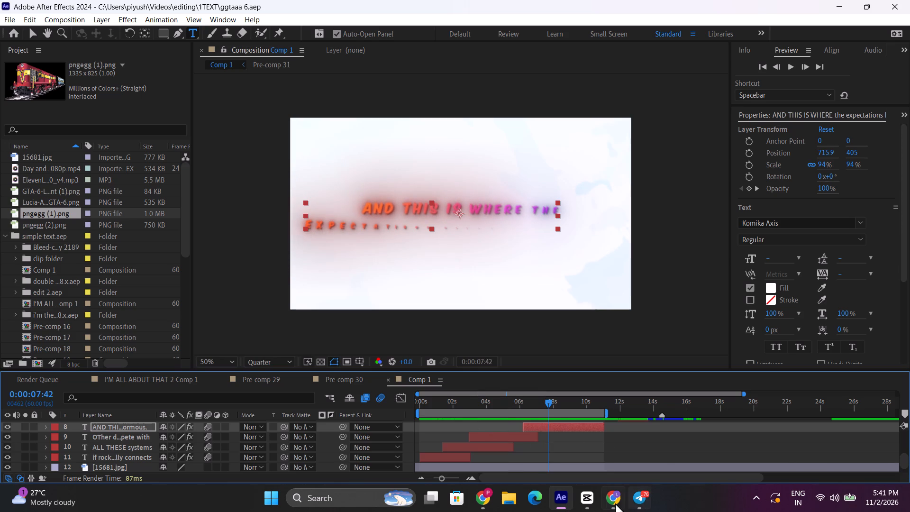
# Switch to Chrome, open the standalone black Activision logo from FAVPNG's Activision Blizzard results, and try to download its PNG.
pyautogui.click(477, 497)
pyautogui.scroll(-3, 406, 400)
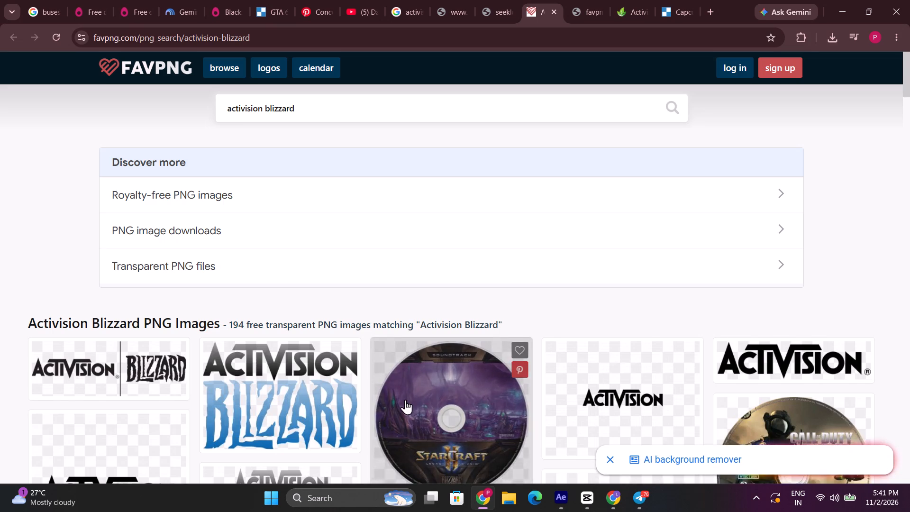
pyautogui.scroll(5, 156, 394)
pyautogui.scroll(3, 206, 366)
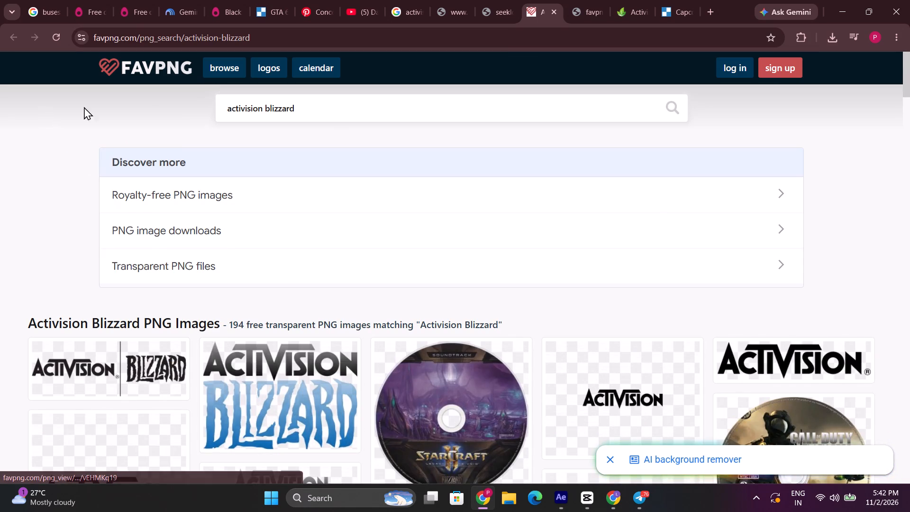
pyautogui.scroll(-3, 652, 221)
pyautogui.click(648, 266)
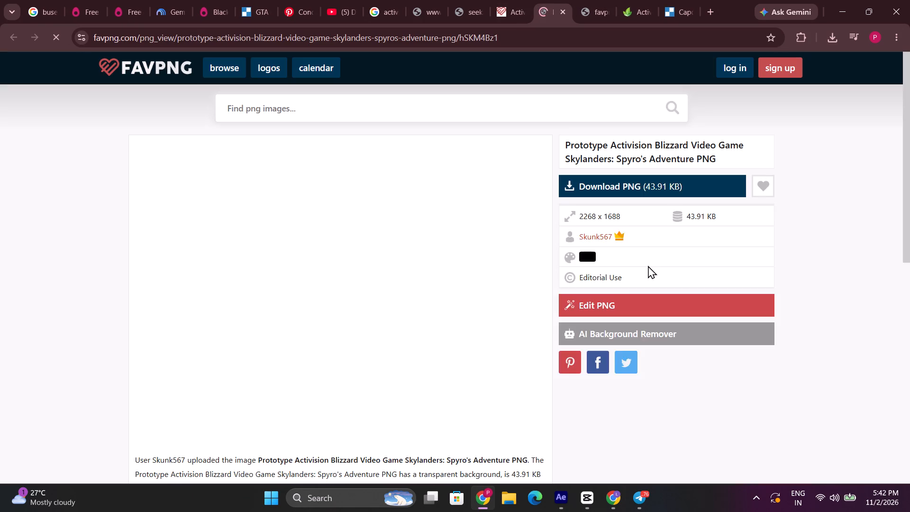
pyautogui.scroll(-2, 496, 357)
pyautogui.scroll(3, 571, 299)
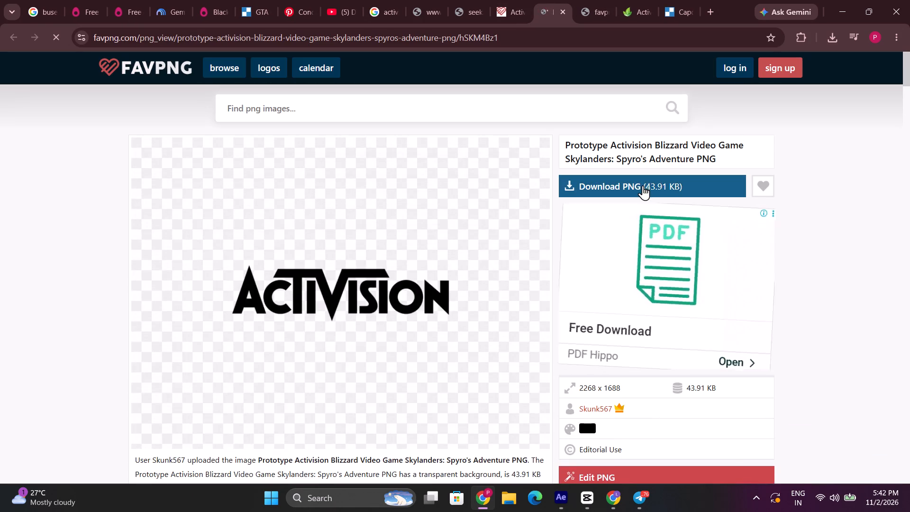
pyautogui.click(643, 185)
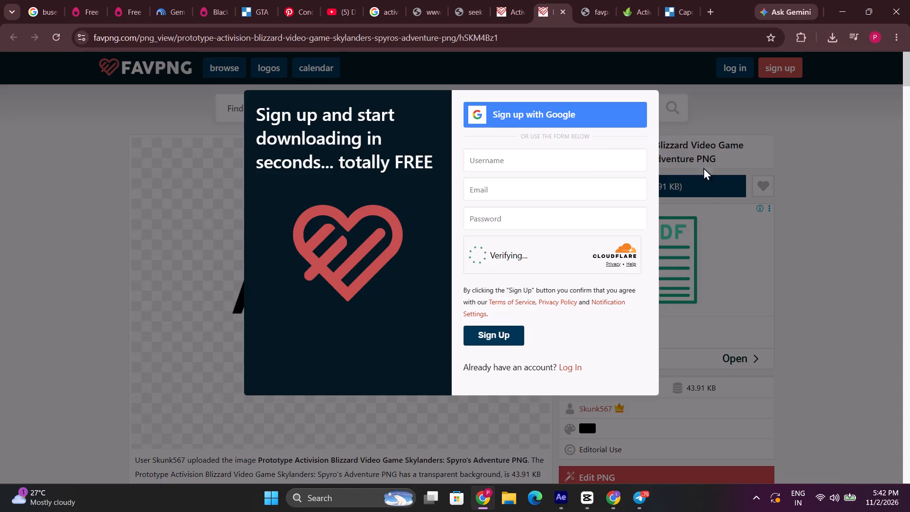
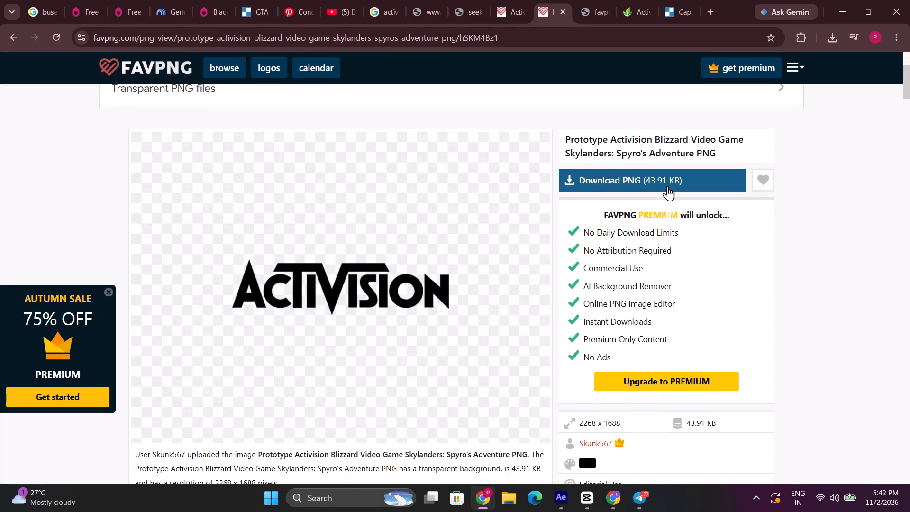
# Download the black Activision logo PNG from its FAVPNG page and wait for the countdown to finish.
pyautogui.click(667, 184)
pyautogui.scroll(-1, 432, 325)
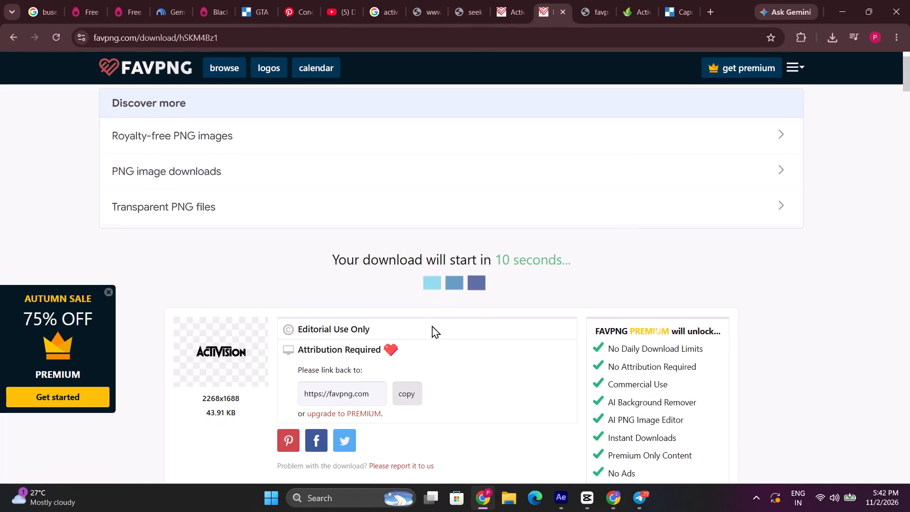
pyautogui.scroll(1, 432, 325)
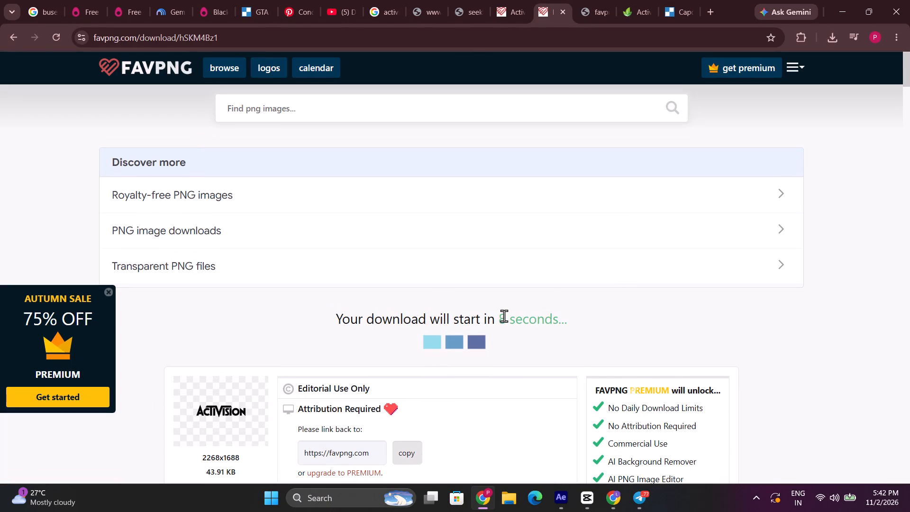
pyautogui.scroll(-4, 531, 365)
pyautogui.scroll(3, 531, 365)
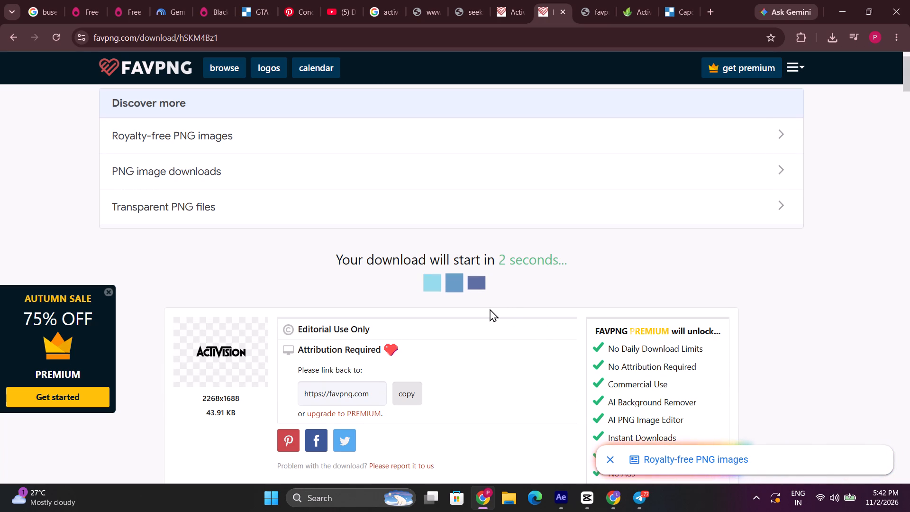
pyautogui.scroll(-2, 492, 281)
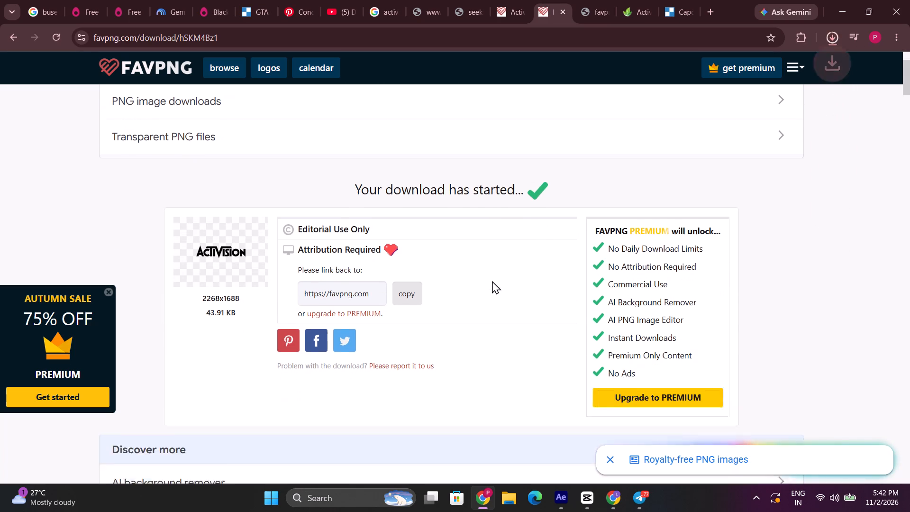
# Switch to After Effects and import the Capcom logo PNG and the favpng Activision PNG together from Downloads.
pyautogui.click(584, 498)
pyautogui.click(555, 497)
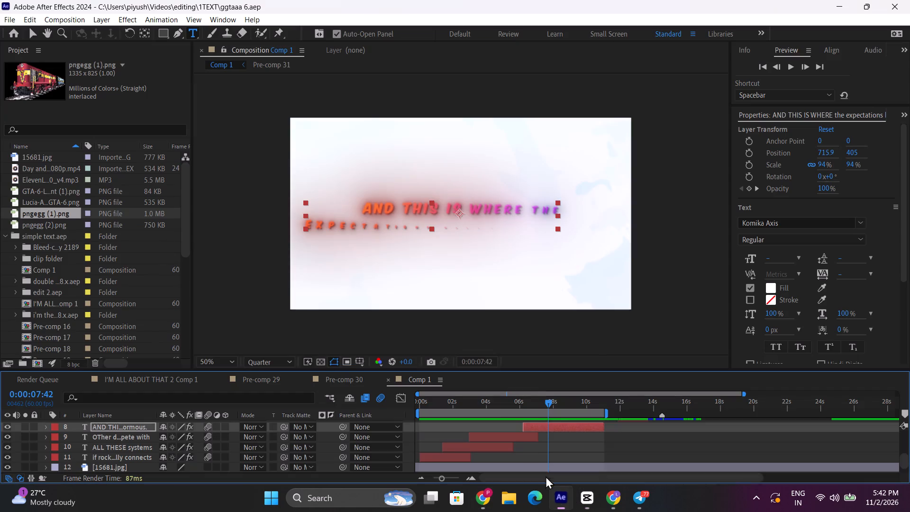
pyautogui.click(518, 405)
pyautogui.moveTo(510, 407); pyautogui.dragTo(481, 410)
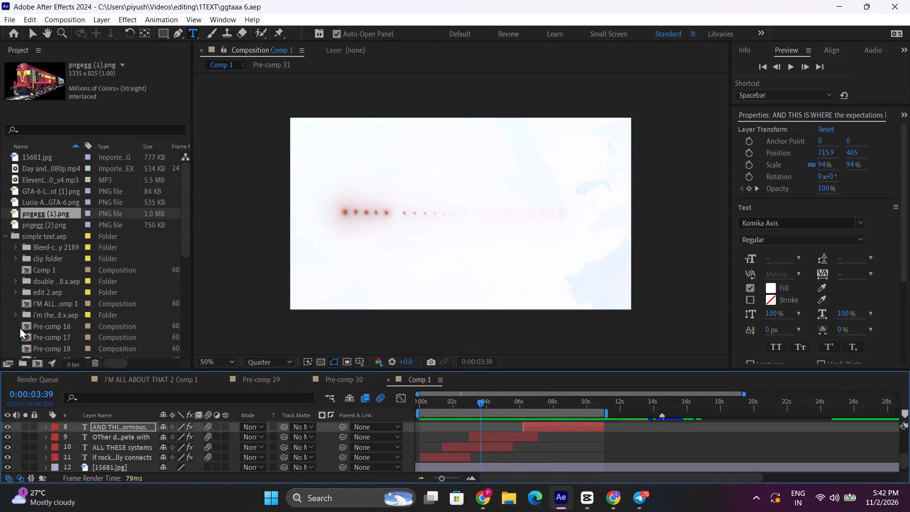
pyautogui.doubleClick(16, 327)
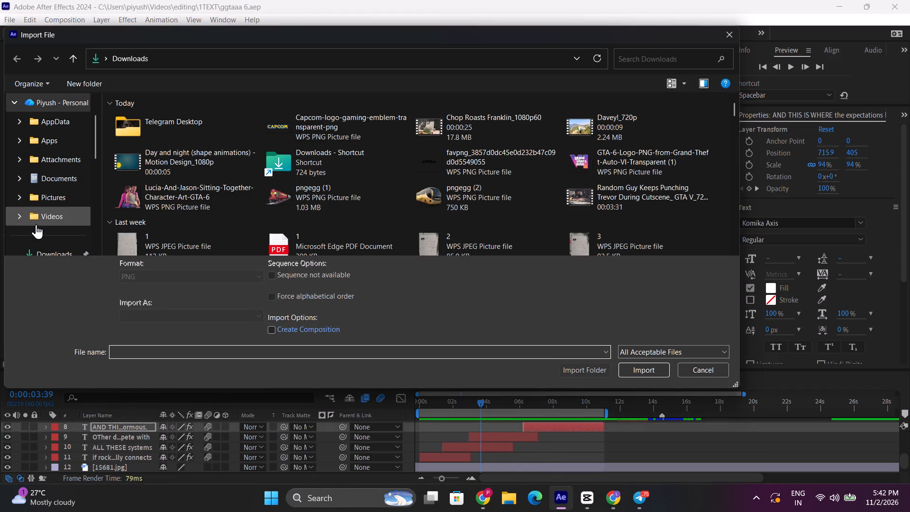
pyautogui.click(342, 131)
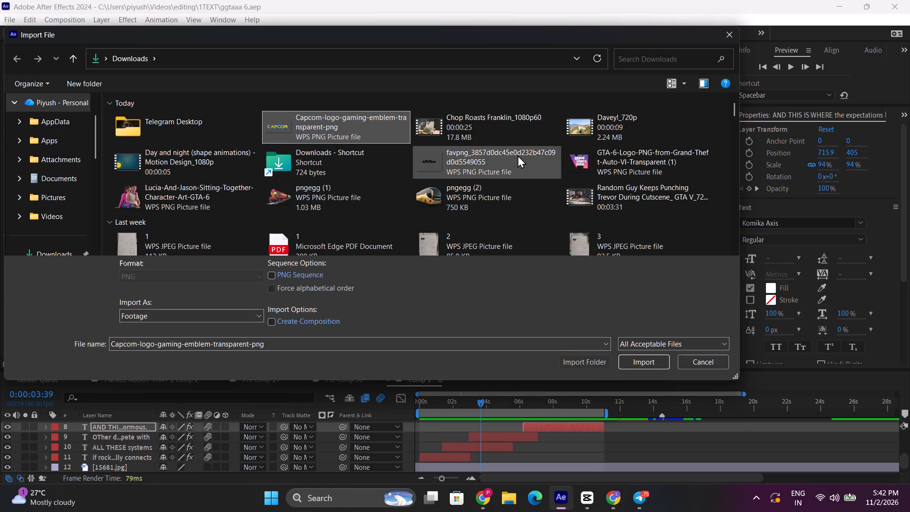
pyautogui.keyDown('ctrl'); pyautogui.click(449, 154); pyautogui.keyUp('ctrl')
pyautogui.keyDown('ctrl'); pyautogui.click(636, 365); pyautogui.keyUp('ctrl')
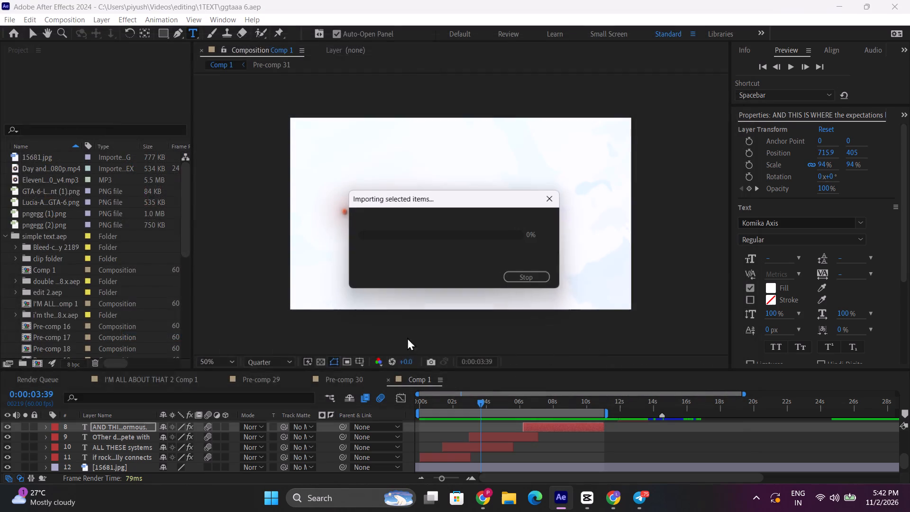
# Place both logo images in Comp 1 directly above the "ALL THESE systems" layer, starting at about 0:00:03:25.
pyautogui.moveTo(47, 202); pyautogui.dragTo(489, 443)
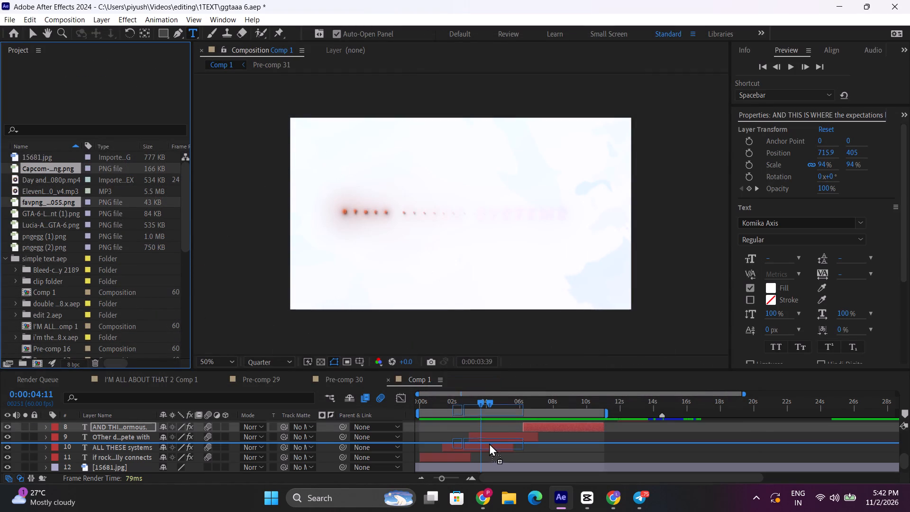
pyautogui.moveTo(489, 443); pyautogui.dragTo(489, 439)
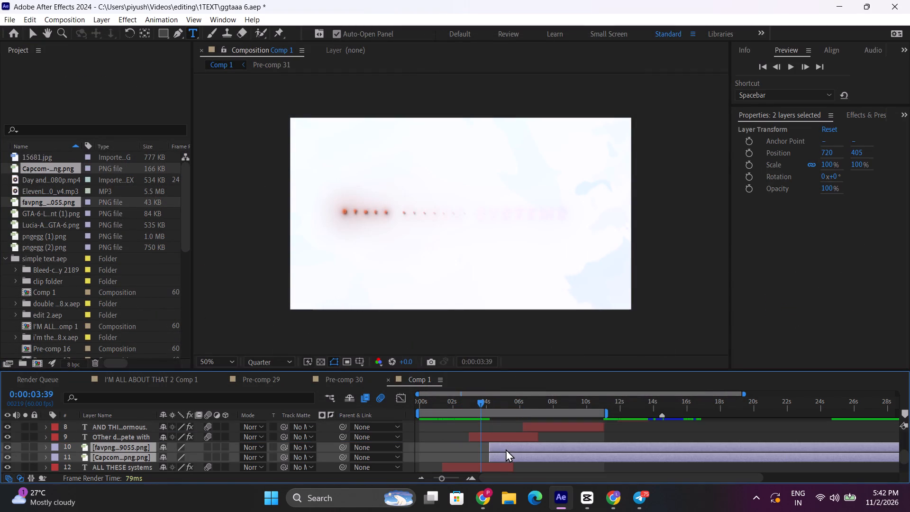
pyautogui.moveTo(506, 448); pyautogui.dragTo(493, 455)
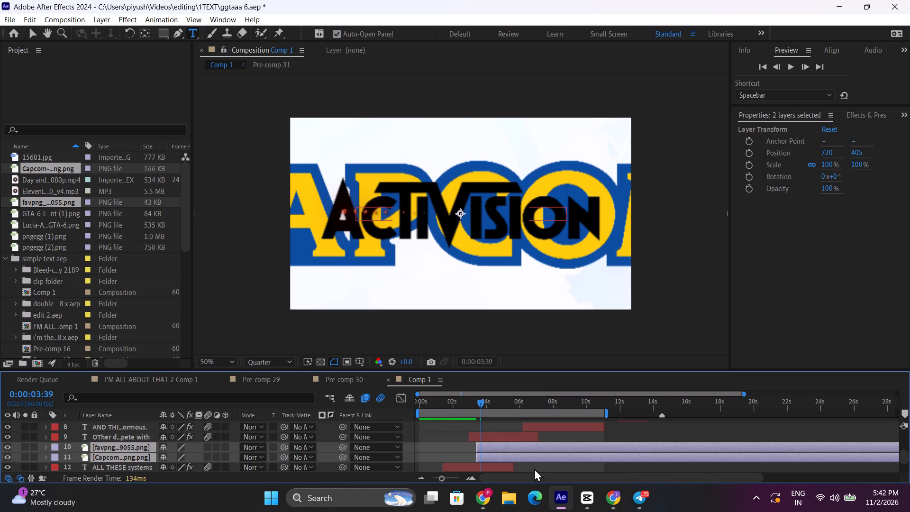
# Scale the Activision logo to 25% and move it above the text in the frame's upper left, at about 324, 277.
pyautogui.click(534, 468)
pyautogui.click(495, 445)
pyautogui.moveTo(863, 164); pyautogui.dragTo(853, 166)
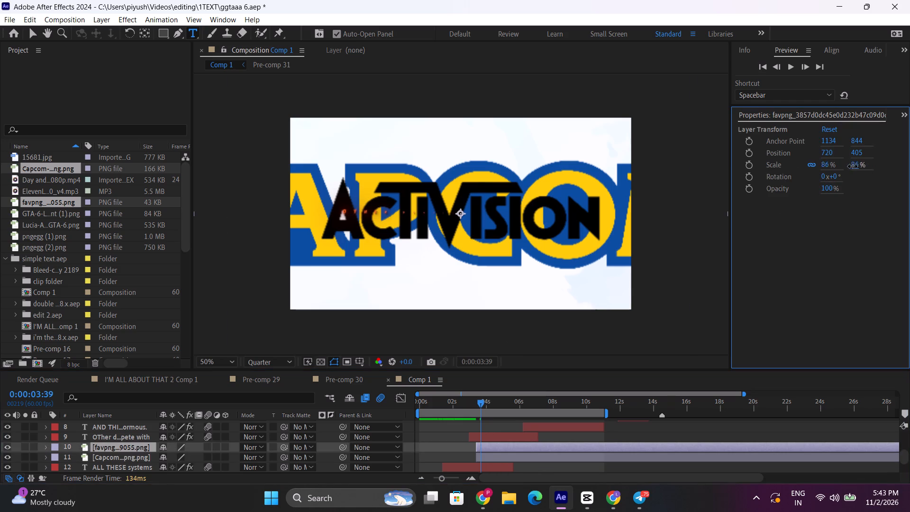
pyautogui.moveTo(853, 166); pyautogui.dragTo(825, 174)
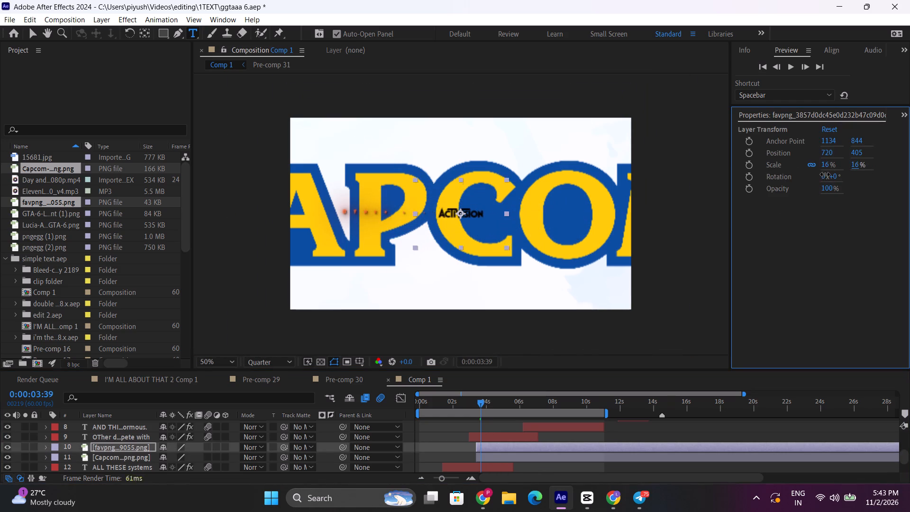
pyautogui.moveTo(825, 174); pyautogui.dragTo(830, 176)
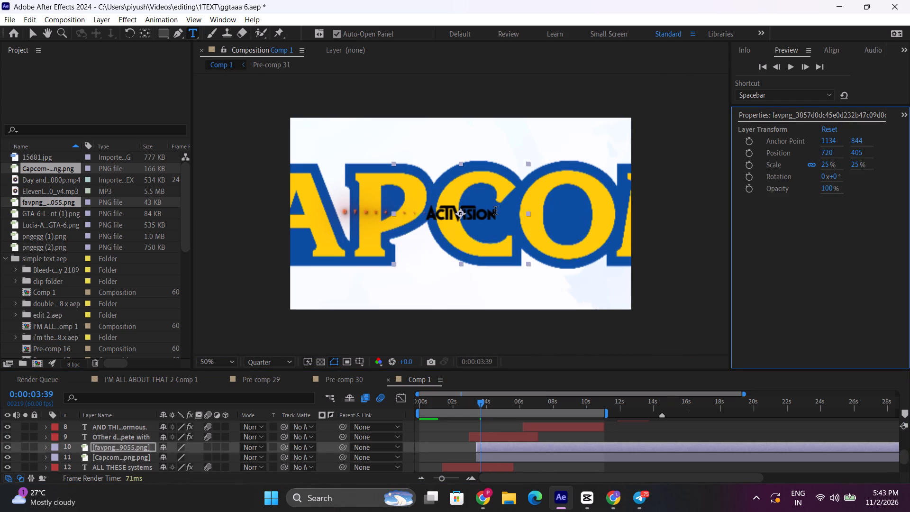
pyautogui.press('v')
pyautogui.moveTo(478, 212); pyautogui.dragTo(385, 182)
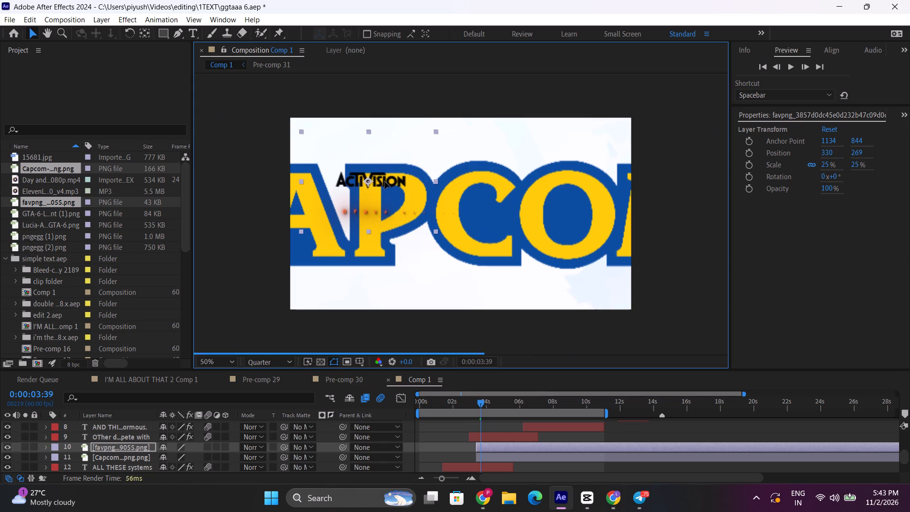
pyautogui.moveTo(385, 182); pyautogui.dragTo(385, 182)
# Scale the Capcom logo to 17% and move it below the text in the frame's lower right, at about 982, 579.
pyautogui.click(493, 456)
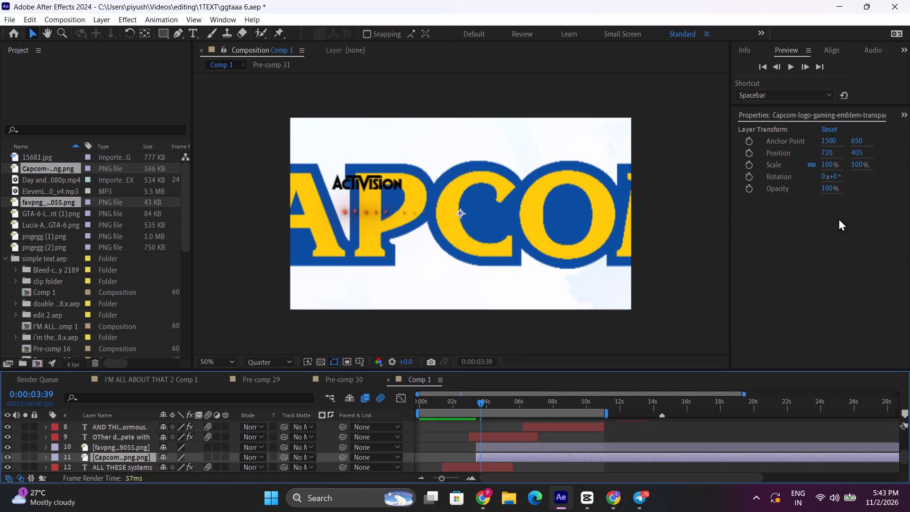
pyautogui.moveTo(861, 166); pyautogui.dragTo(860, 166)
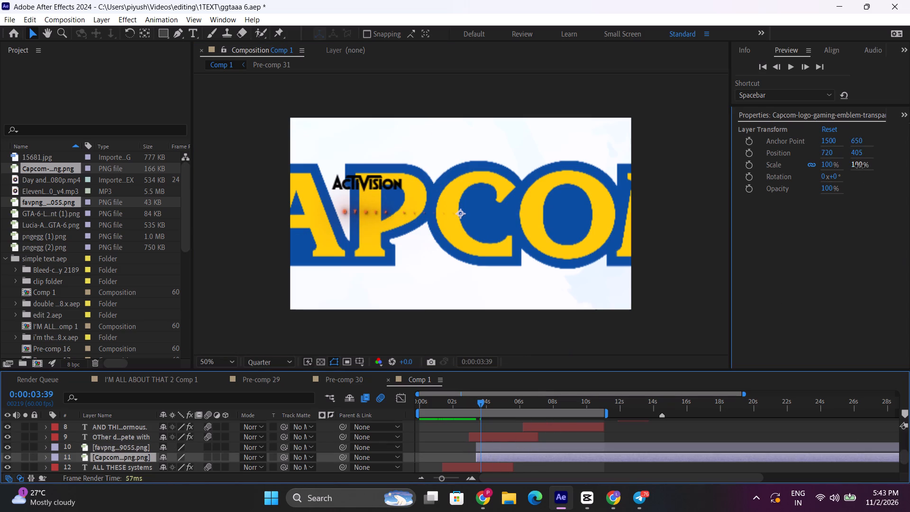
pyautogui.moveTo(860, 166); pyautogui.dragTo(812, 174)
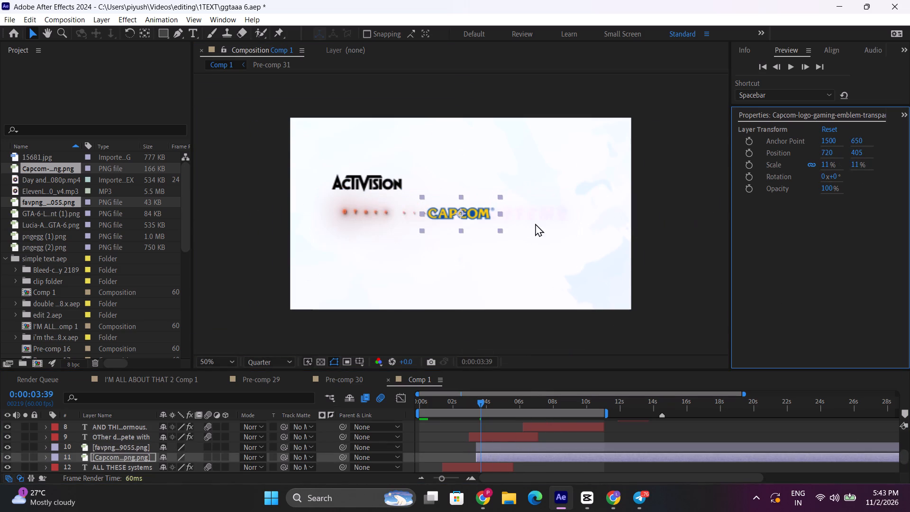
pyautogui.moveTo(861, 164); pyautogui.dragTo(864, 165)
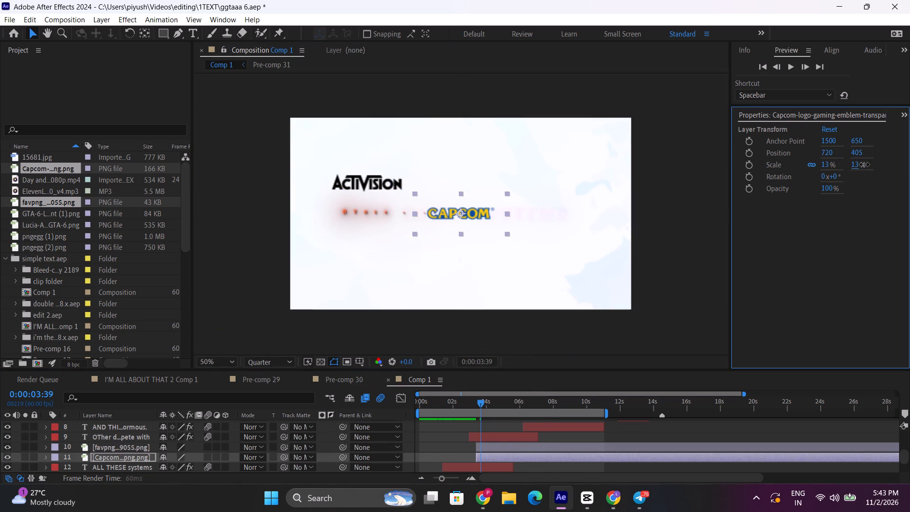
pyautogui.moveTo(864, 165); pyautogui.dragTo(868, 165)
pyautogui.moveTo(483, 215); pyautogui.dragTo(537, 253)
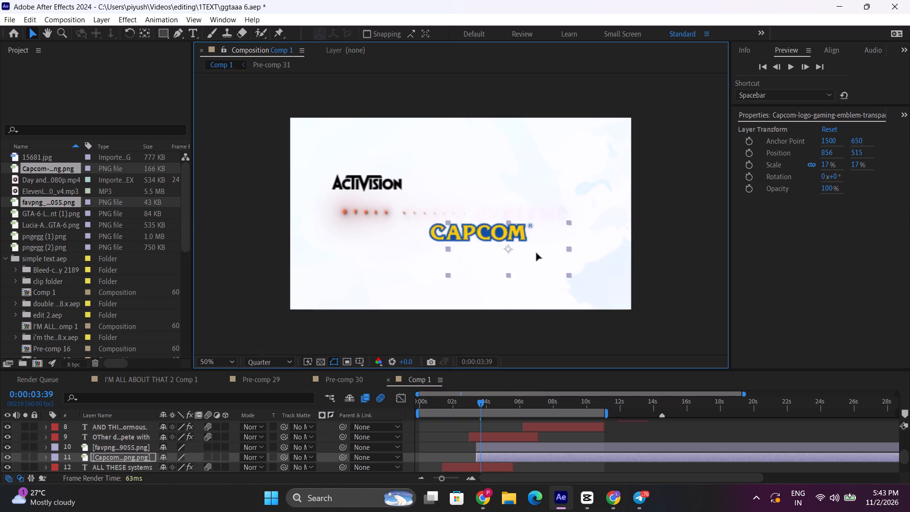
pyautogui.moveTo(537, 253); pyautogui.dragTo(546, 256)
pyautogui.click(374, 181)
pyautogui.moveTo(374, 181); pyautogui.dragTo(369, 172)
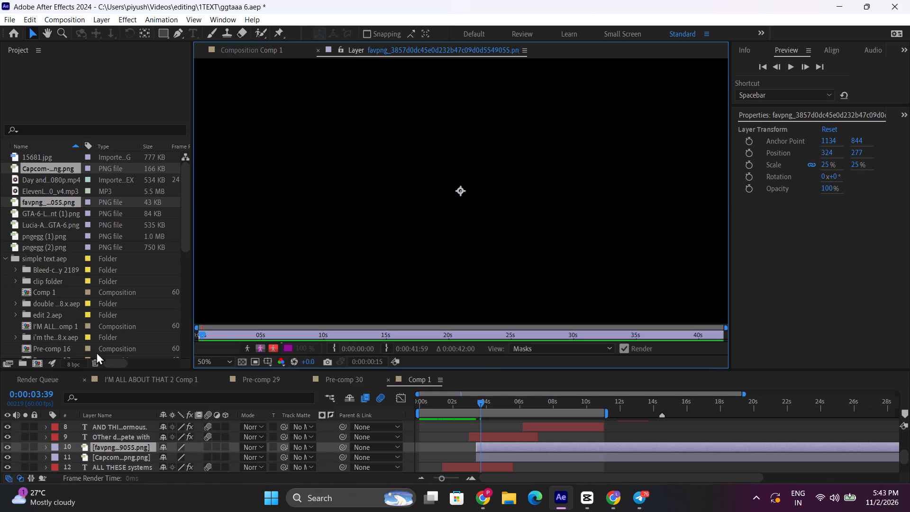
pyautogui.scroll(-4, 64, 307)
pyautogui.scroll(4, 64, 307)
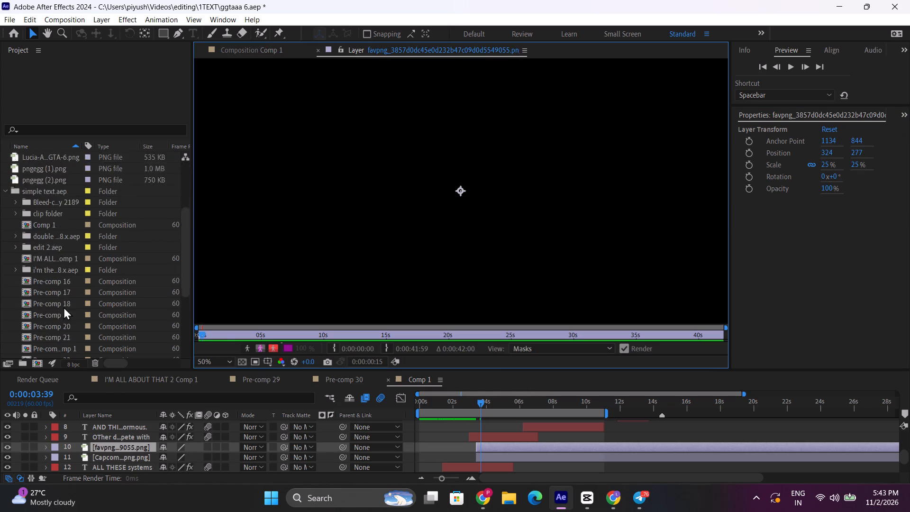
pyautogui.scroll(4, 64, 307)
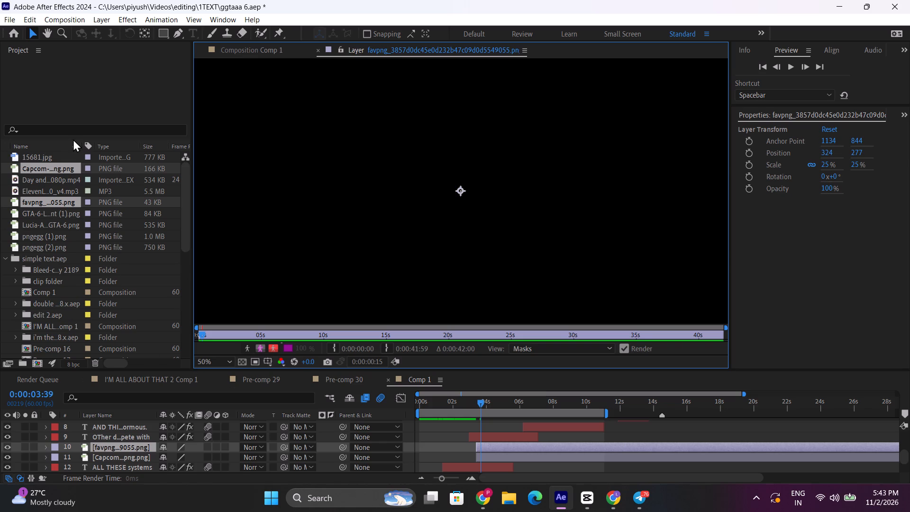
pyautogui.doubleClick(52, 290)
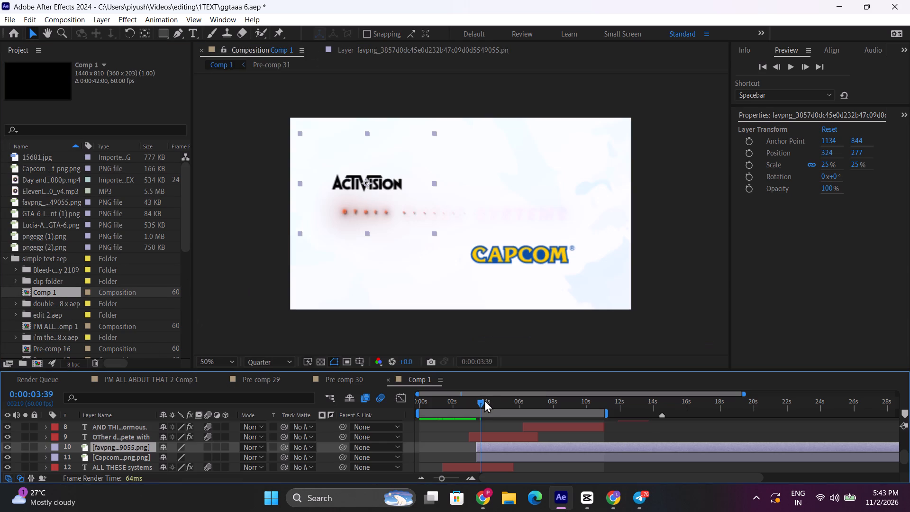
# Split the Activision and Capcom logo layers at 0:00:06:41, where the "OTher developer" text fades, and delete the portions after it.
pyautogui.moveTo(484, 405); pyautogui.dragTo(509, 402)
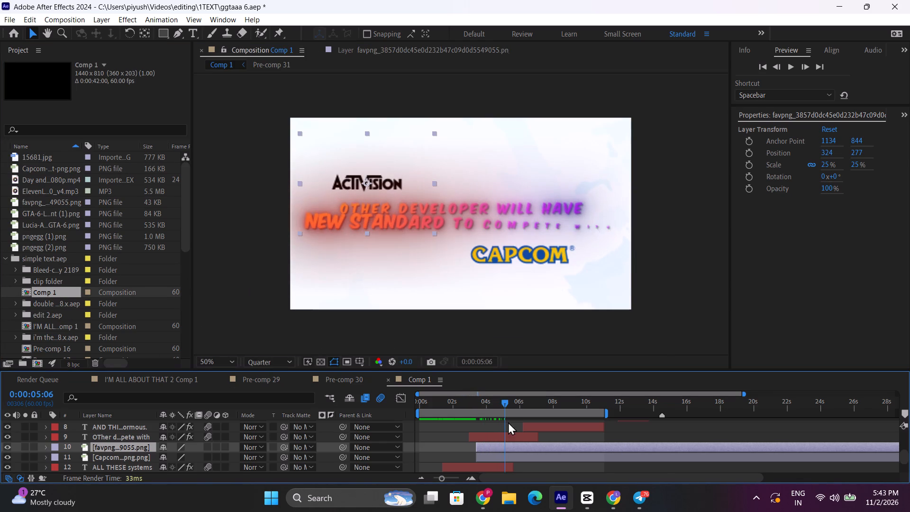
pyautogui.doubleClick(471, 479)
pyautogui.press('space')
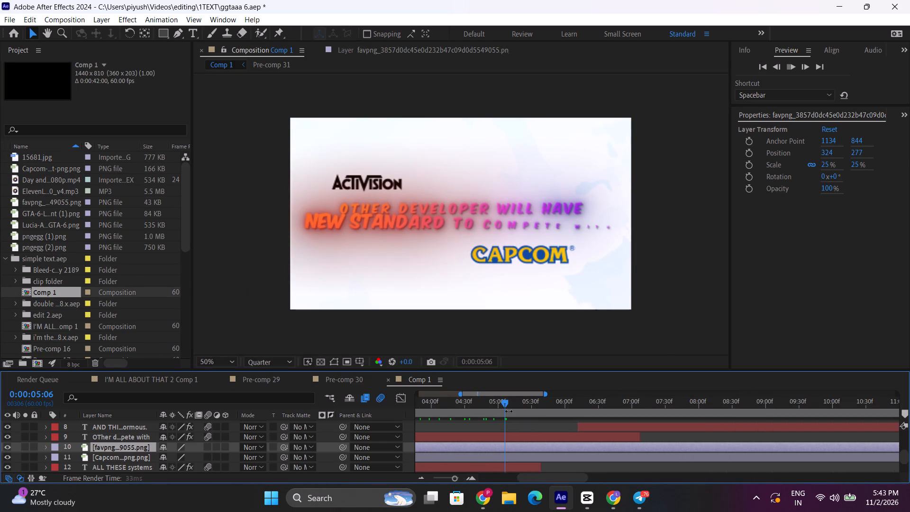
pyautogui.click(563, 409)
pyautogui.moveTo(515, 404); pyautogui.dragTo(543, 404)
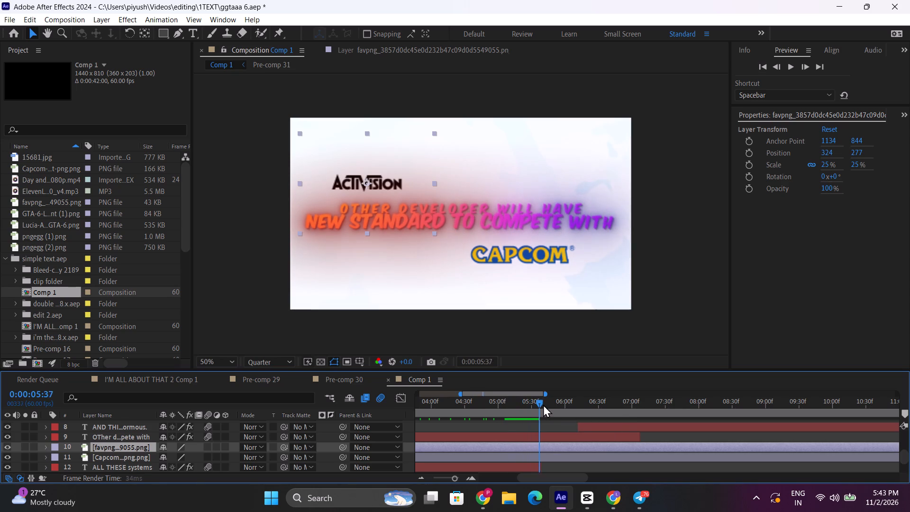
pyautogui.moveTo(543, 404); pyautogui.dragTo(615, 411)
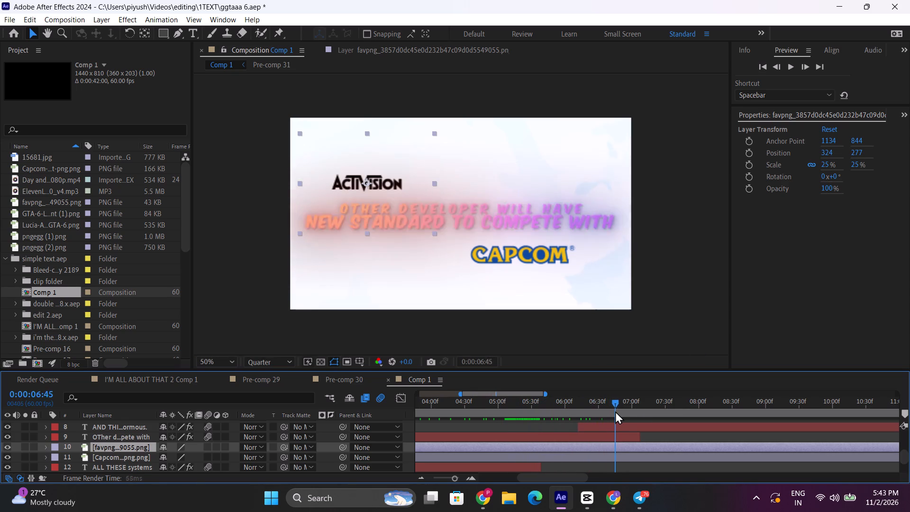
pyautogui.moveTo(615, 411); pyautogui.dragTo(610, 417)
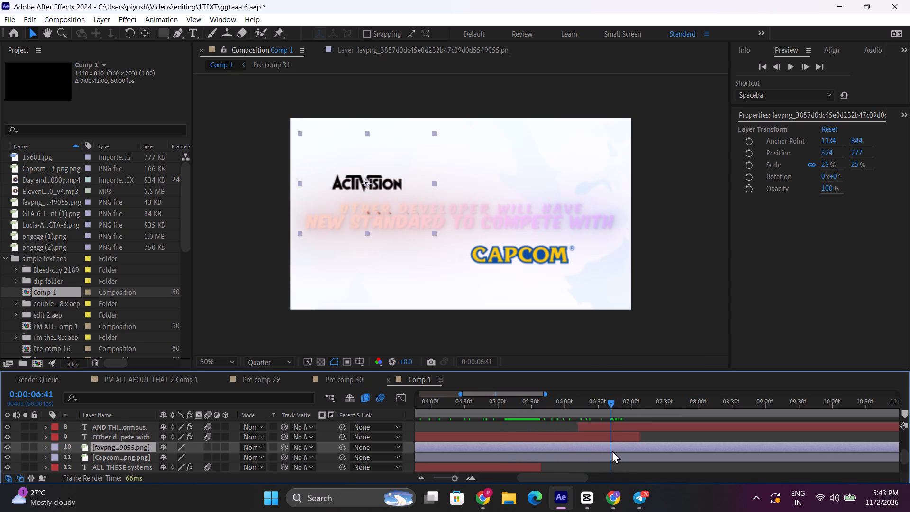
pyautogui.hotkey('ctrl', 'shift', 'd')
pyautogui.click(613, 463)
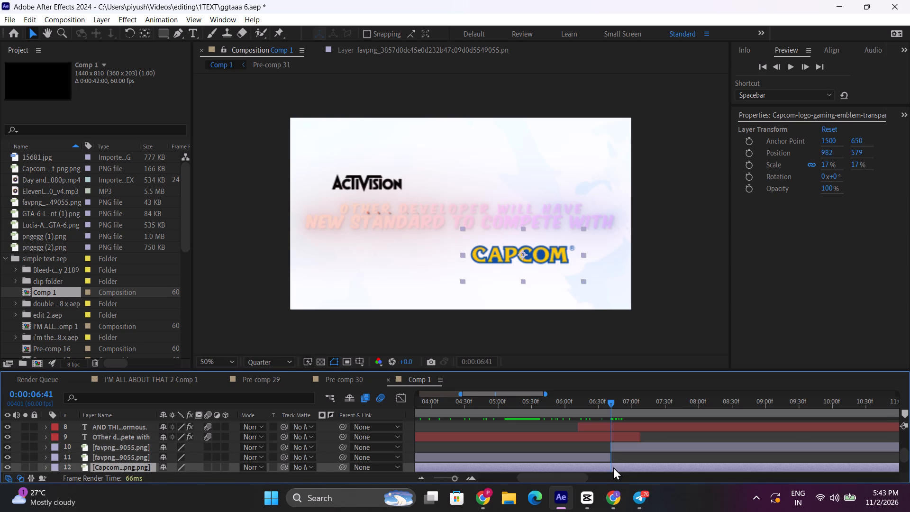
pyautogui.hotkey('ctrl', 'shift', 'd')
pyautogui.press('Delete')
pyautogui.click(621, 448)
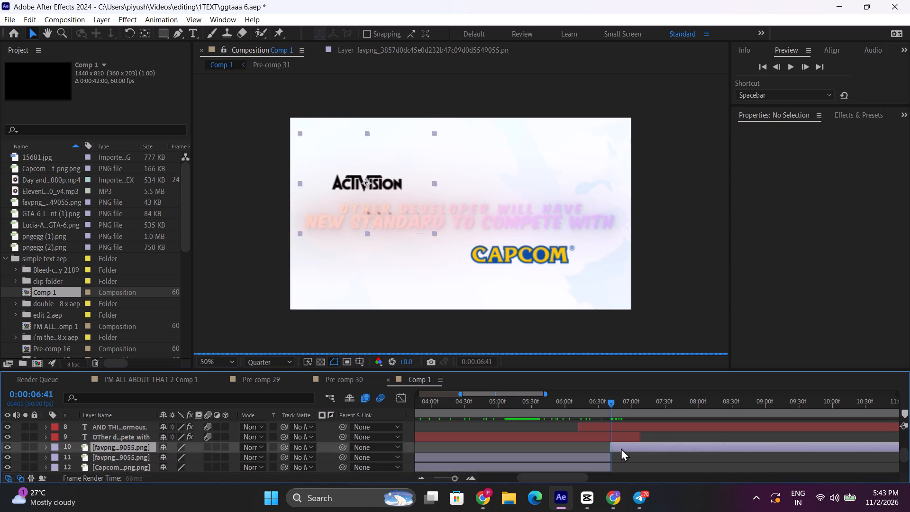
pyautogui.press('Delete')
# Review the Activision and Capcom logos against the text, moving the current time back to their start at 0:00:03:25.
pyautogui.click(545, 416)
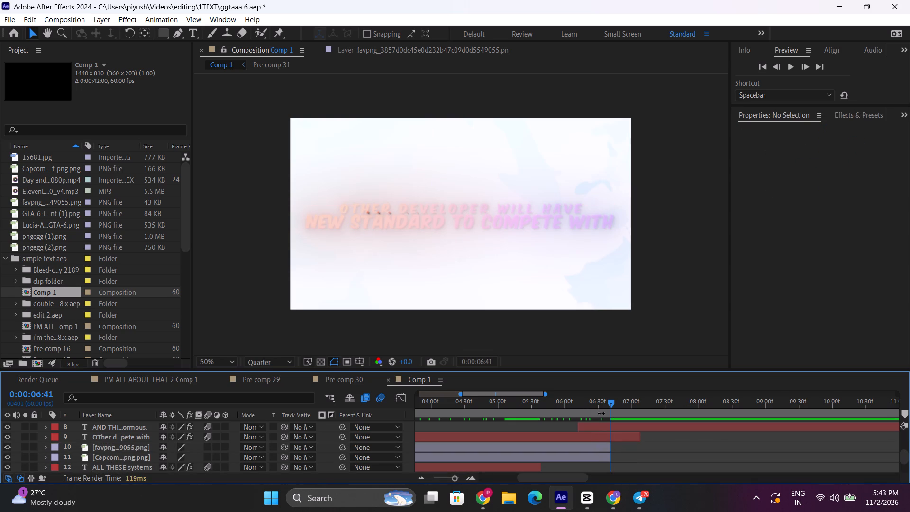
pyautogui.moveTo(598, 405); pyautogui.dragTo(443, 426)
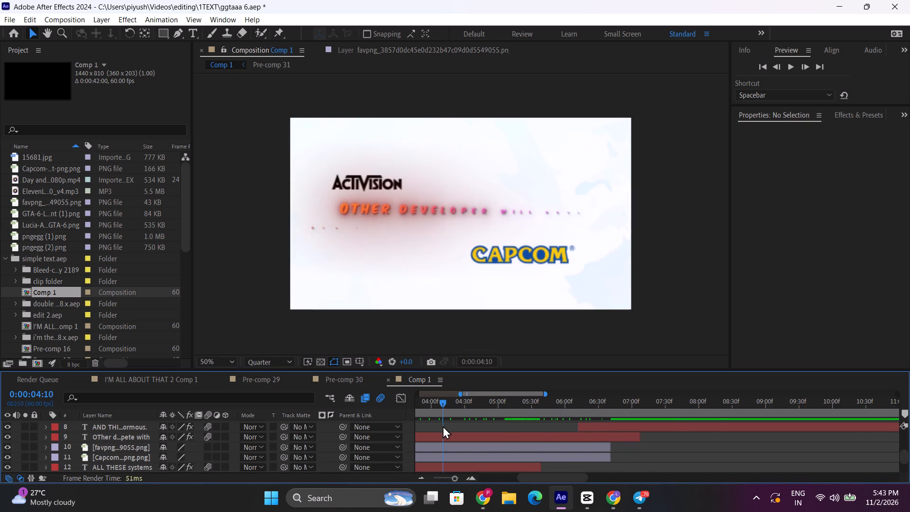
pyautogui.moveTo(443, 426); pyautogui.dragTo(505, 438)
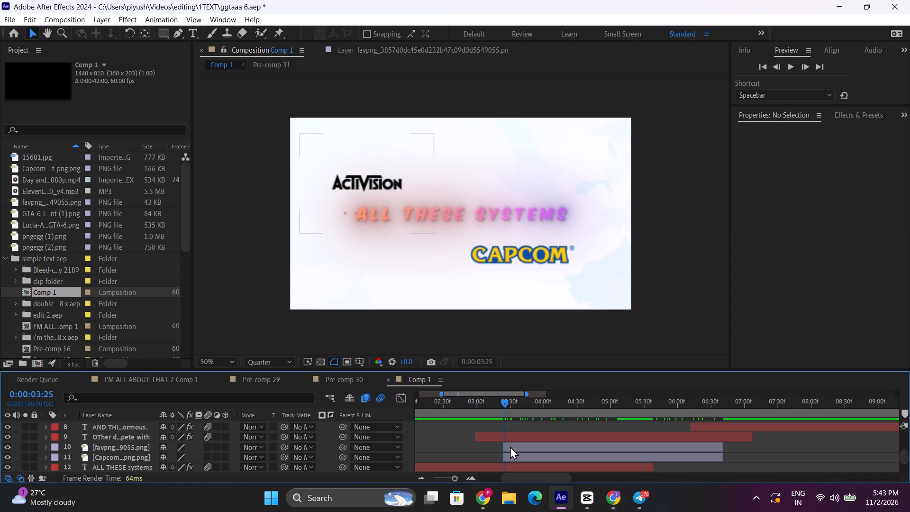
# Switch to Chrome and close the two finished Activision logo tabs from FavPNG.
pyautogui.click(479, 498)
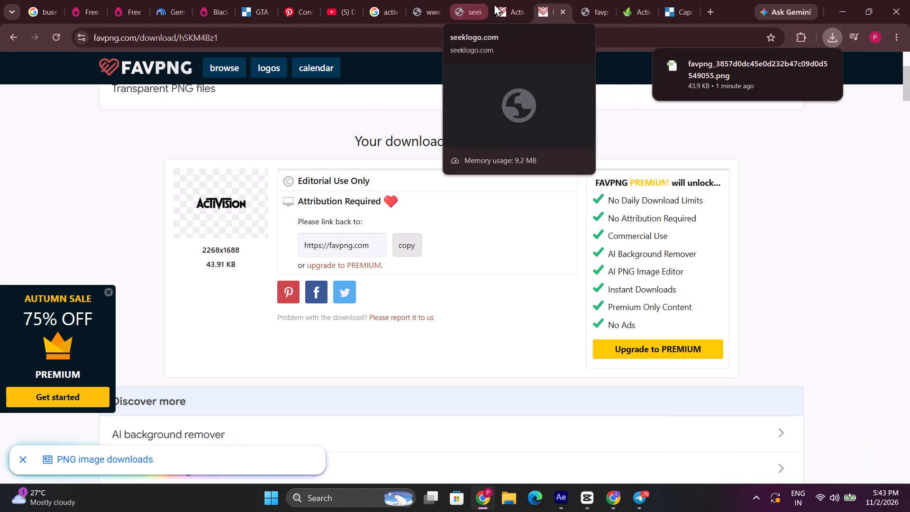
pyautogui.click(521, 10)
pyautogui.click(523, 11)
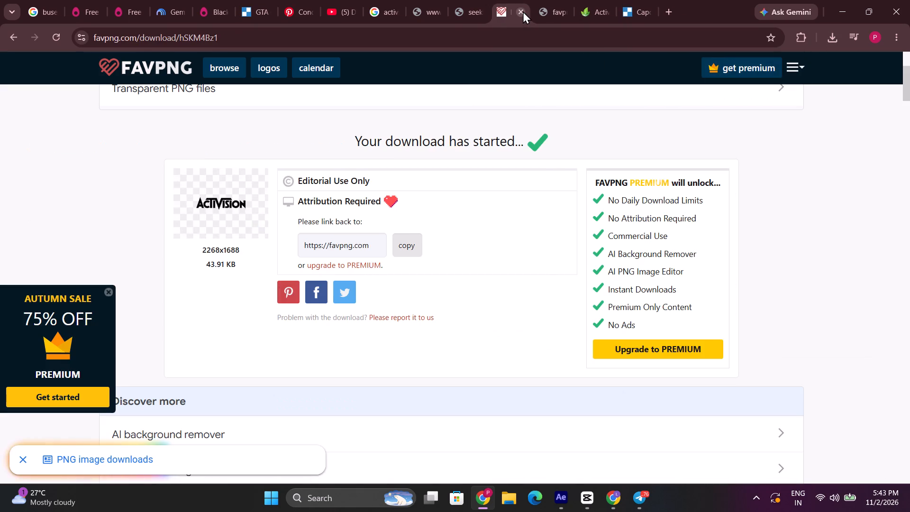
pyautogui.click(523, 11)
# Search Google Images for "ghost of tsushima" in place of the Activision search.
pyautogui.click(382, 0)
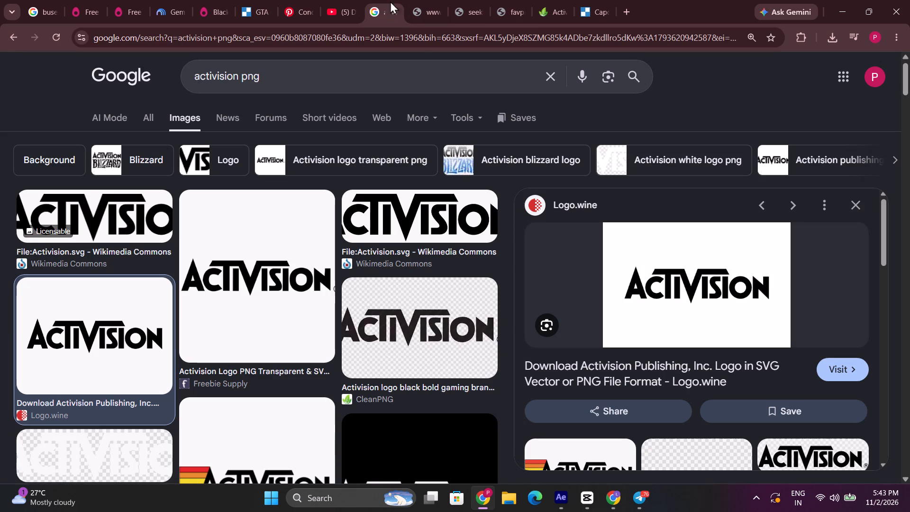
pyautogui.moveTo(340, 74); pyautogui.dragTo(133, 67)
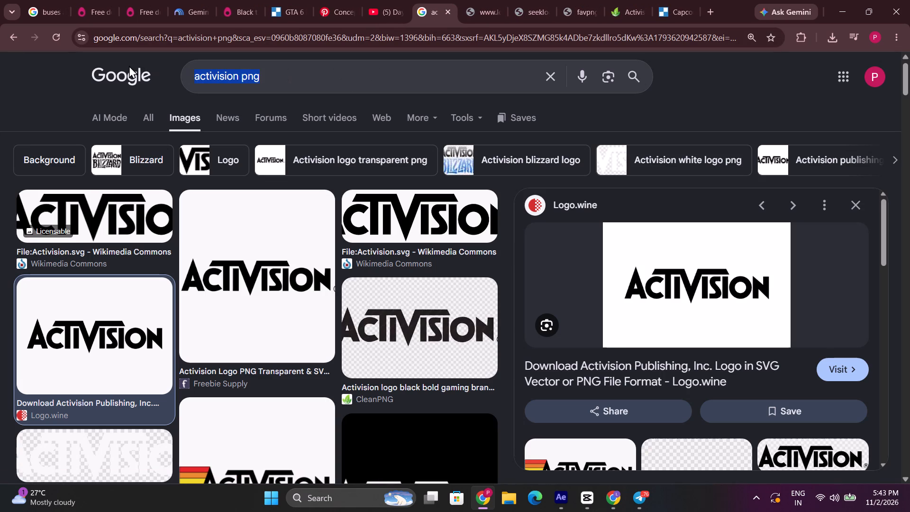
pyautogui.write('ghosy')
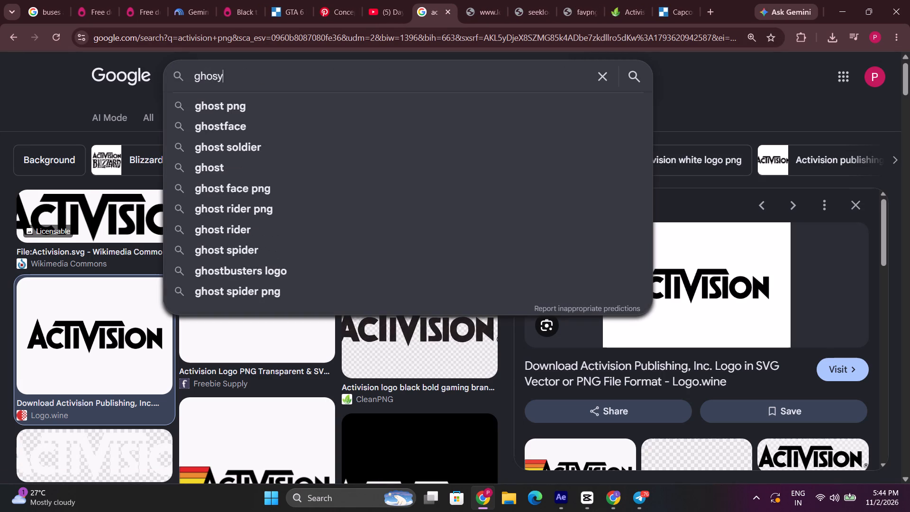
pyautogui.press('BackSpace')
pyautogui.write('t')
pyautogui.press('space')
pyautogui.write('of')
pyautogui.press('space')
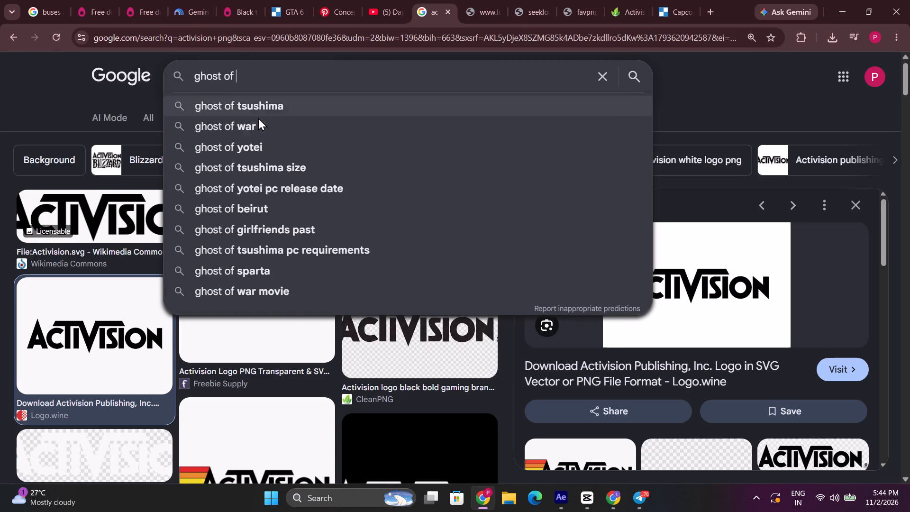
pyautogui.click(258, 118)
pyautogui.moveTo(258, 117); pyautogui.dragTo(260, 109)
pyautogui.moveTo(261, 87); pyautogui.dragTo(245, 88)
pyautogui.press('j')
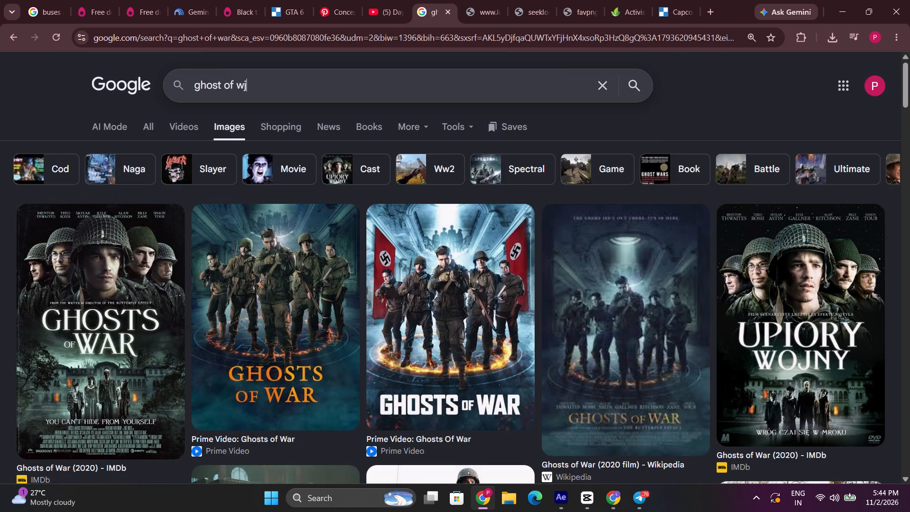
pyautogui.press('BackSpace')
pyautogui.press('BackSpace')
pyautogui.press('t')
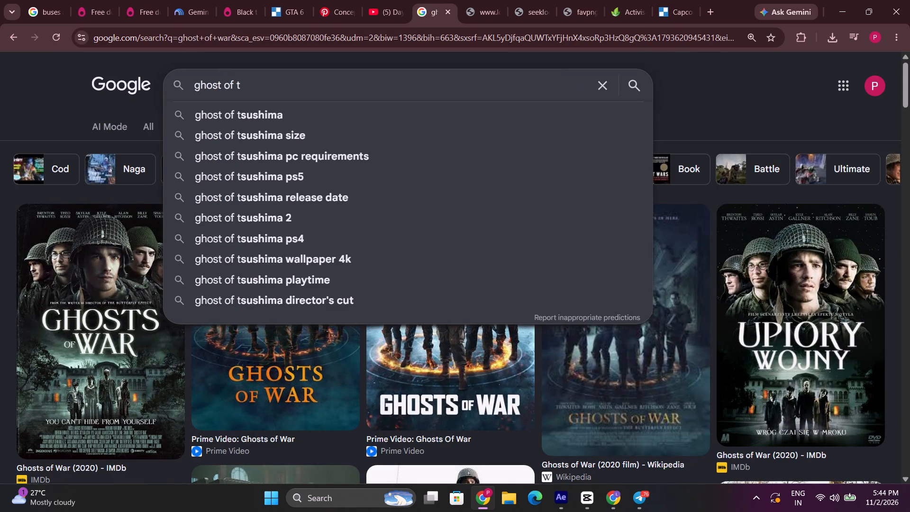
pyautogui.click(304, 113)
# Refine the search to "ghost of tsushima developer" and examine the general web results for the studio name.
pyautogui.click(329, 85)
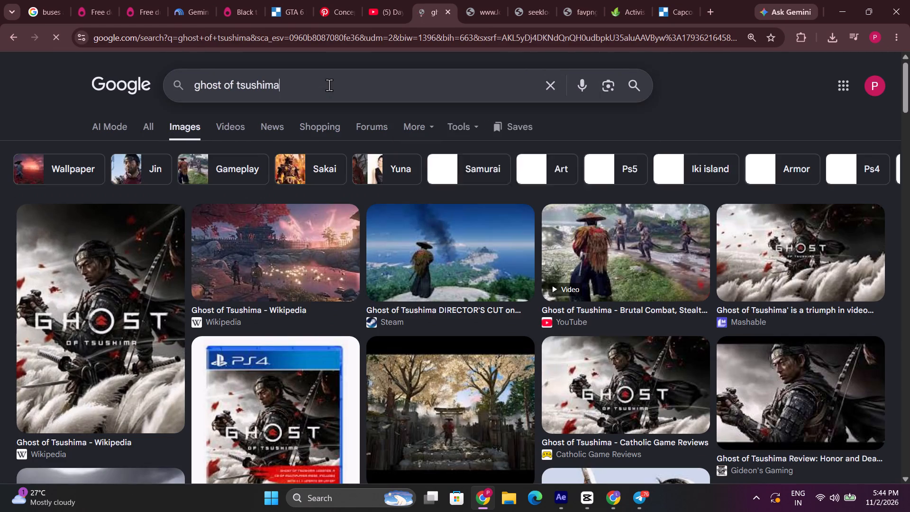
pyautogui.press('space')
pyautogui.write('de')
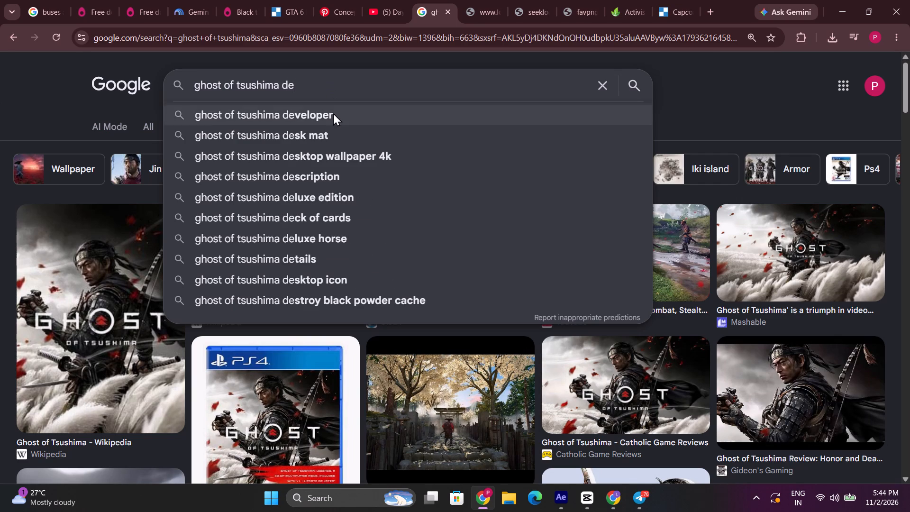
pyautogui.click(334, 113)
pyautogui.click(153, 126)
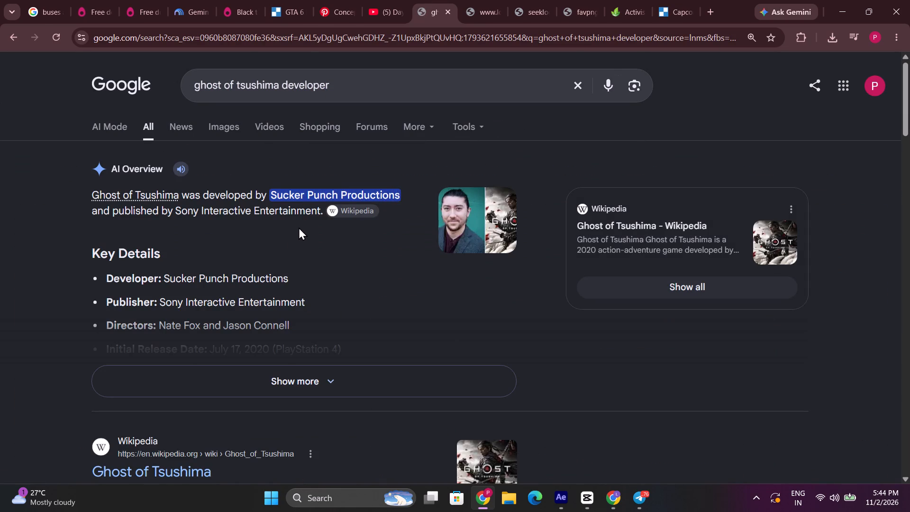
pyautogui.scroll(-5, 299, 226)
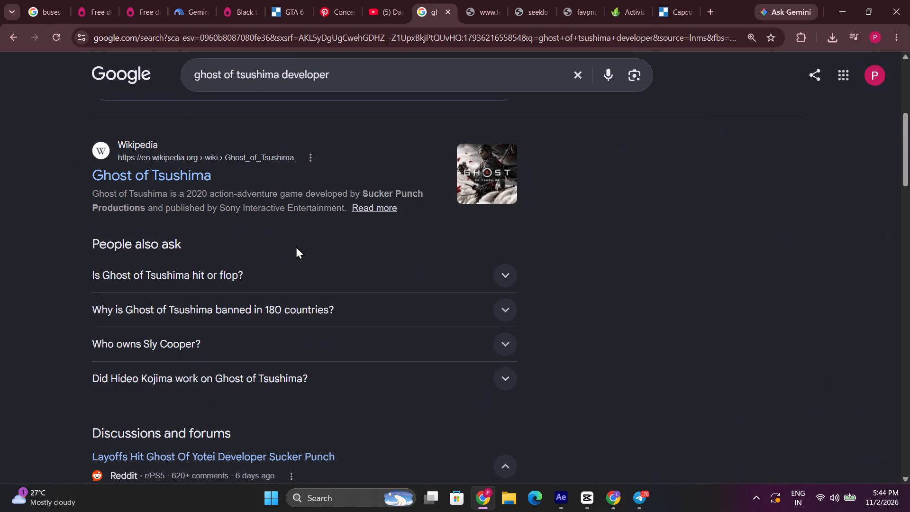
pyautogui.hotkey('ctrl', 'z')
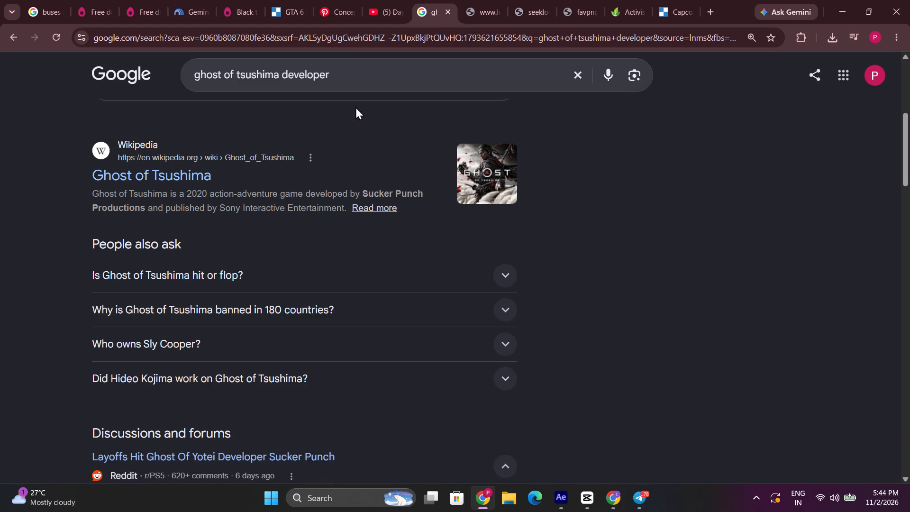
# Search Google for "top game developers".
pyautogui.moveTo(350, 79); pyautogui.dragTo(196, 82)
pyautogui.write('top')
pyautogui.press('space')
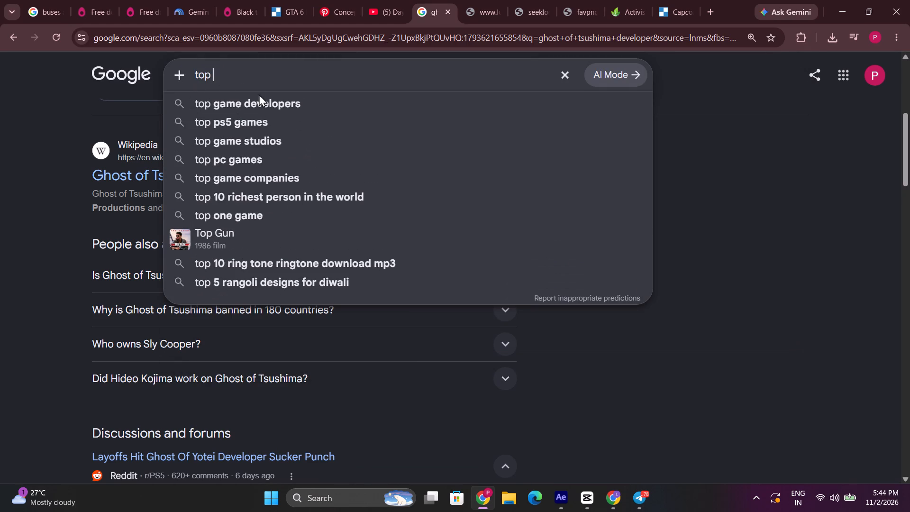
pyautogui.click(260, 105)
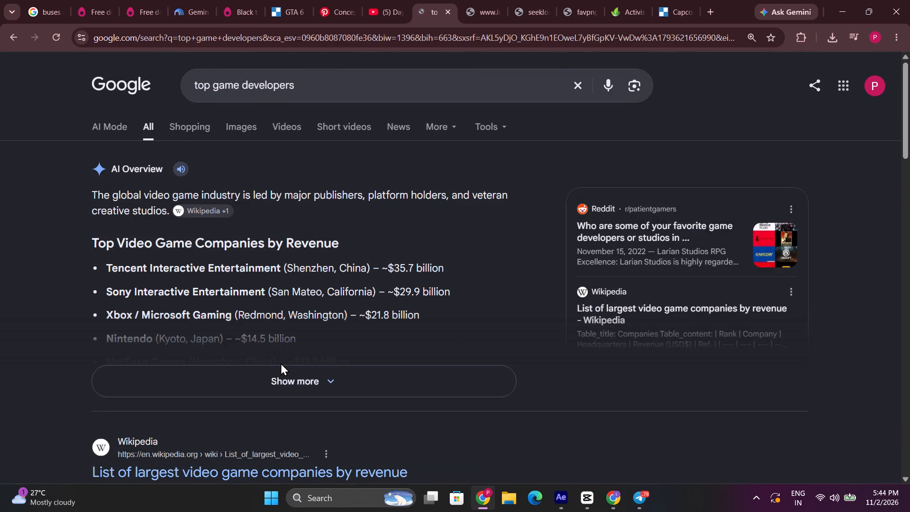
pyautogui.click(283, 360)
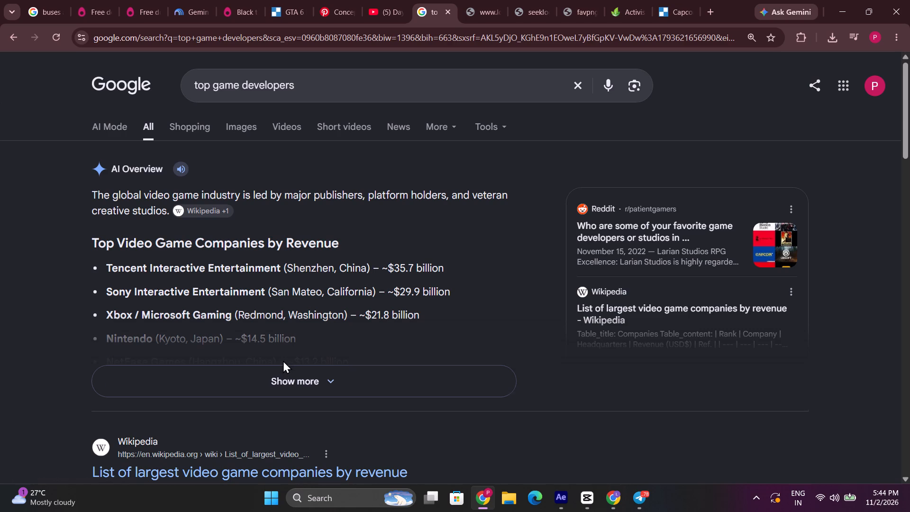
# Refine the search to "top game developers like rockstar".
pyautogui.click(348, 84)
pyautogui.press('space')
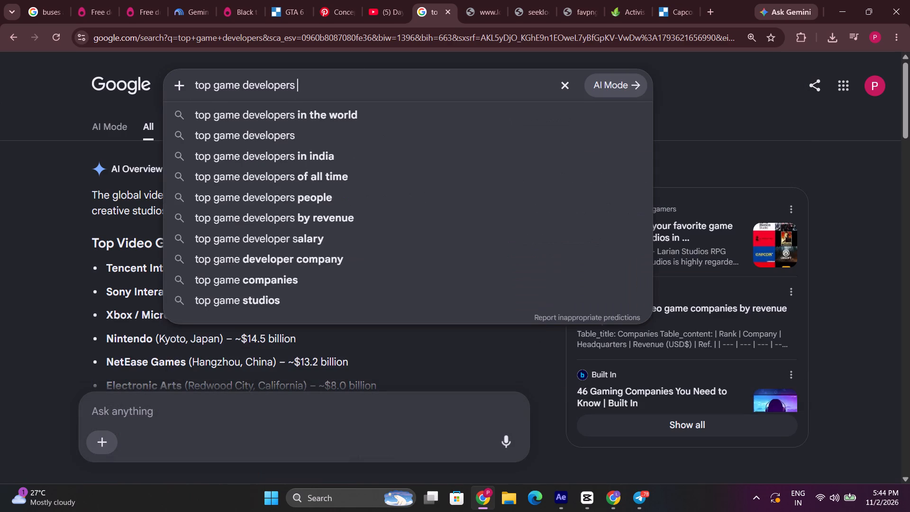
pyautogui.write('ike ro')
pyautogui.press('BackSpace')
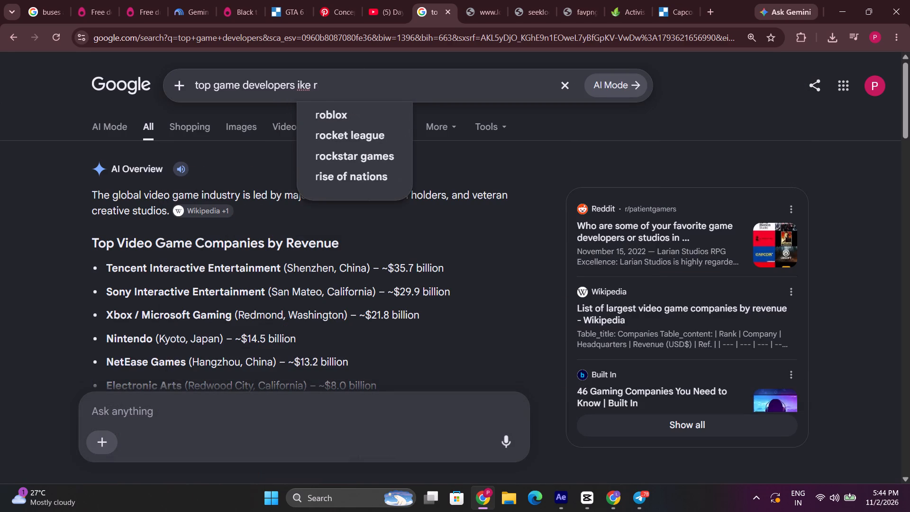
pyautogui.press('BackSpace')
pyautogui.press('BackSpace')
pyautogui.press('BackSpace')
pyautogui.press('BackSpace')
pyautogui.press('BackSpace')
pyautogui.write('like rockstar')
pyautogui.press('Return')
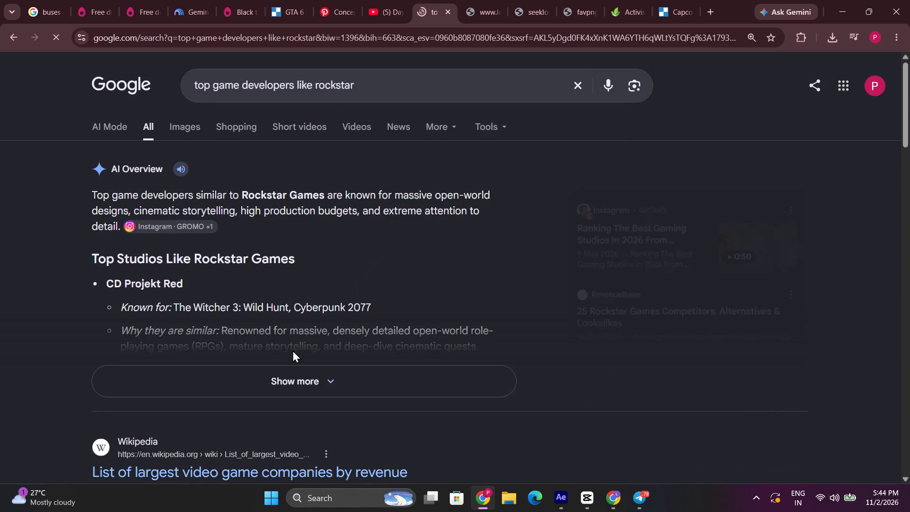
# Expand the AI Overview and examine the studios similar to Rockstar for more developer logos to use.
pyautogui.click(290, 376)
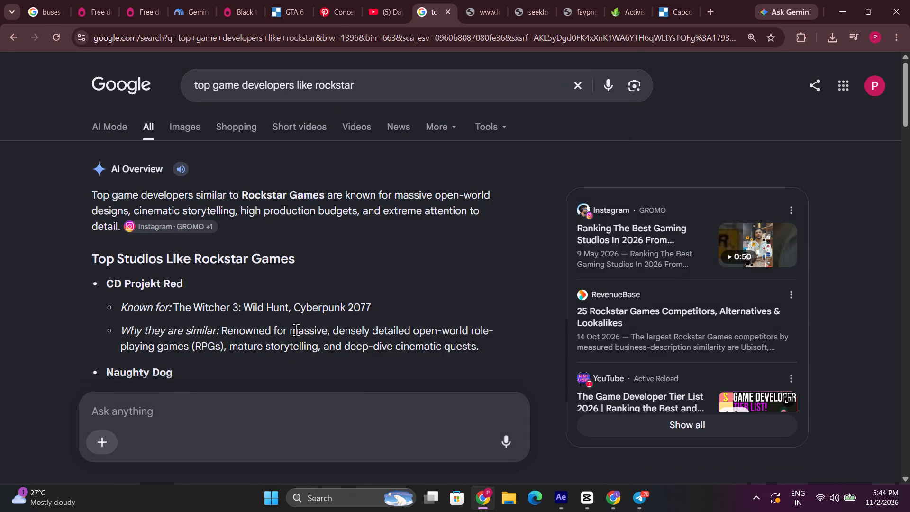
pyautogui.scroll(-2, 251, 326)
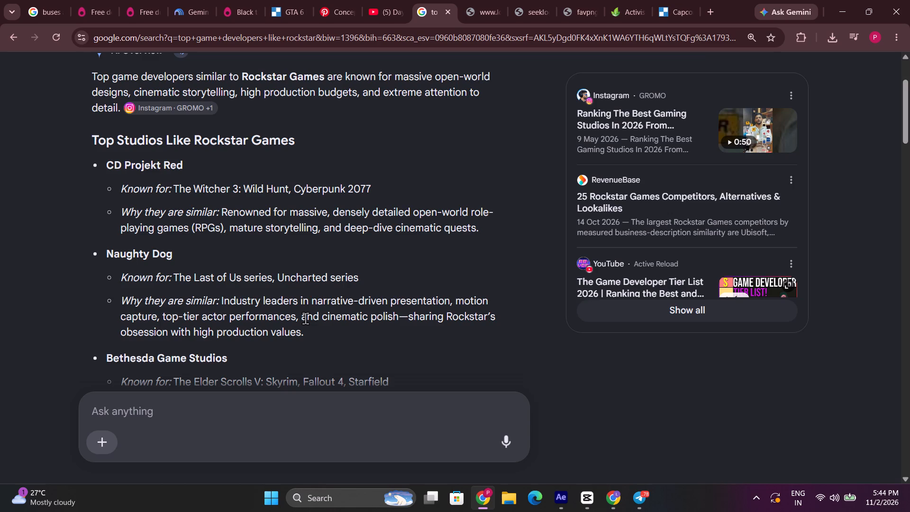
pyautogui.scroll(-6, 306, 318)
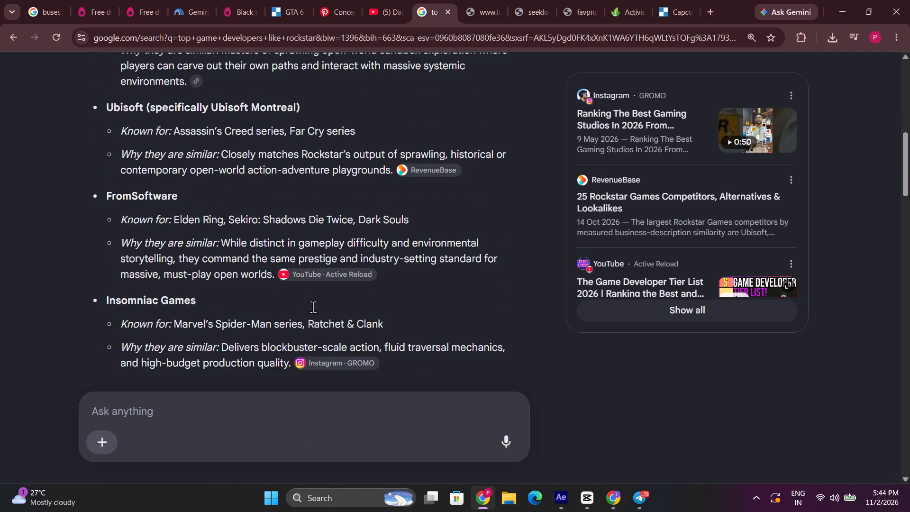
pyautogui.scroll(-3, 313, 307)
pyautogui.scroll(8, 313, 306)
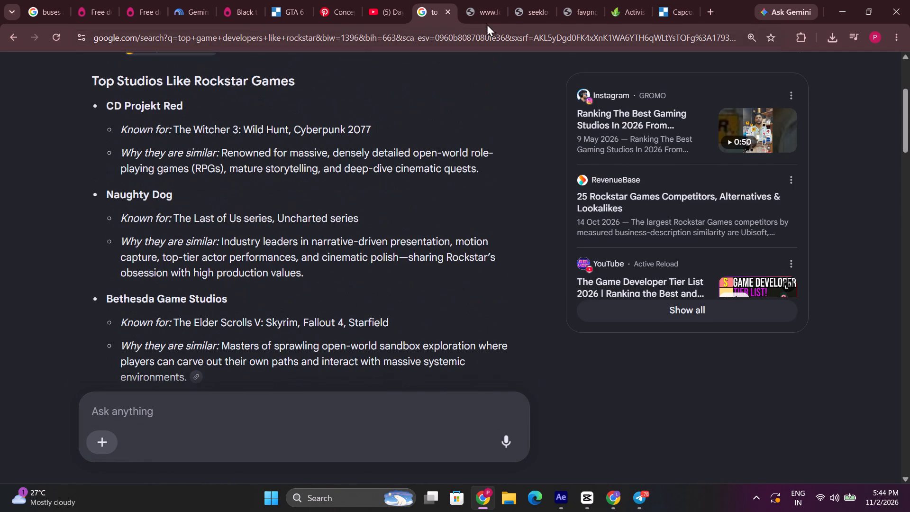
pyautogui.scroll(2, 420, 73)
# Close the leftover logo-site, train PNG and Gemini tabs, keeping the "buses and train png" and developer search tabs.
pyautogui.tripleClick(498, 12)
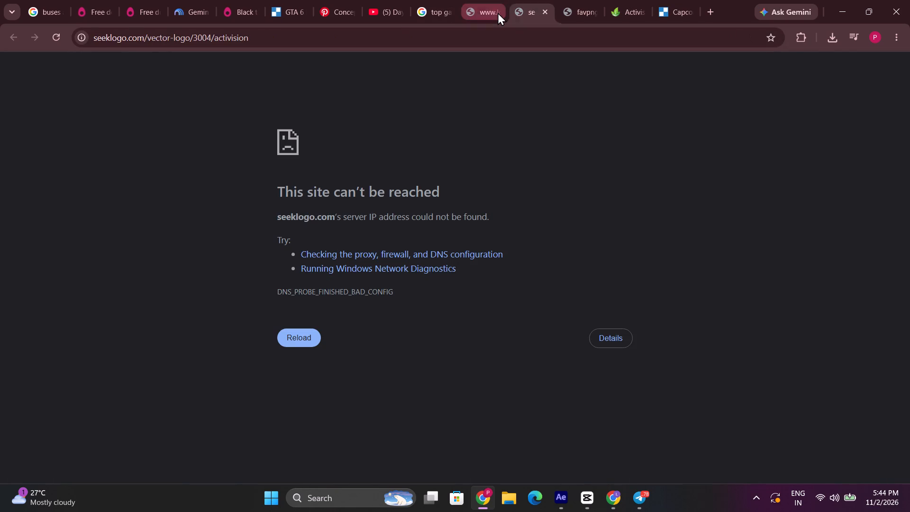
pyautogui.click(498, 12)
pyautogui.click(498, 12)
pyautogui.click(495, 12)
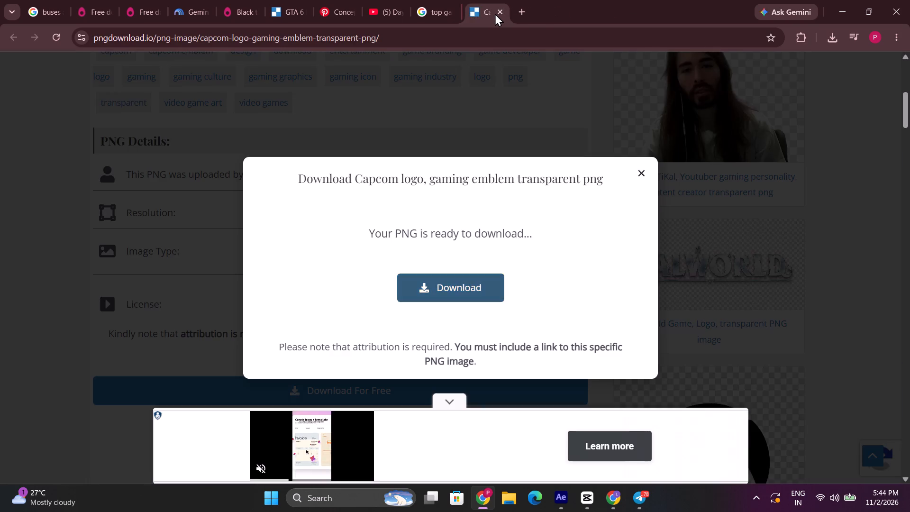
pyautogui.click(495, 13)
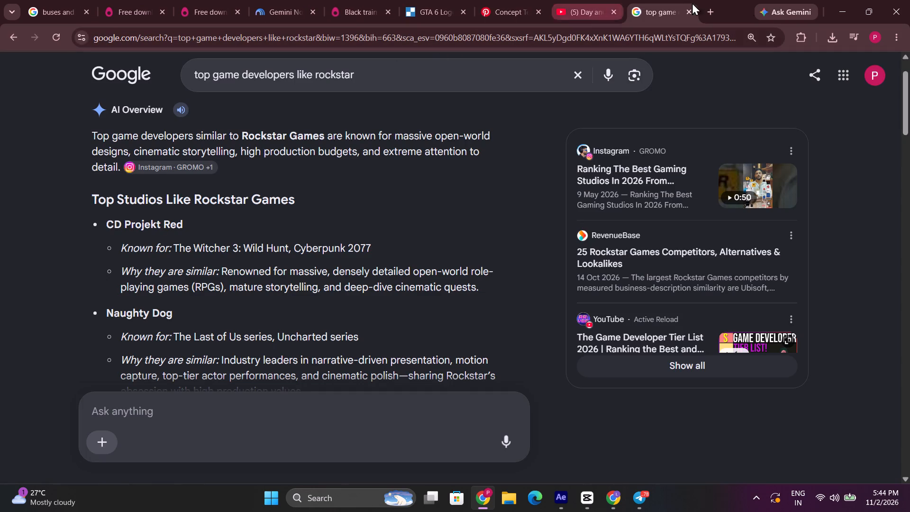
pyautogui.click(44, 0)
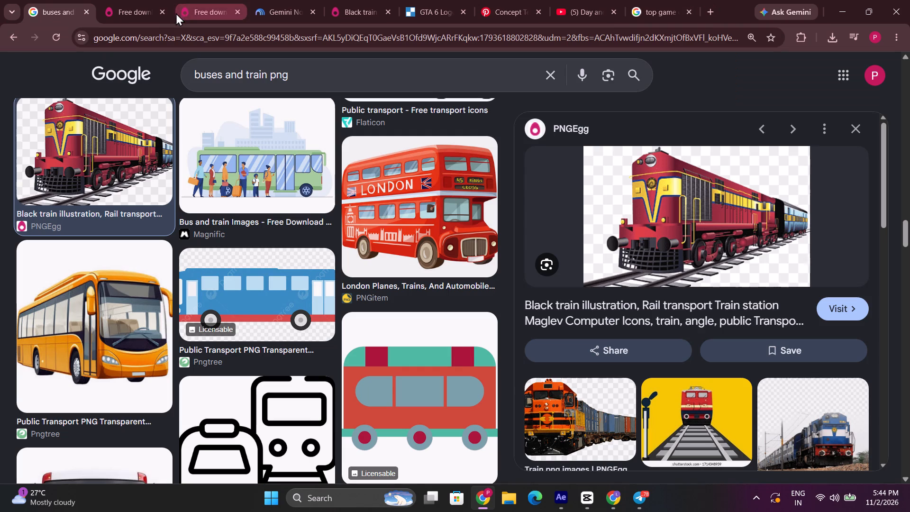
pyautogui.tripleClick(161, 11)
pyautogui.doubleClick(161, 10)
pyautogui.click(161, 10)
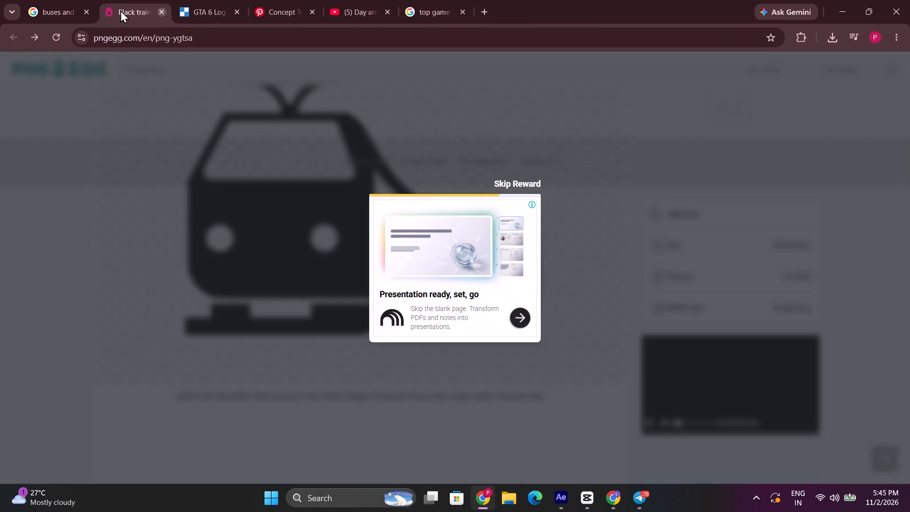
# Search Google Images for "naughty dog png" in the tab holding the buses and train search.
pyautogui.click(59, 9)
pyautogui.moveTo(310, 73); pyautogui.dragTo(77, 82)
pyautogui.write('naught')
pyautogui.press('y')
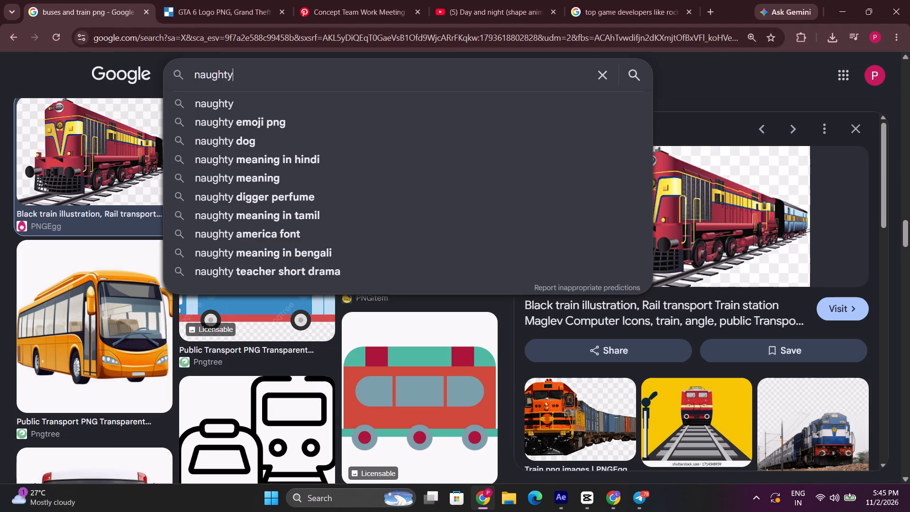
pyautogui.press('space')
pyautogui.write('dof')
pyautogui.press('BackSpace')
pyautogui.write('g png')
pyautogui.press('Return')
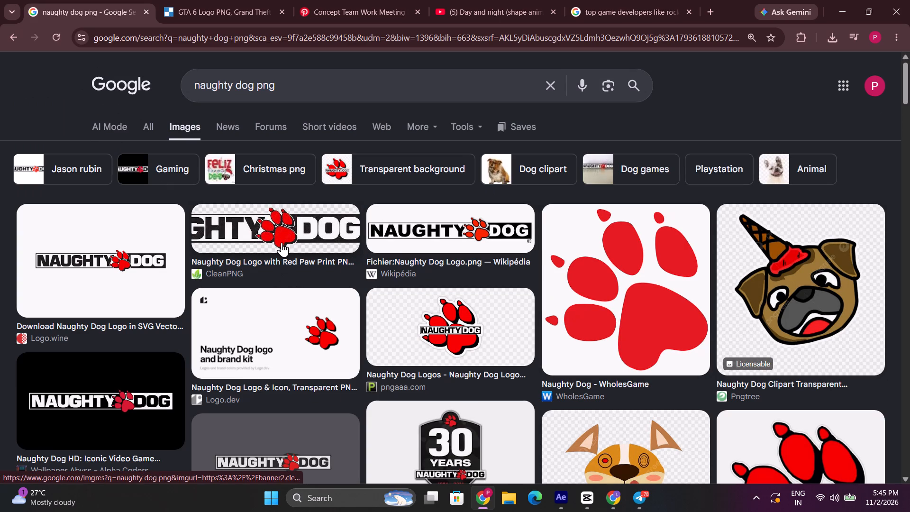
# Download the "Naughty Dog Logo with Red Paw Print" PNG from CleanPNG, completing the site's human verification.
pyautogui.click(282, 242)
pyautogui.click(836, 347)
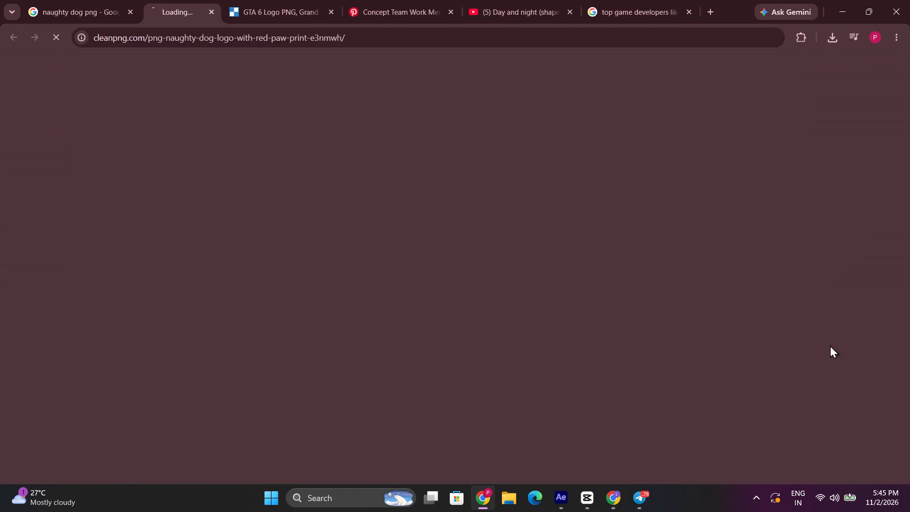
pyautogui.click(650, 314)
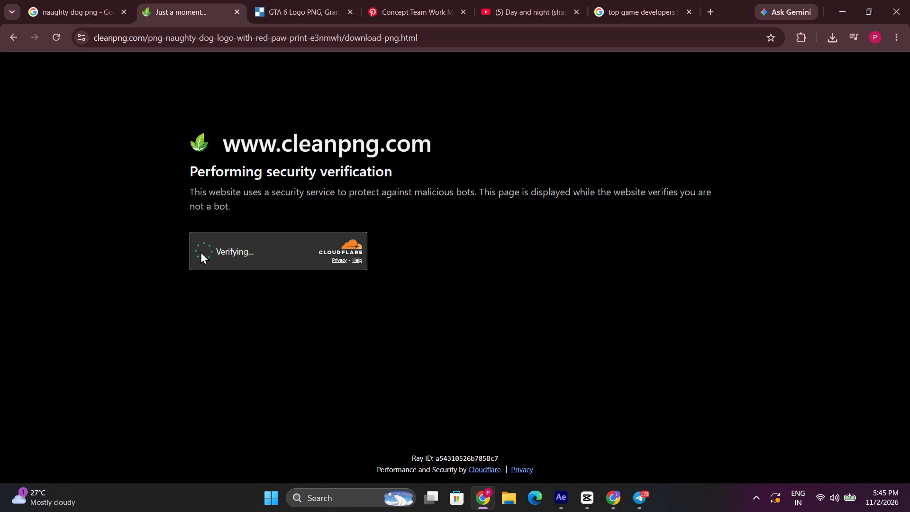
pyautogui.doubleClick(200, 251)
pyautogui.click(200, 251)
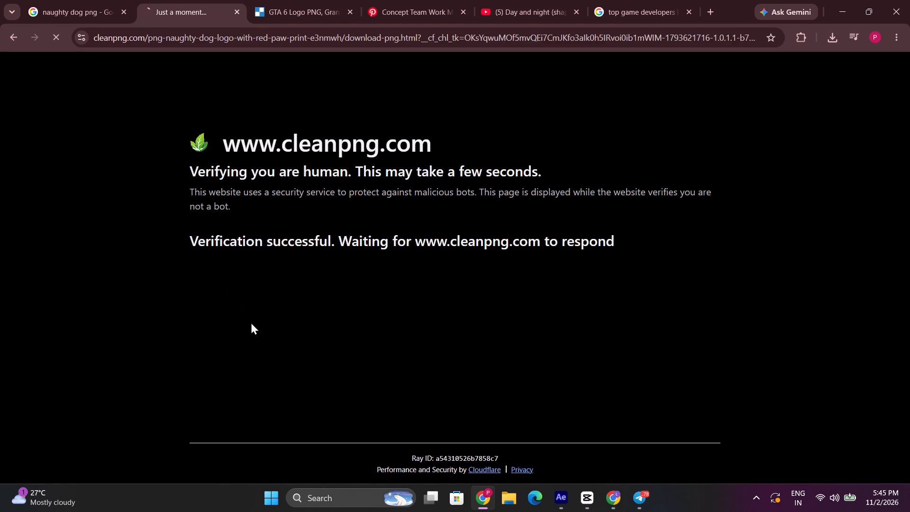
pyautogui.scroll(-3, 166, 316)
pyautogui.click(172, 291)
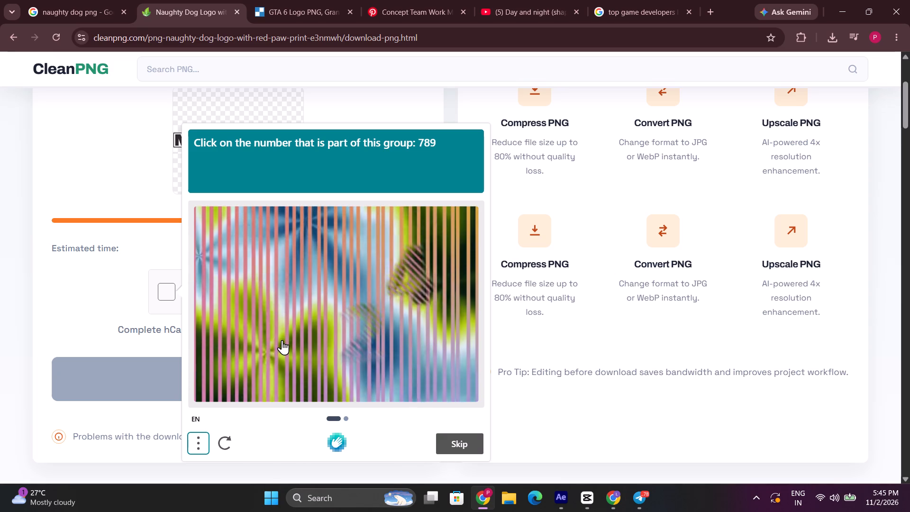
pyautogui.click(303, 254)
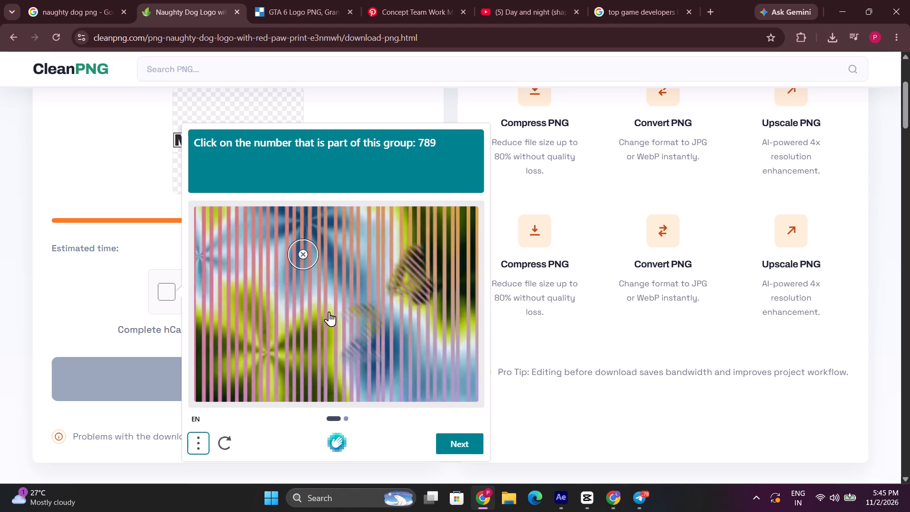
pyautogui.click(456, 444)
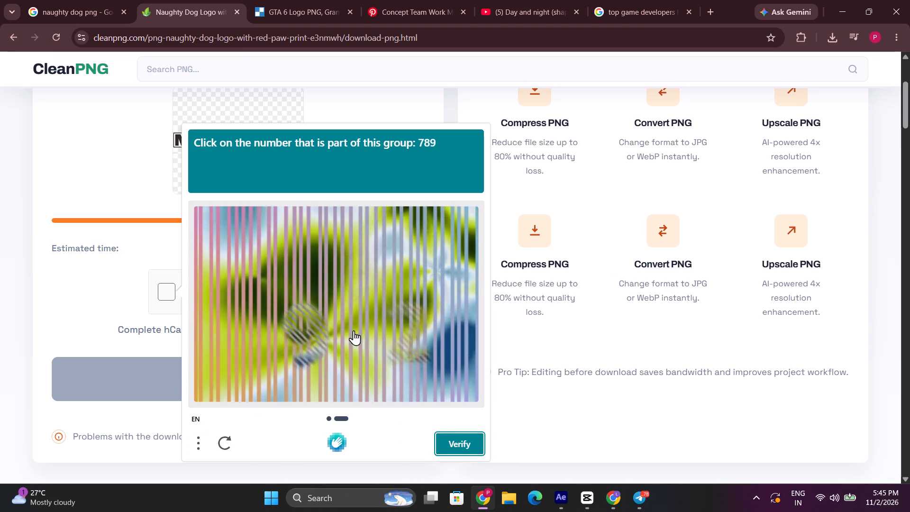
pyautogui.click(307, 323)
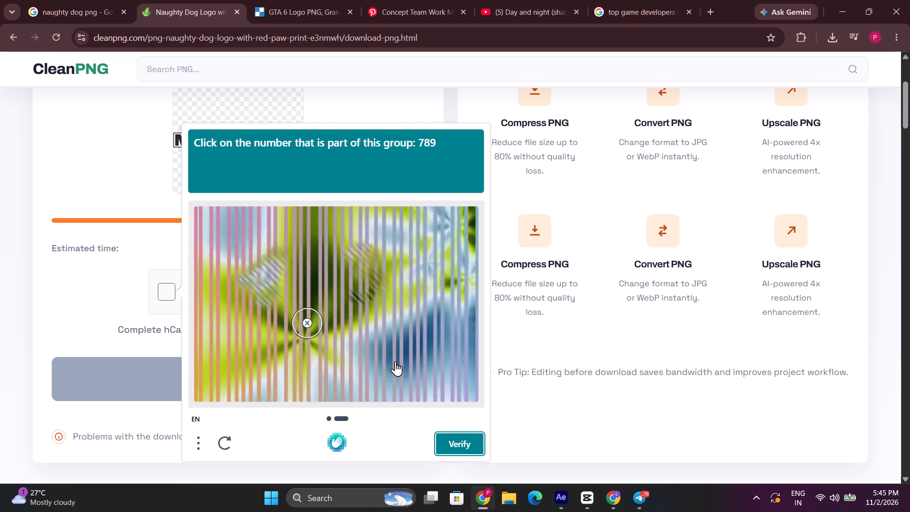
pyautogui.click(454, 446)
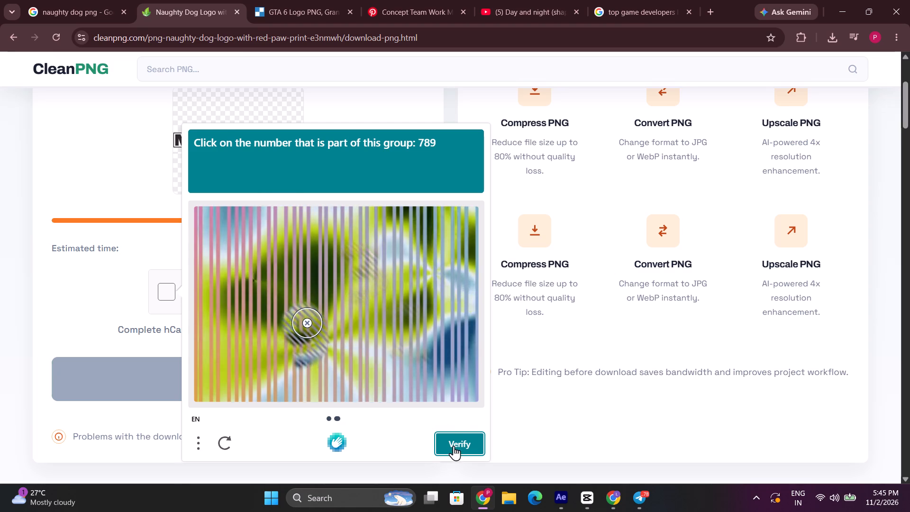
pyautogui.click(291, 389)
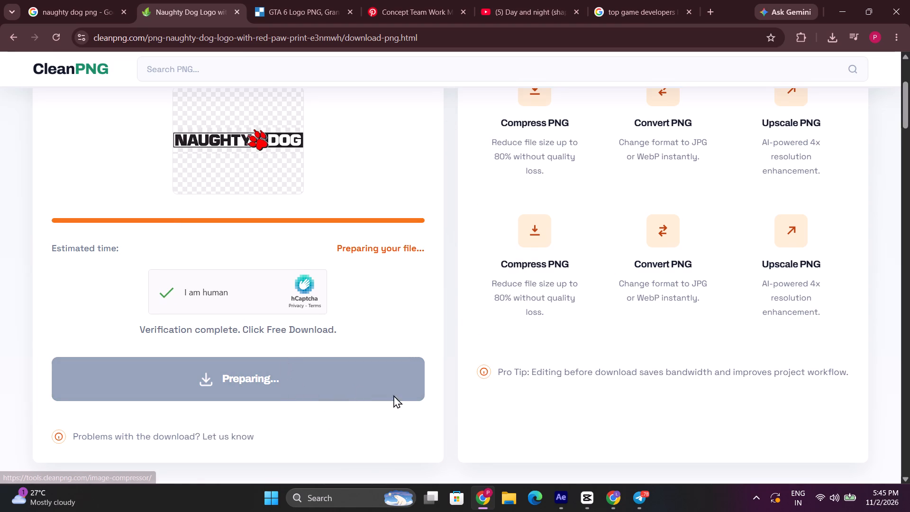
pyautogui.scroll(1, 358, 380)
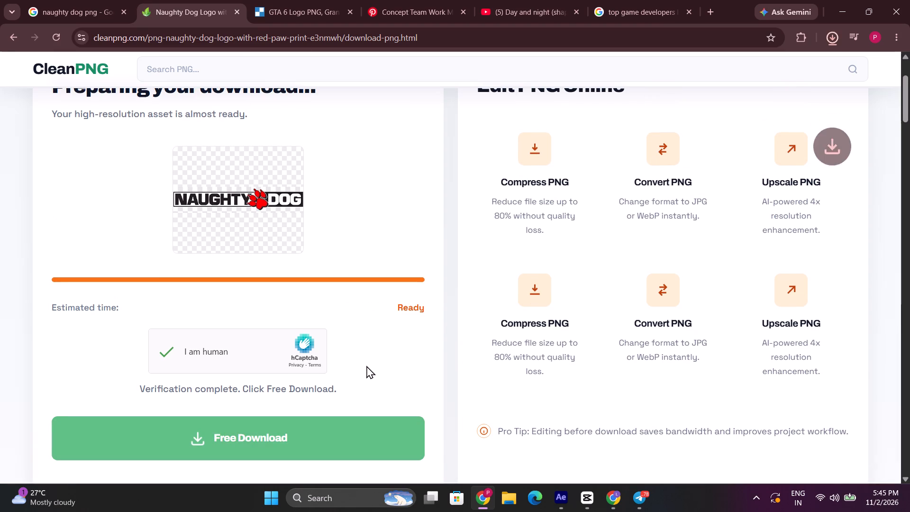
pyautogui.scroll(2, 343, 128)
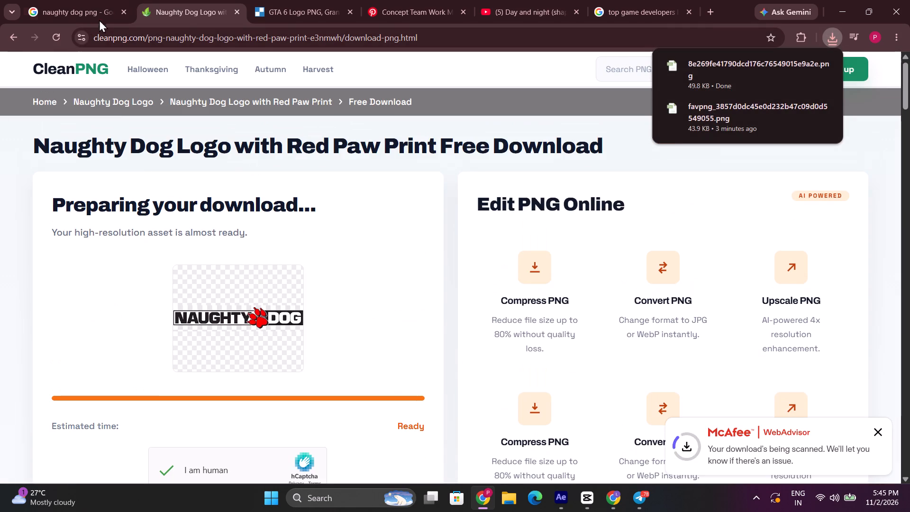
# Copy the studio name "Insomniac Games" from the AI Overview list of studios like Rockstar Games.
pyautogui.click(83, 9)
pyautogui.moveTo(255, 85); pyautogui.dragTo(113, 72)
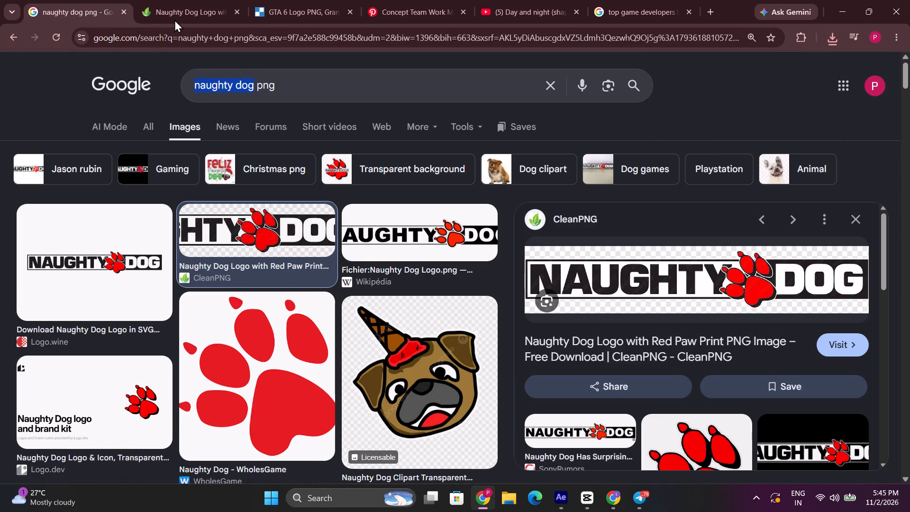
pyautogui.click(640, 4)
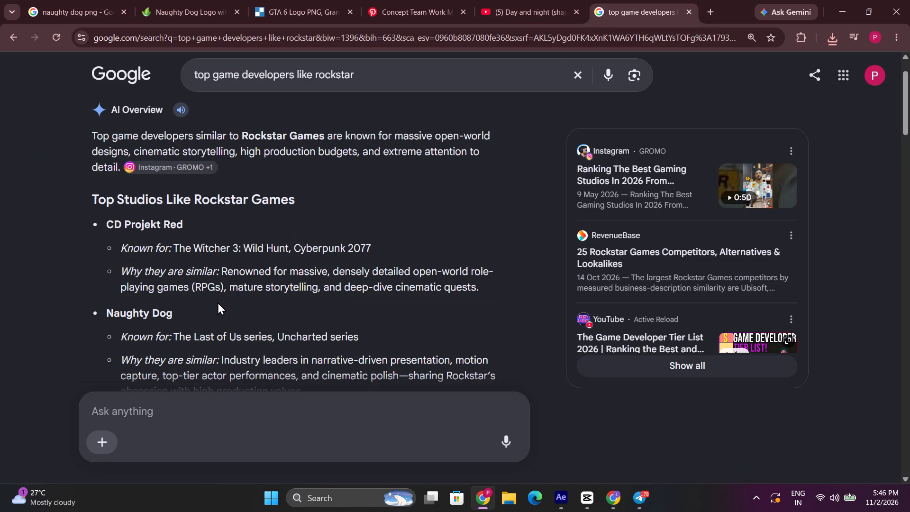
pyautogui.scroll(-5, 181, 281)
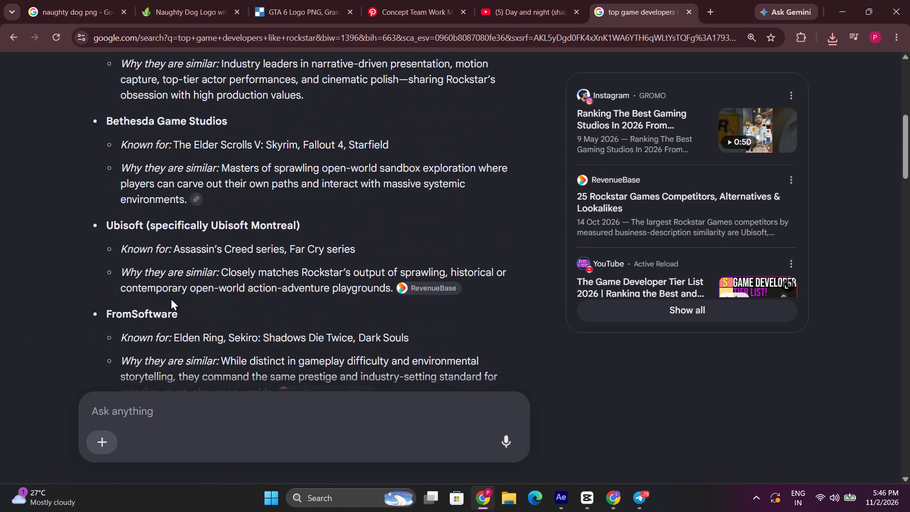
pyautogui.scroll(-1, 173, 300)
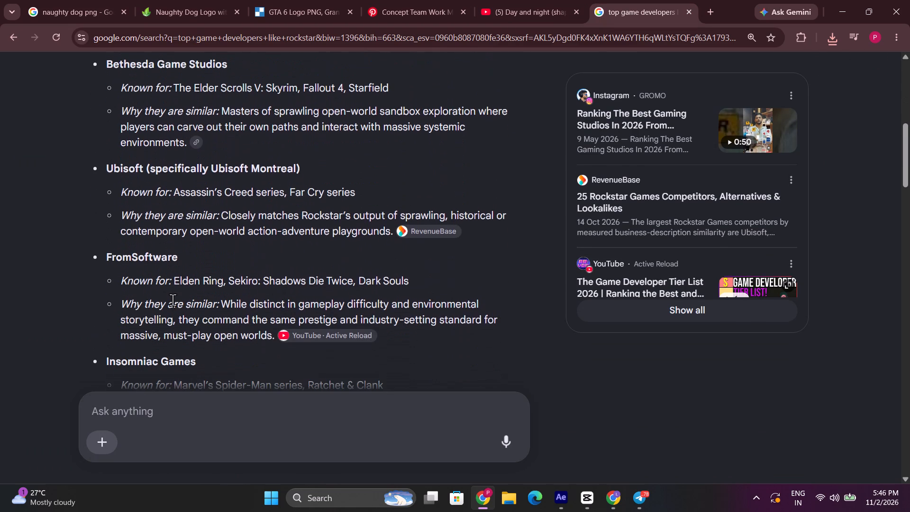
pyautogui.scroll(-1, 173, 300)
pyautogui.moveTo(192, 302); pyautogui.dragTo(104, 306)
pyautogui.click(180, 301)
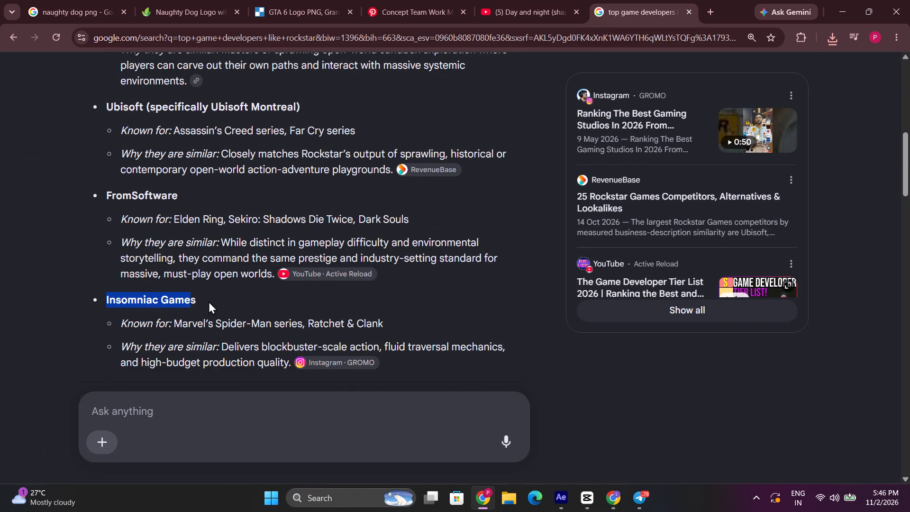
pyautogui.moveTo(209, 301); pyautogui.dragTo(192, 301)
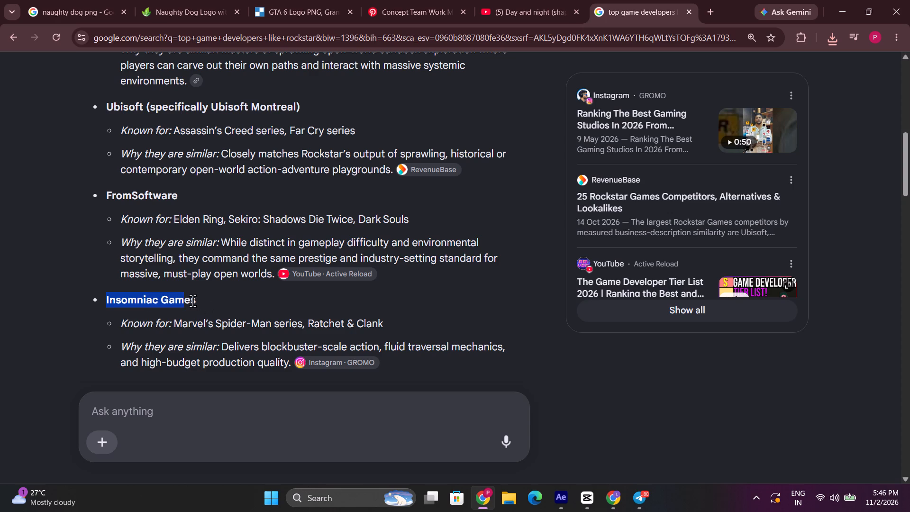
pyautogui.moveTo(192, 301); pyautogui.dragTo(195, 299)
pyautogui.hotkey('ctrl', 'c')
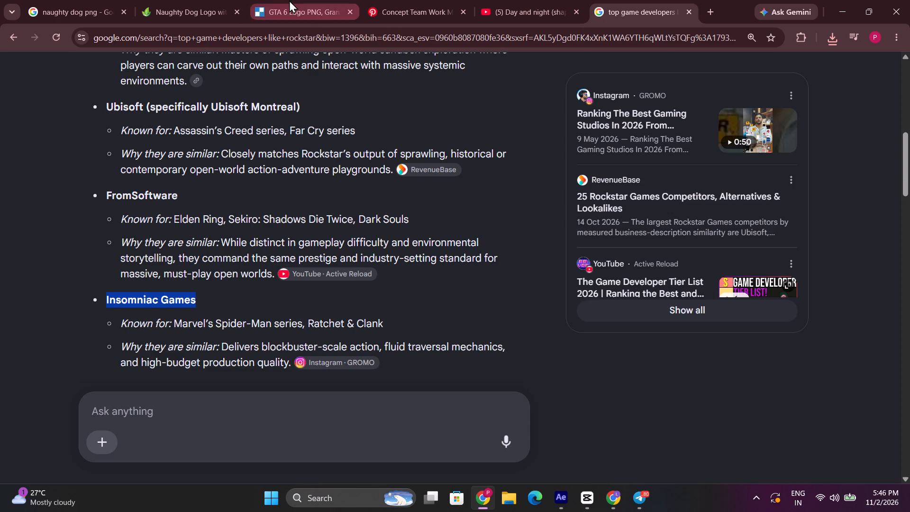
# Replace the Naughty Dog image search with a Google Images search for "Insomniac Games png".
pyautogui.click(289, 0)
pyautogui.click(191, 0)
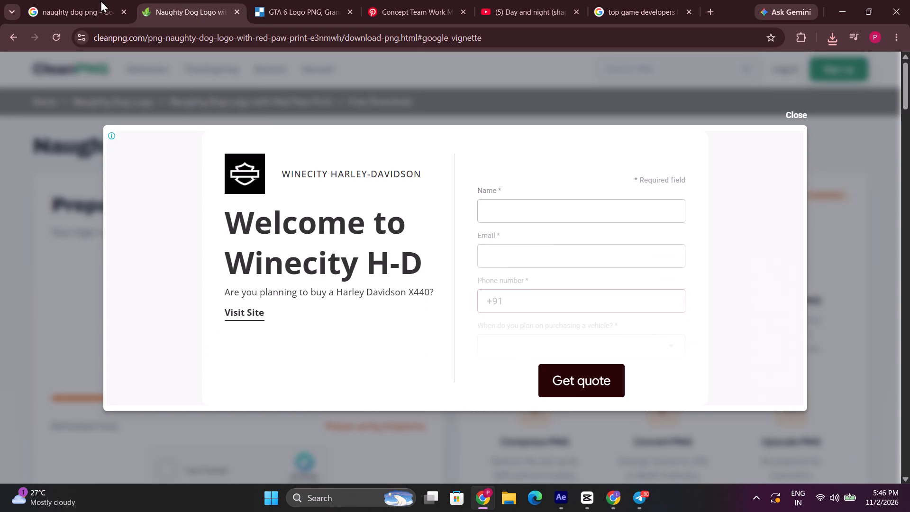
pyautogui.click(101, 0)
pyautogui.hotkey('ctrl', 'v')
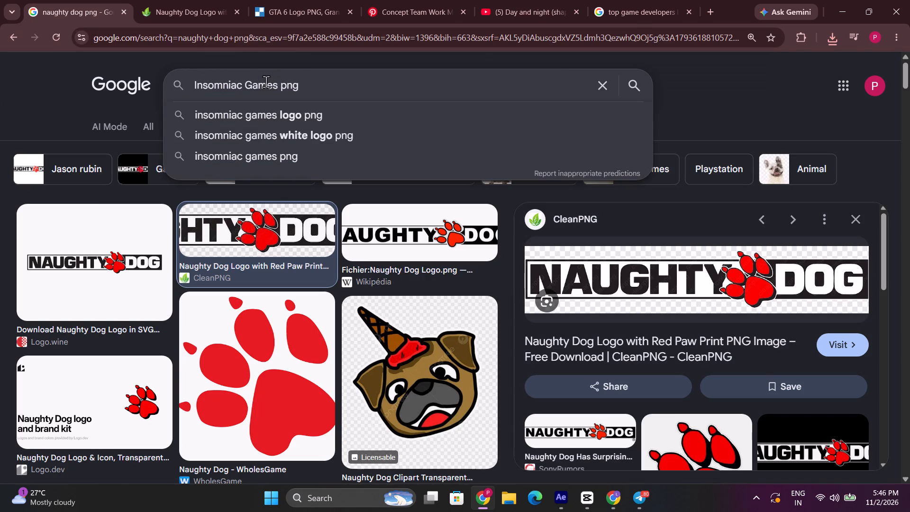
pyautogui.press('Return')
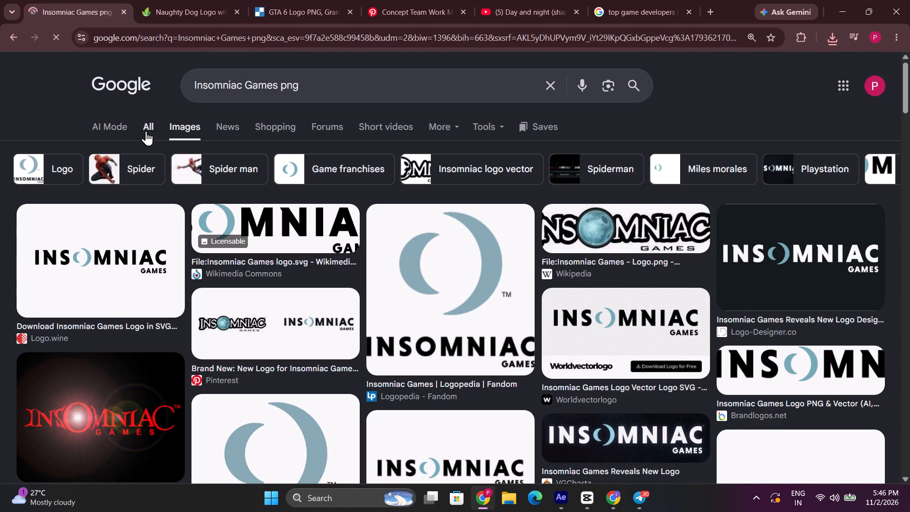
# Open the Logo.wine download page for the Insomniac Games logo from the image results.
pyautogui.scroll(-3, 300, 320)
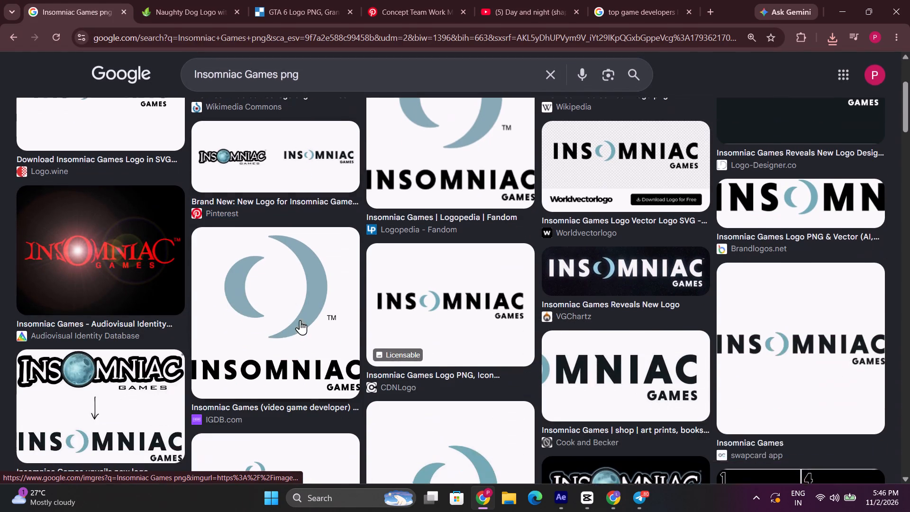
pyautogui.scroll(3, 616, 321)
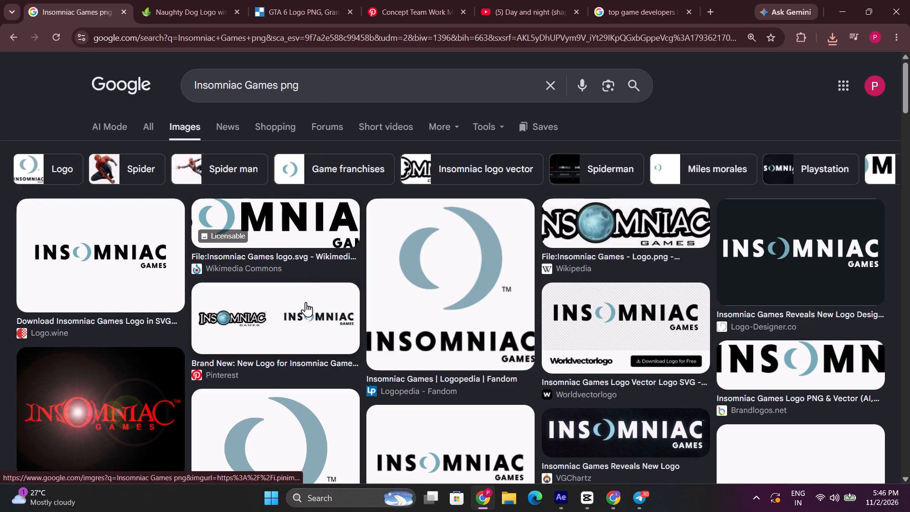
pyautogui.click(111, 247)
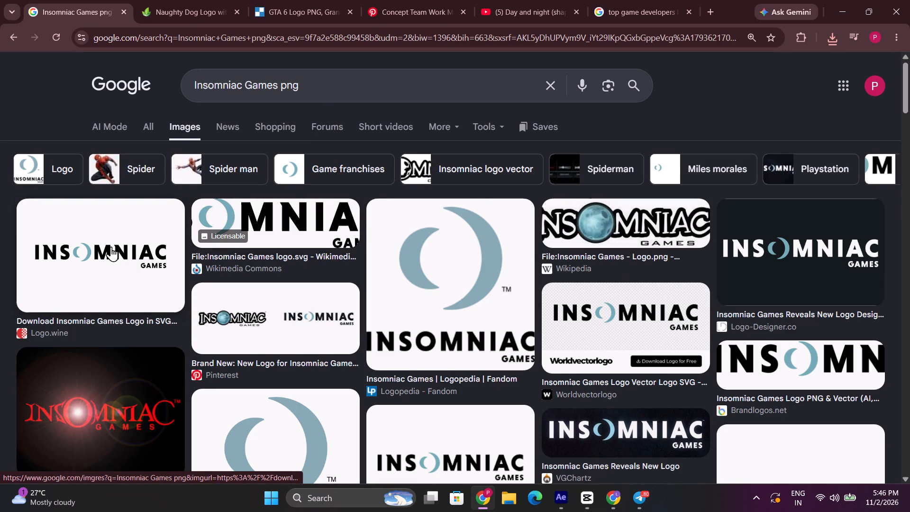
pyautogui.click(763, 364)
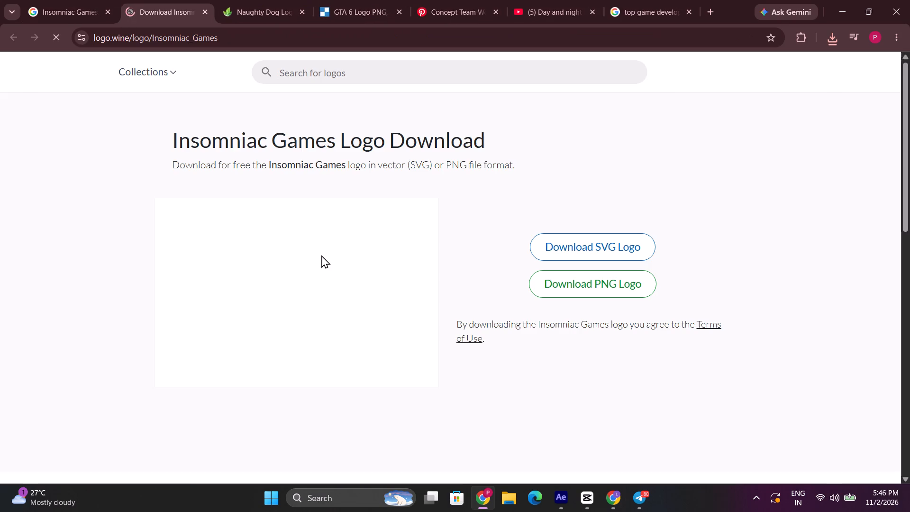
# Try to download the Insomniac Games logo as a PNG from Logo.wine and inspect the image at full size.
pyautogui.click(580, 286)
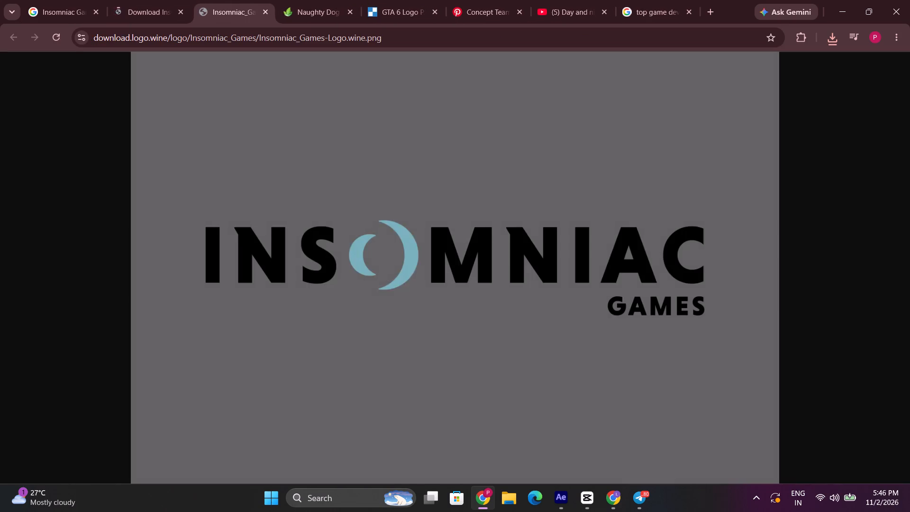
pyautogui.click(154, 6)
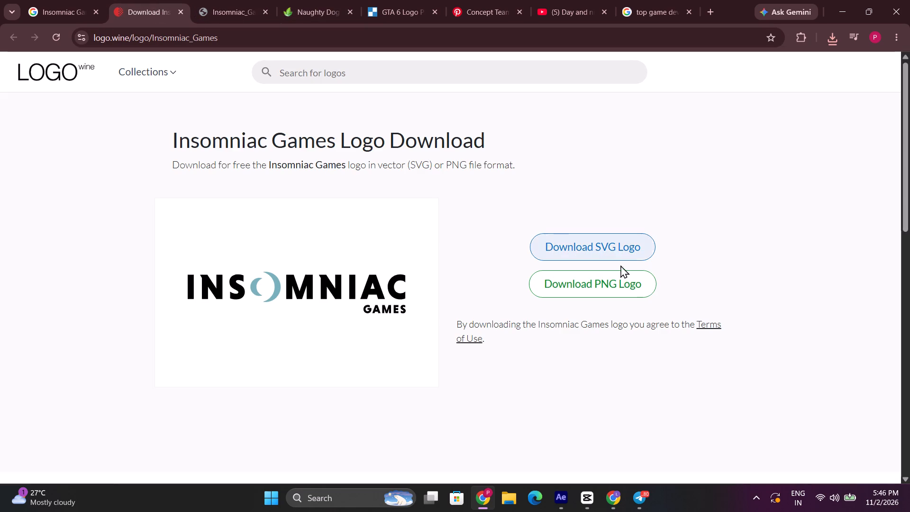
pyautogui.click(616, 287)
pyautogui.click(618, 286)
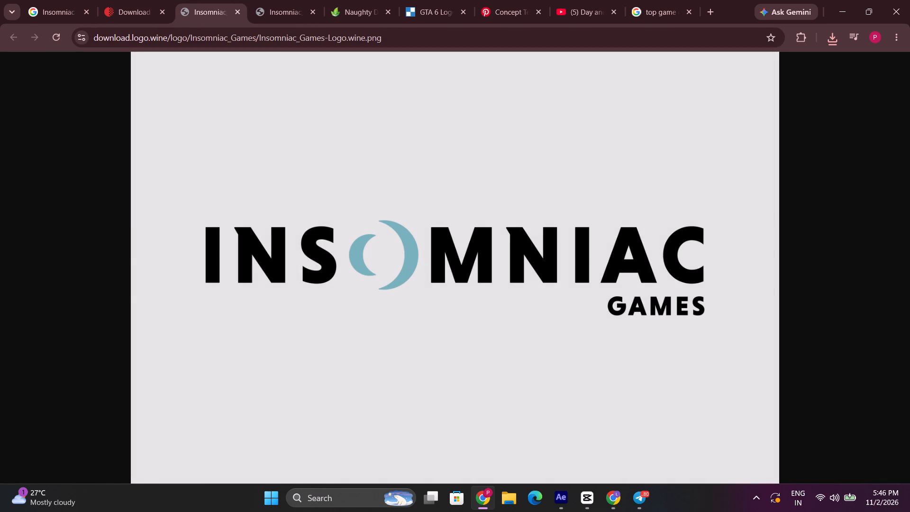
pyautogui.scroll(-4, 317, 201)
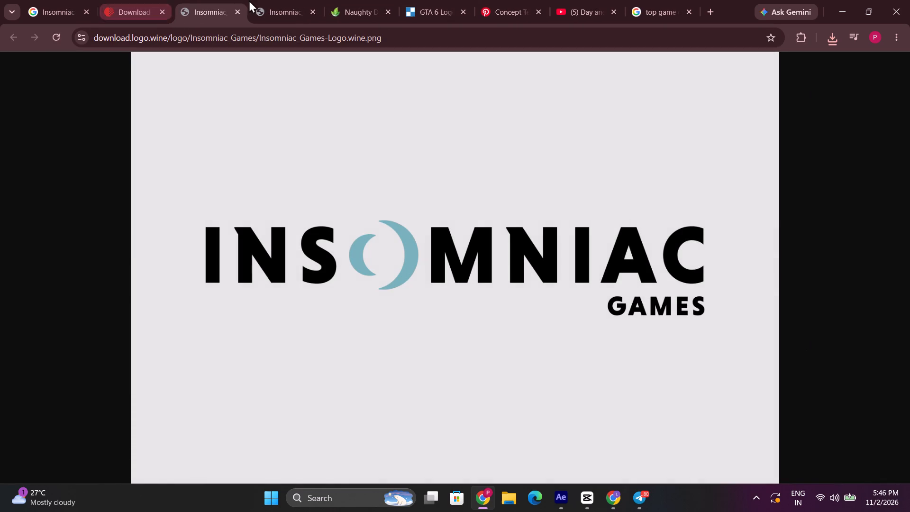
pyautogui.click(326, 161)
pyautogui.scroll(-12, 317, 155)
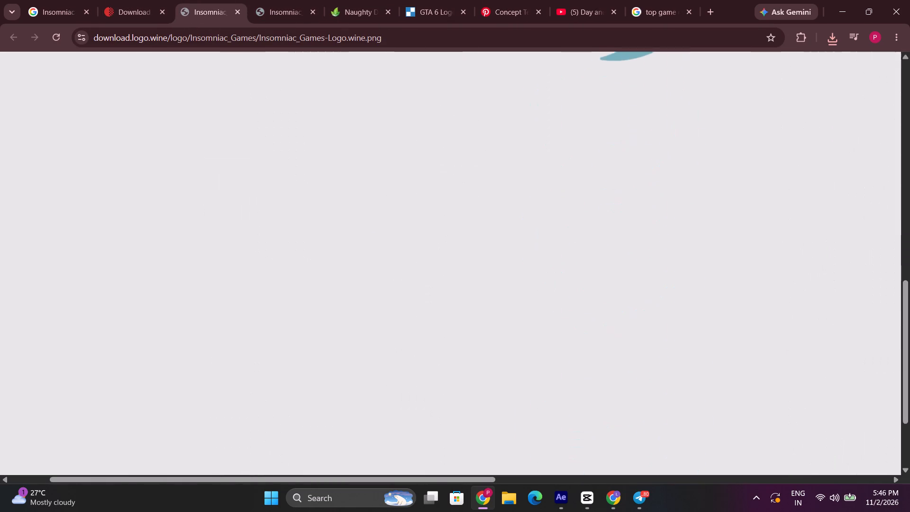
# Download the Insomniac Games logo as an SVG from Logo.wine, view the downloaded file, and close its tab.
pyautogui.click(118, 0)
pyautogui.click(587, 246)
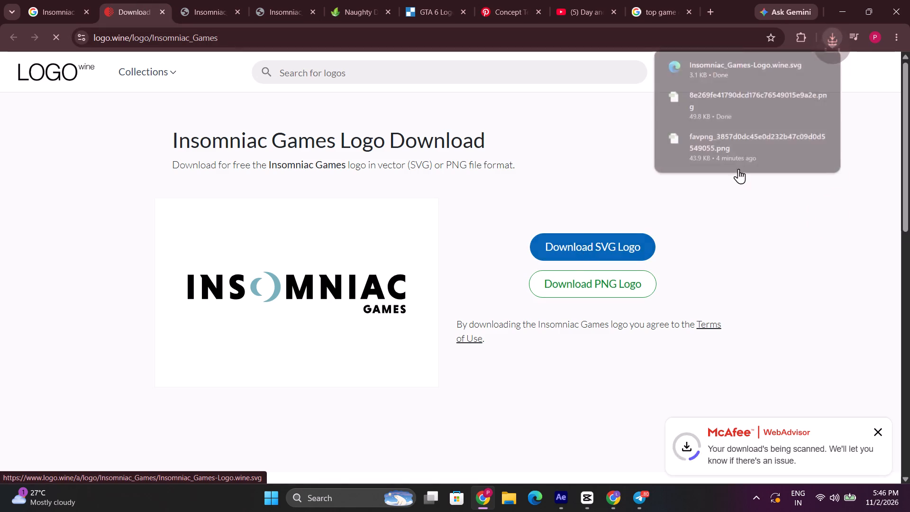
pyautogui.doubleClick(709, 73)
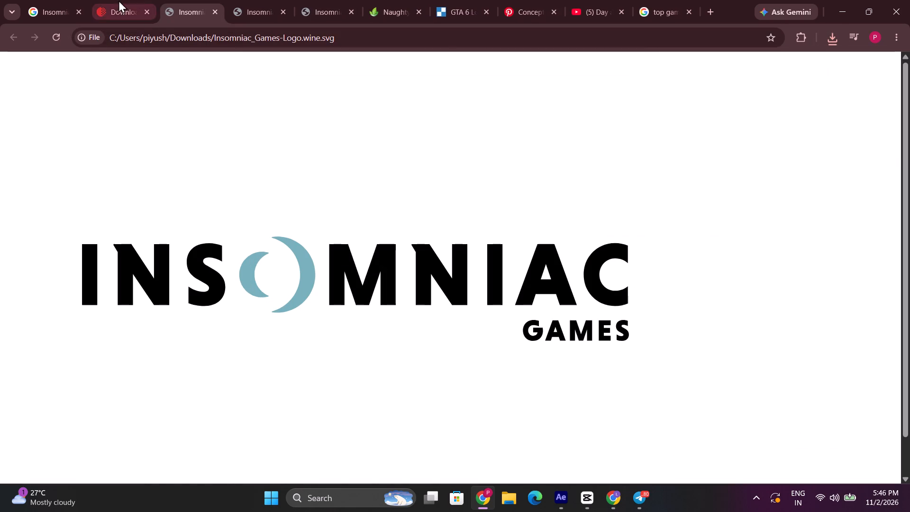
pyautogui.click(215, 12)
# Look through the Google Images results for "insomniac games png" for a usable logo, previewing the Worldvectorlogo one.
pyautogui.click(32, 0)
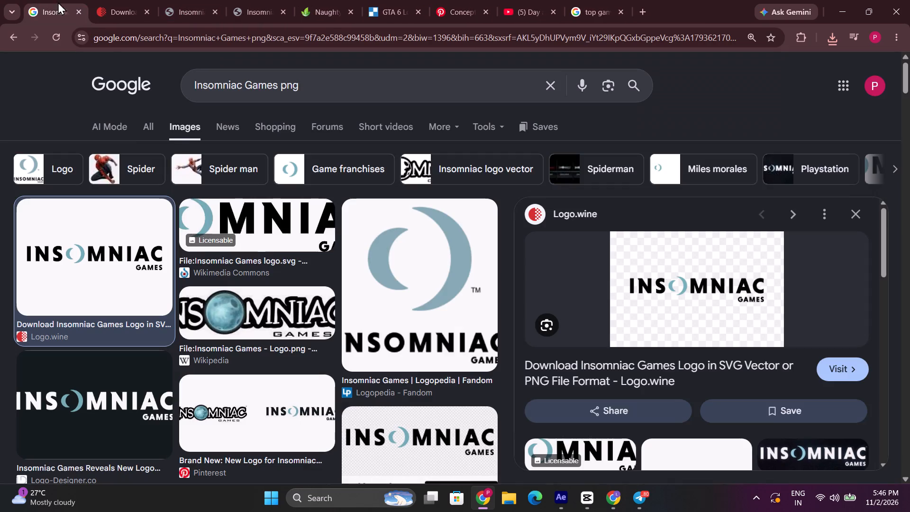
pyautogui.scroll(-3, 201, 261)
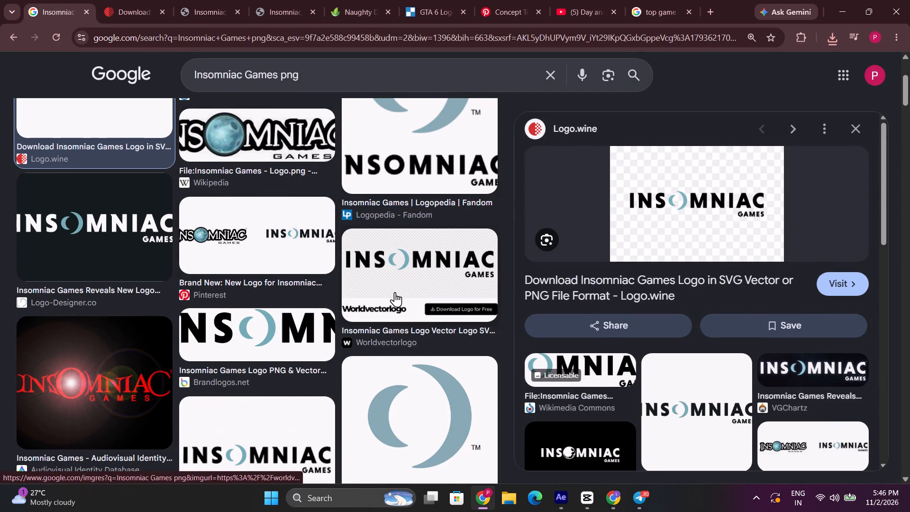
pyautogui.click(395, 292)
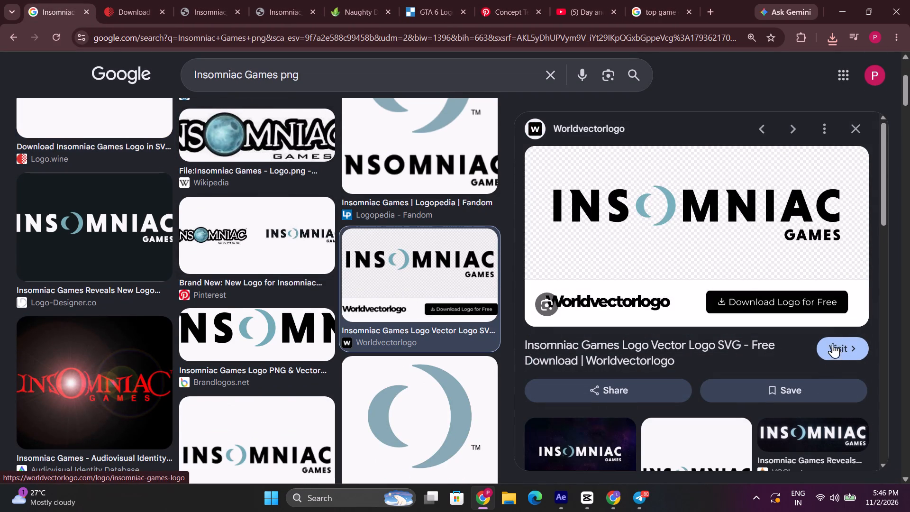
pyautogui.click(855, 128)
pyautogui.click(309, 74)
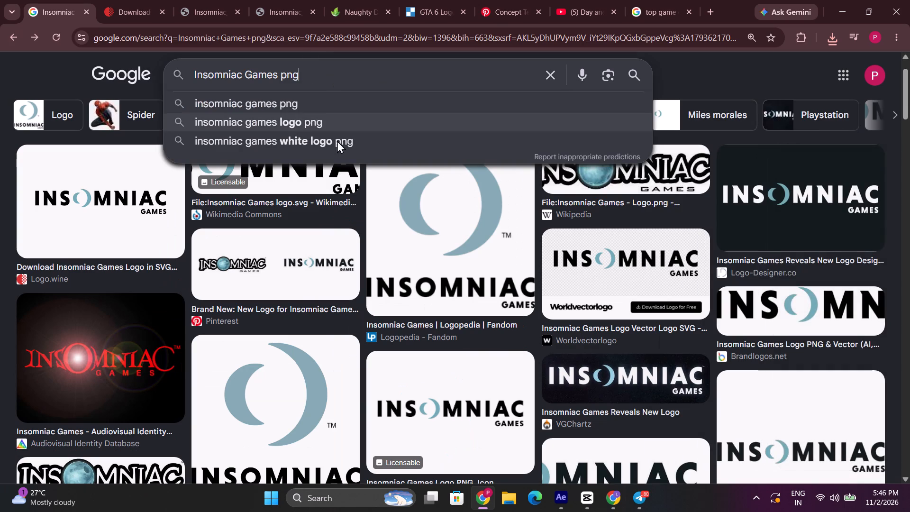
pyautogui.click(336, 94)
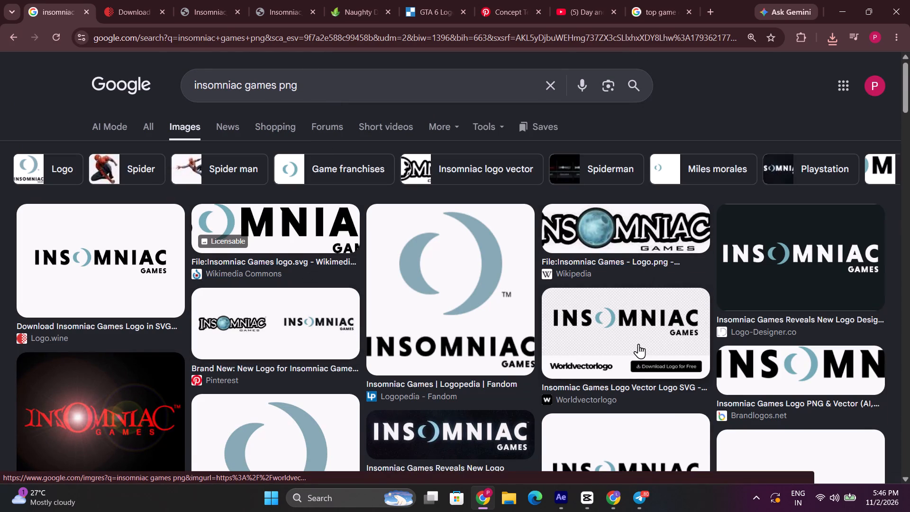
pyautogui.scroll(-6, 638, 344)
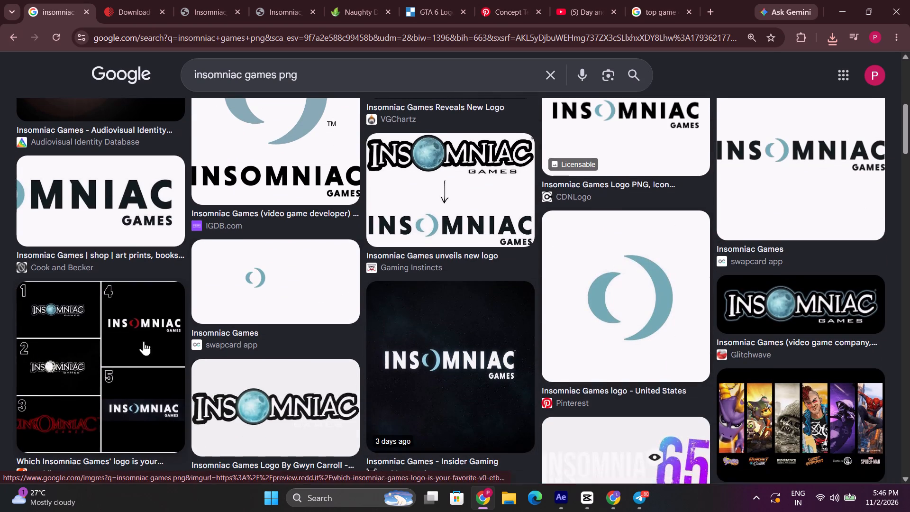
pyautogui.scroll(-3, 131, 366)
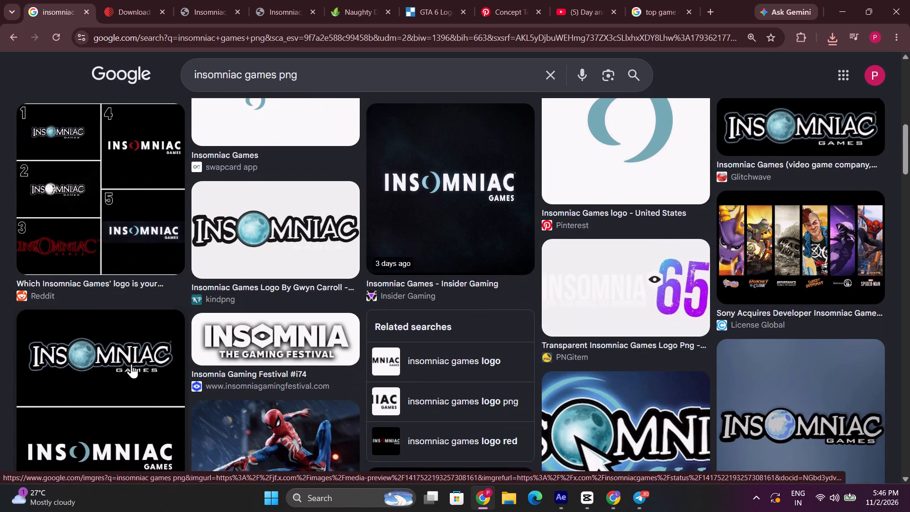
pyautogui.scroll(-5, 131, 364)
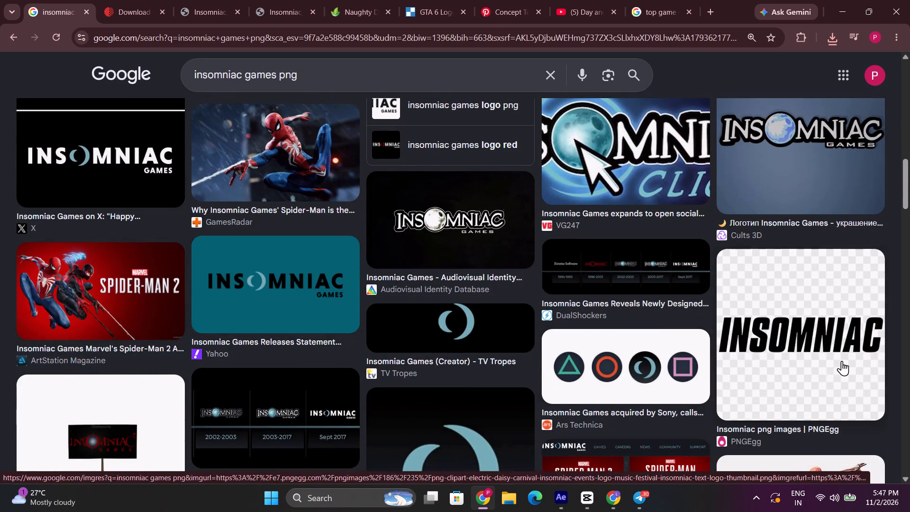
pyautogui.scroll(20, 498, 334)
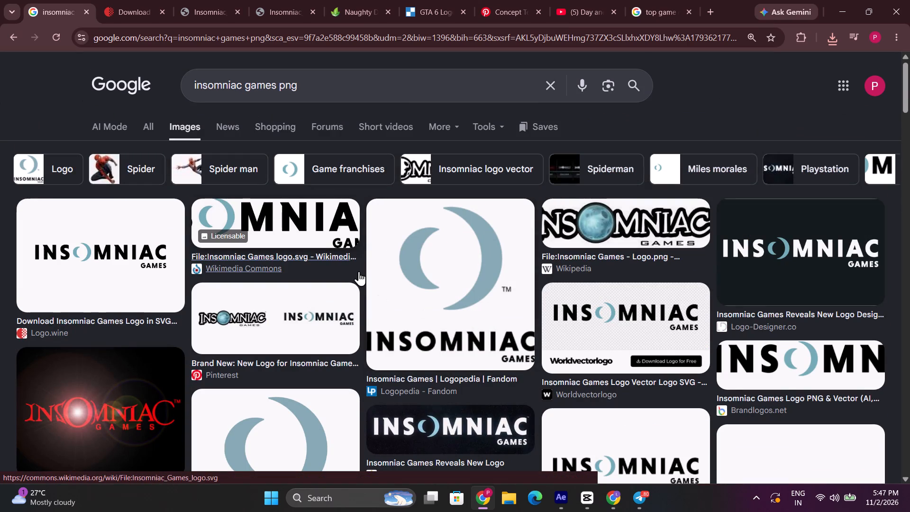
# Change the search to "insomniac games png download" and show its image results.
pyautogui.click(151, 124)
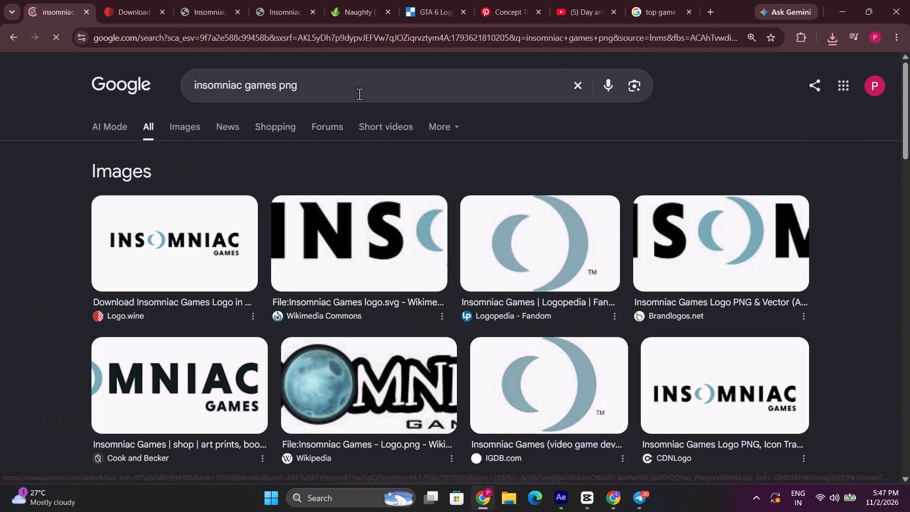
pyautogui.click(359, 94)
pyautogui.press('space')
pyautogui.write('down')
pyautogui.click(371, 121)
pyautogui.click(199, 122)
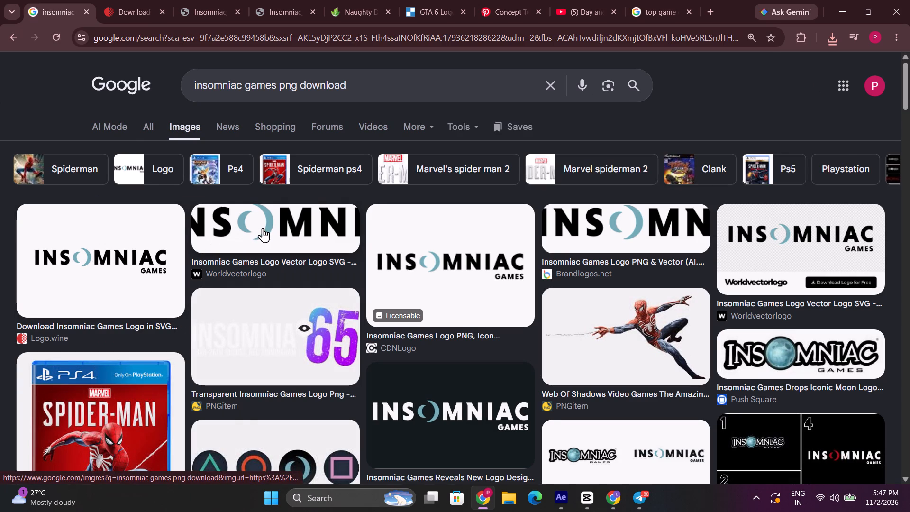
# Open the Insomniac Games logo page on Worldvectorlogo from the image results and download the logo as an SVG.
pyautogui.click(263, 228)
pyautogui.click(841, 347)
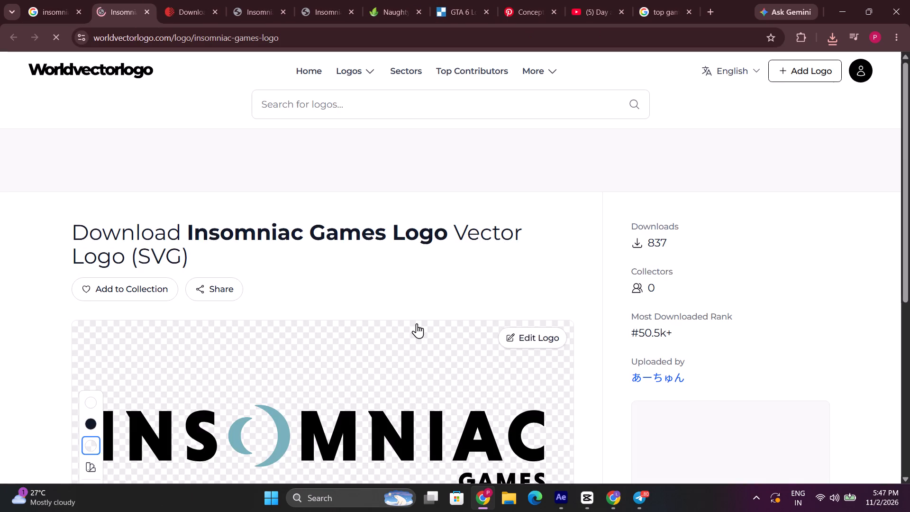
pyautogui.scroll(-5, 407, 324)
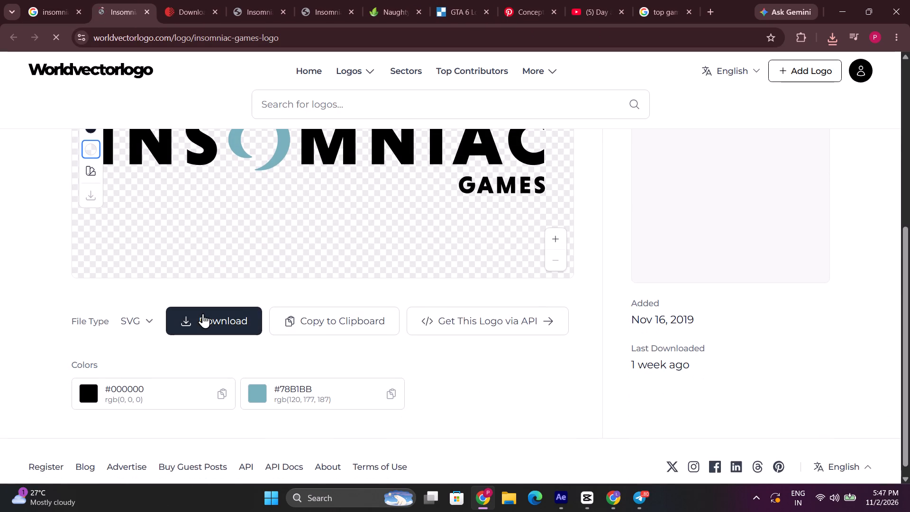
pyautogui.click(203, 313)
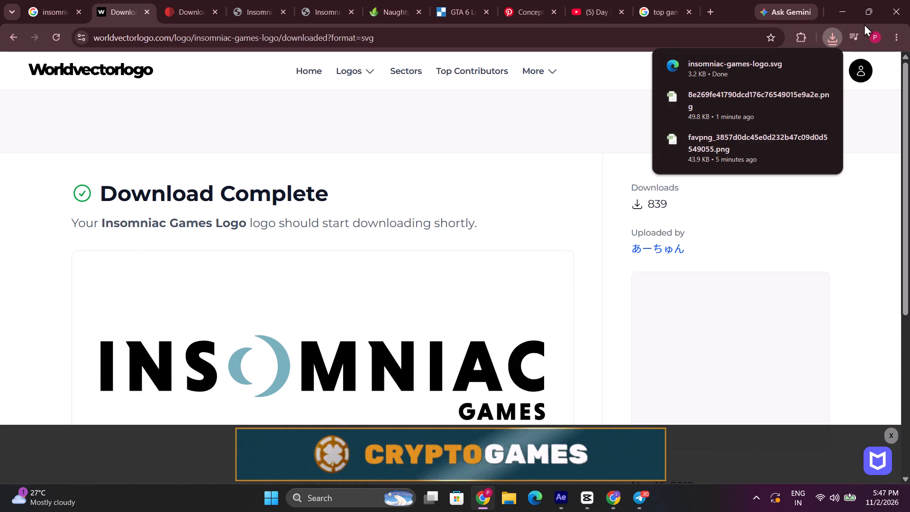
# Check the recent download history and the rest of the download page, and return to the Insomniac Games logo page.
pyautogui.click(826, 33)
pyautogui.click(825, 41)
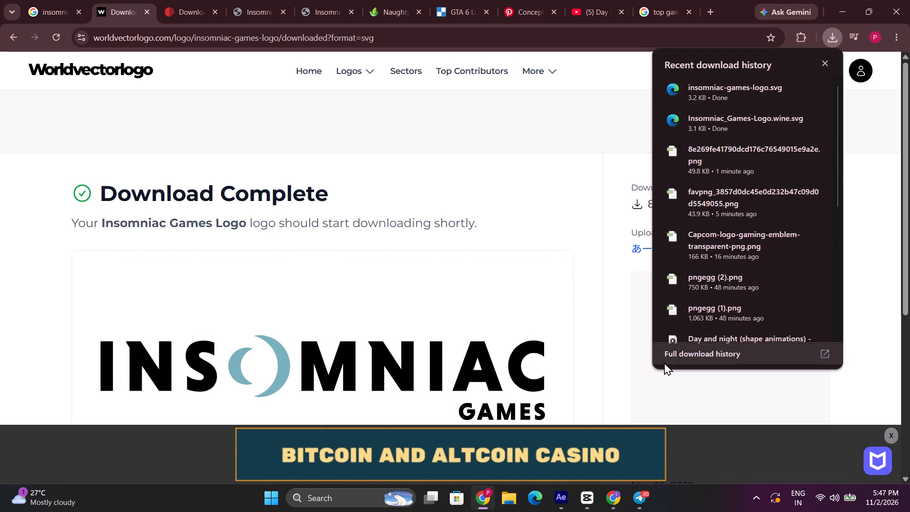
pyautogui.scroll(-3, 419, 187)
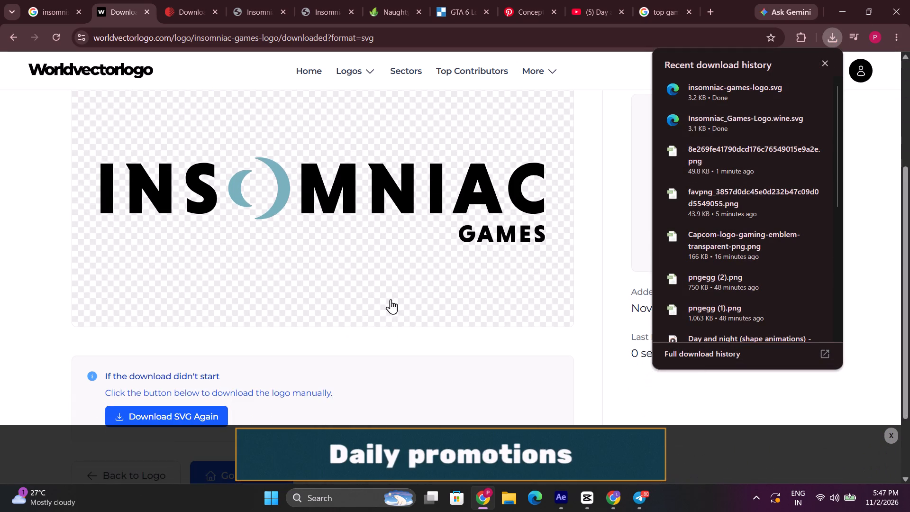
pyautogui.scroll(-3, 367, 326)
pyautogui.scroll(-1, 224, 308)
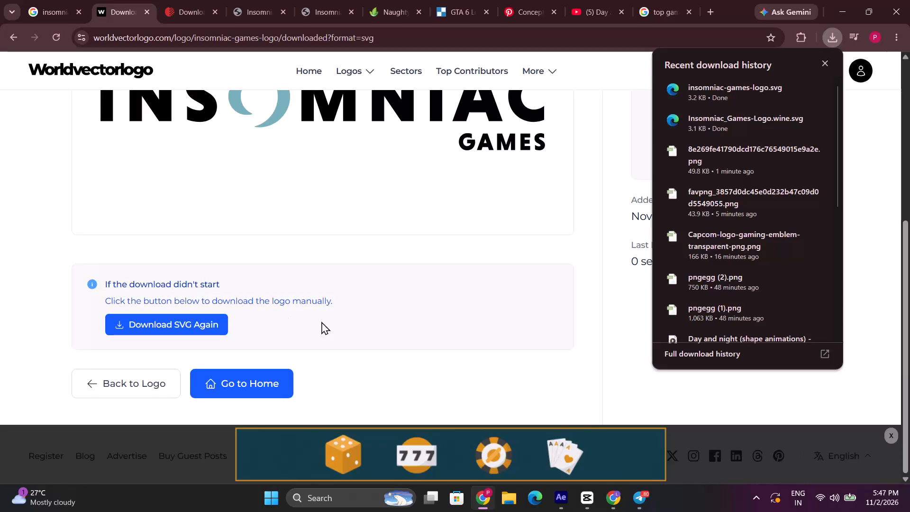
pyautogui.click(341, 334)
pyautogui.click(0, 34)
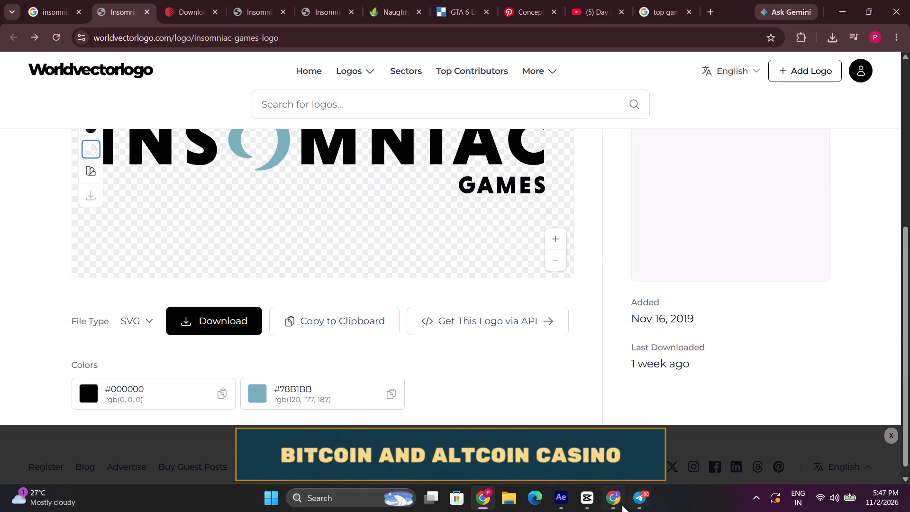
# Switch to After Effects, import the downloaded Naughty Dog PNG, and add it to Comp 1 at 0:00:03:25 above the Activision logo layer.
pyautogui.click(568, 491)
pyautogui.click(565, 499)
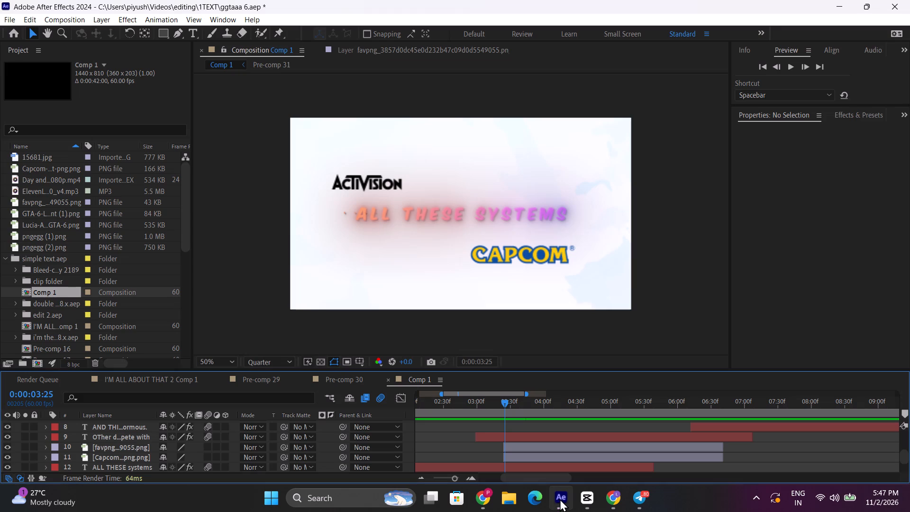
pyautogui.doubleClick(3, 313)
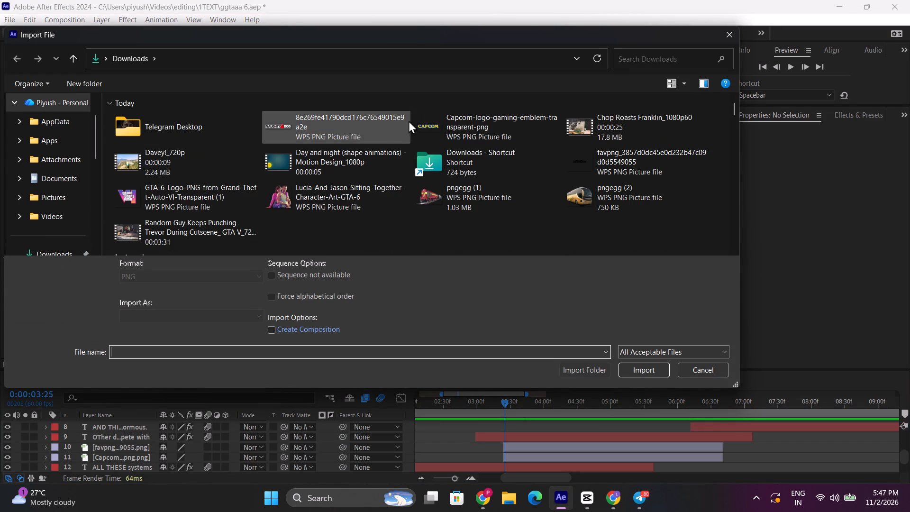
pyautogui.doubleClick(376, 118)
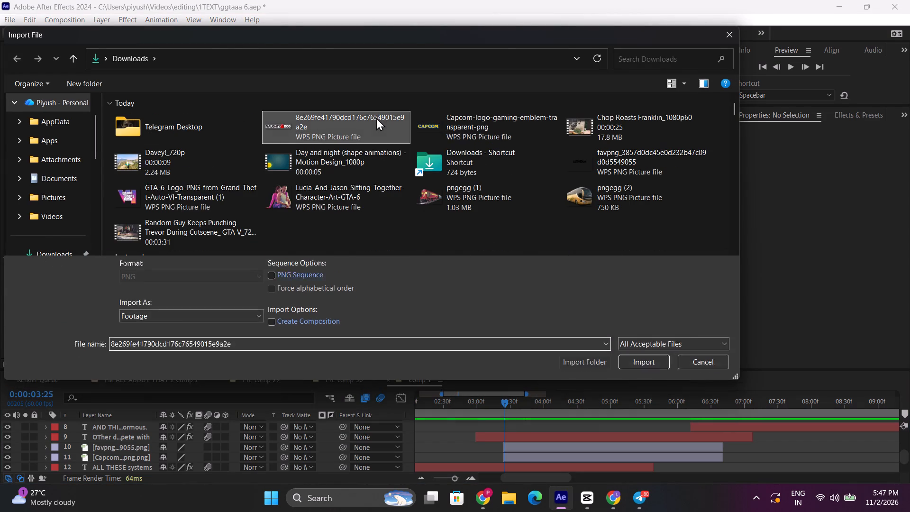
pyautogui.moveTo(51, 155); pyautogui.dragTo(476, 417)
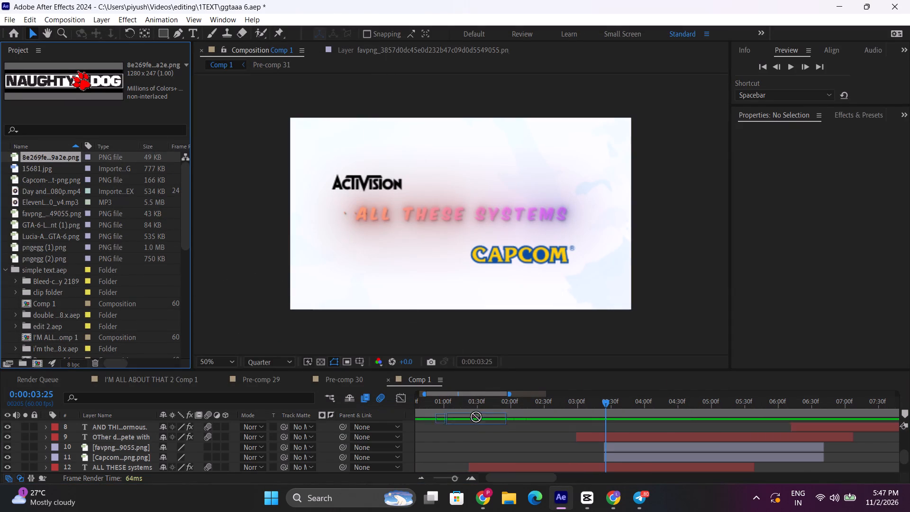
pyautogui.moveTo(476, 417); pyautogui.dragTo(605, 441)
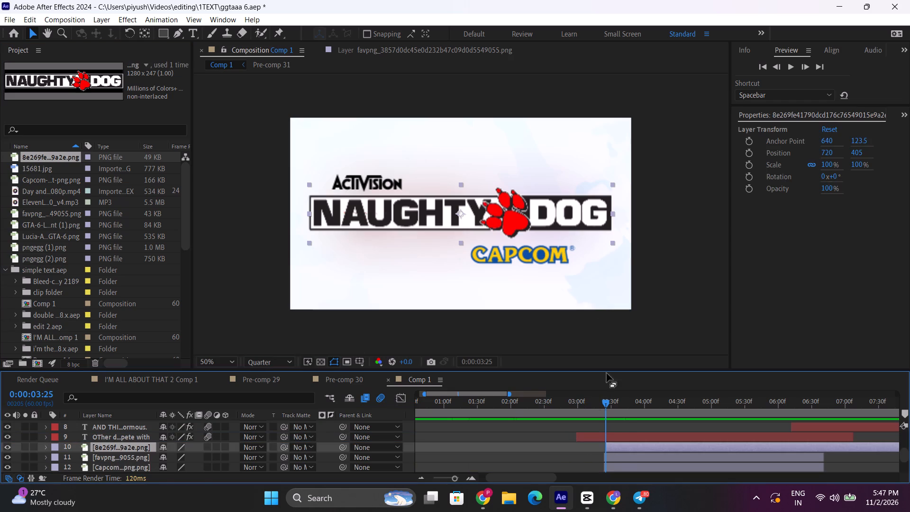
# Move the Naughty Dog logo into the upper-right area of the composition frame and scale it down.
pyautogui.moveTo(441, 206); pyautogui.dragTo(482, 169)
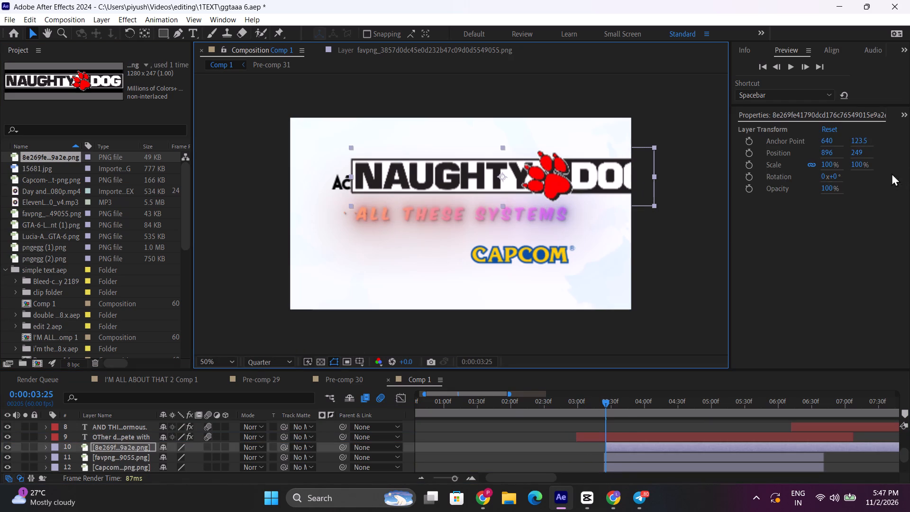
pyautogui.moveTo(858, 162); pyautogui.dragTo(831, 165)
pyautogui.moveTo(541, 172); pyautogui.dragTo(558, 174)
# Switch to Chrome, ask for "more" in the results on top game developers like Rockstar, and read the additional suggestions.
pyautogui.click(491, 497)
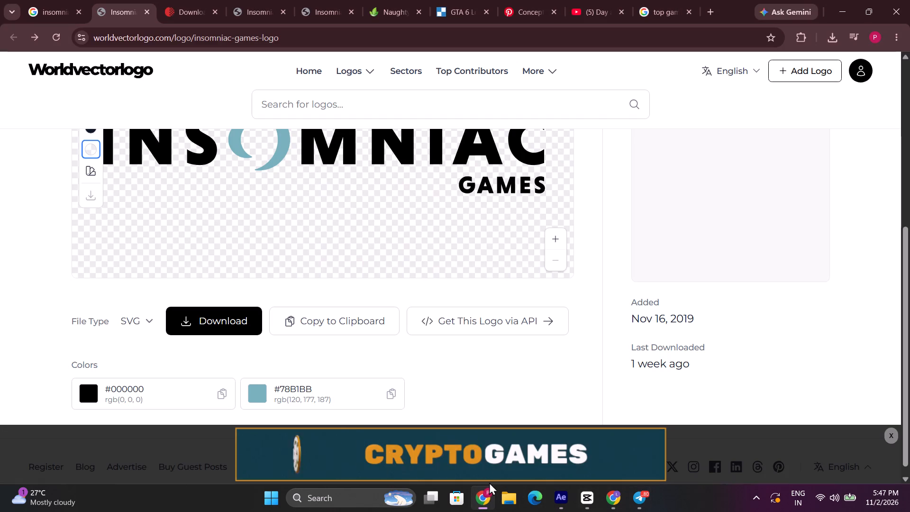
pyautogui.click(42, 2)
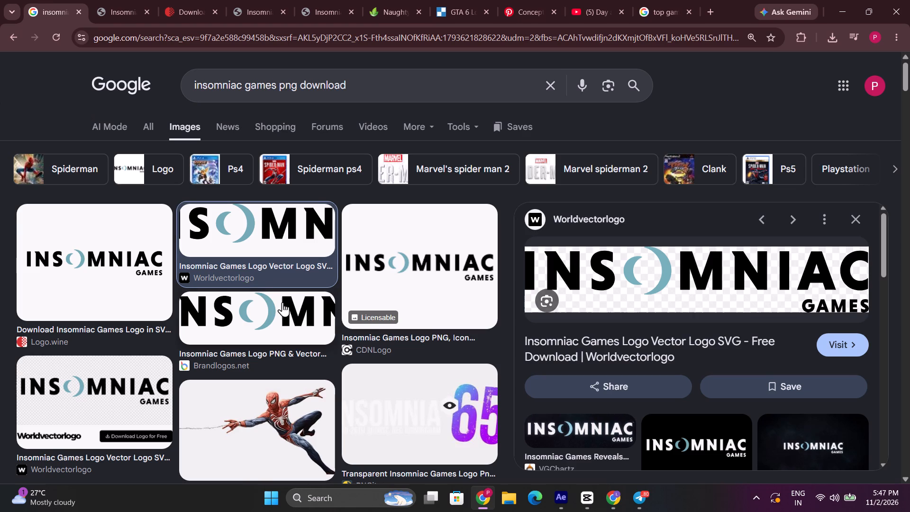
pyautogui.click(653, 0)
pyautogui.scroll(-3, 377, 283)
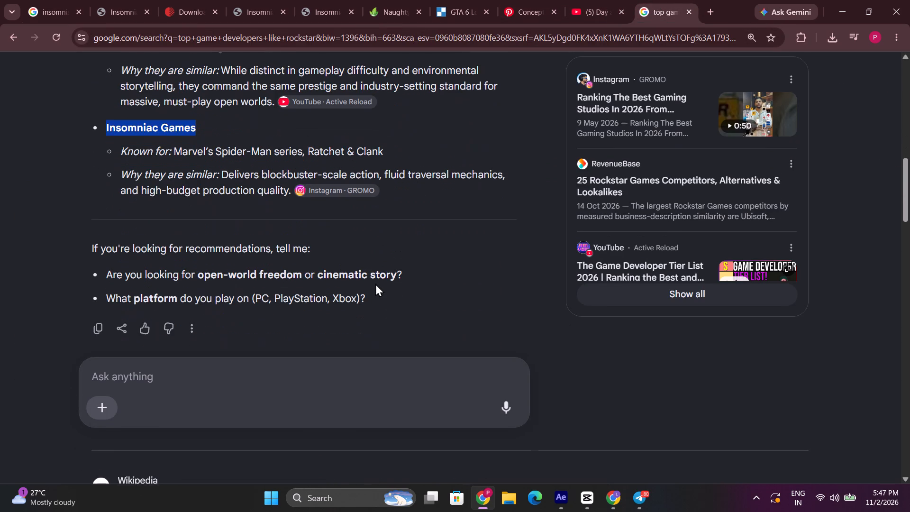
pyautogui.click(229, 355)
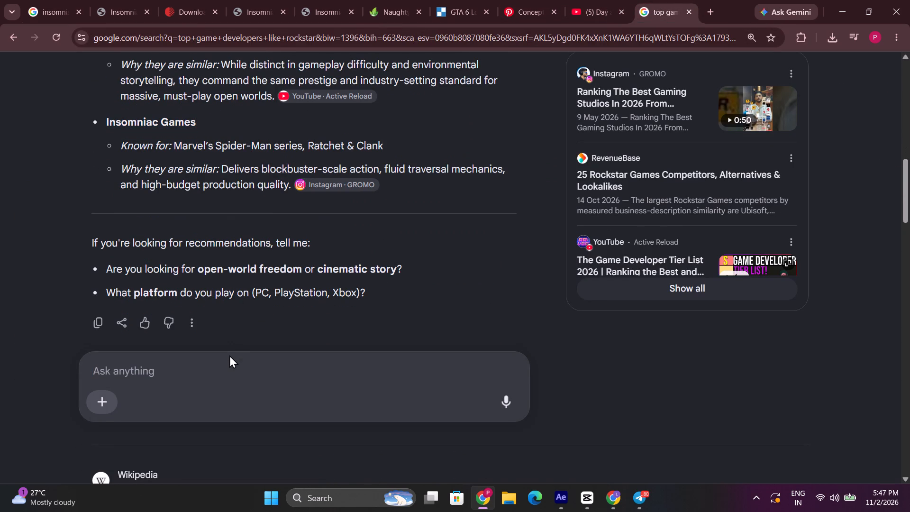
pyautogui.write('more')
pyautogui.press('Return')
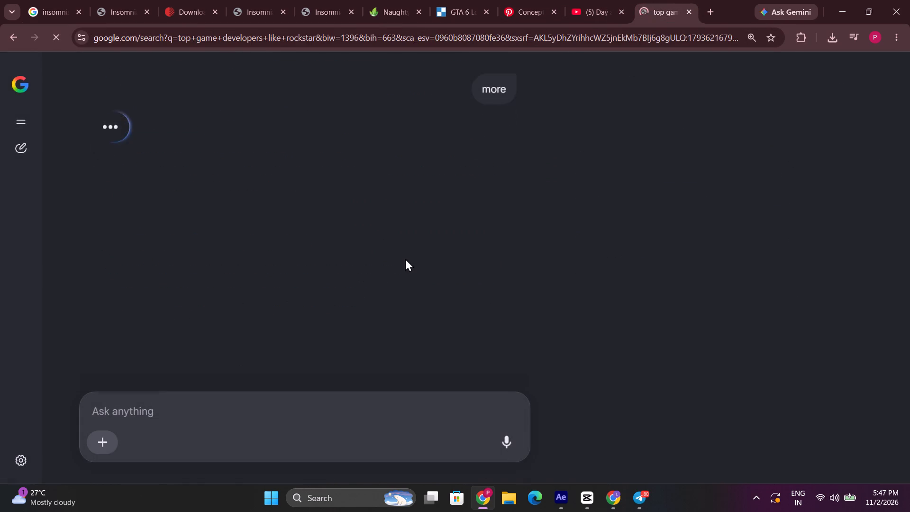
pyautogui.scroll(1, 339, 261)
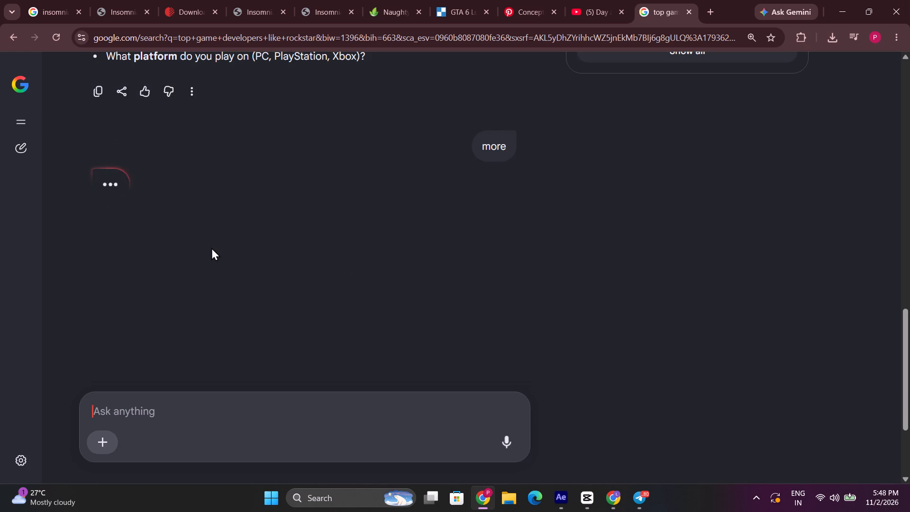
pyautogui.scroll(2, 211, 247)
pyautogui.scroll(-3, 211, 247)
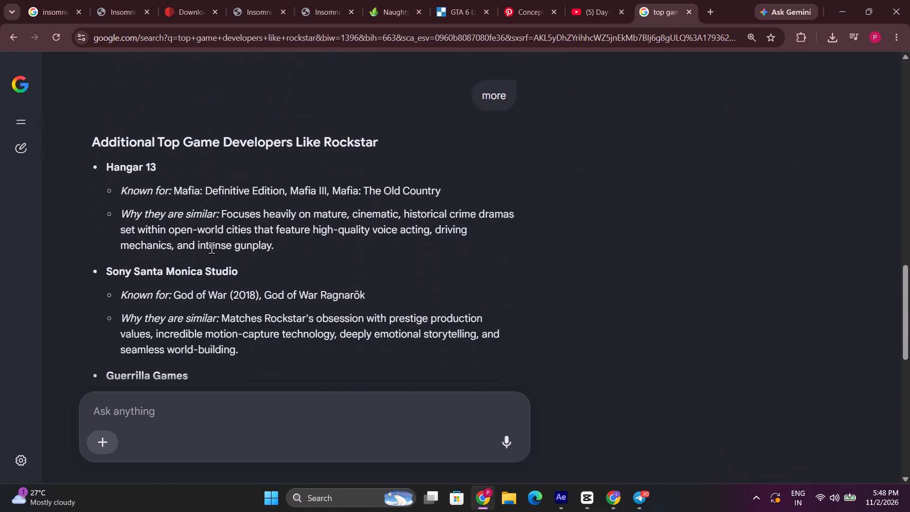
pyautogui.scroll(-2, 211, 247)
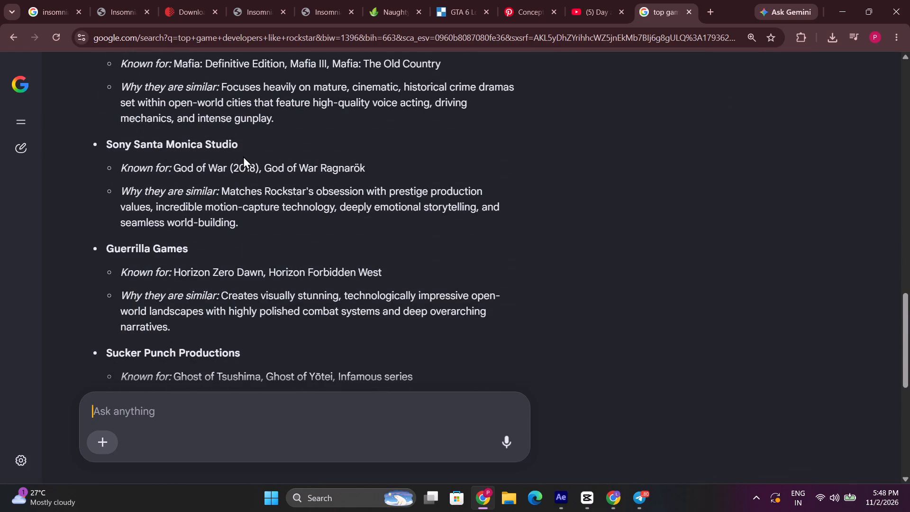
# Copy the name Sony Santa Monica Studio and search Google Images for "Sony Santa Monica Studio png download".
pyautogui.moveTo(242, 144); pyautogui.dragTo(237, 146)
pyautogui.hotkey('ctrl', 'c')
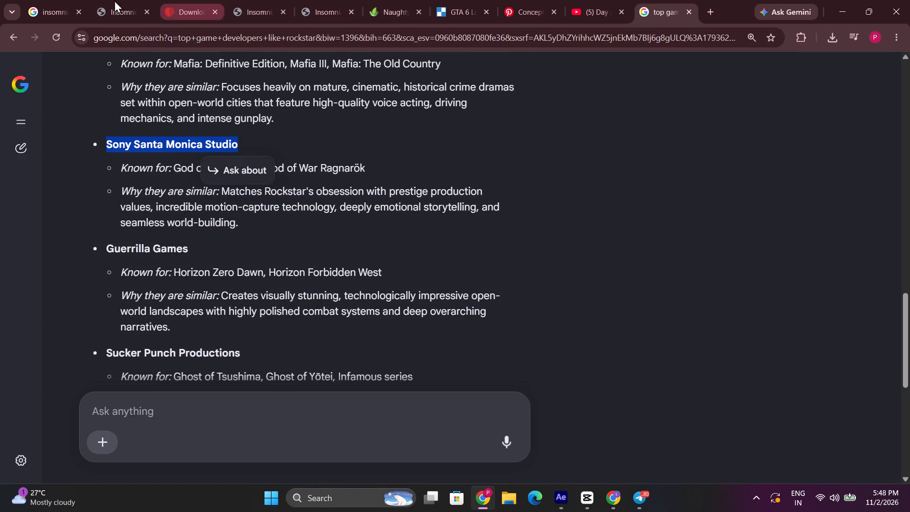
pyautogui.click(66, 0)
pyautogui.moveTo(274, 83); pyautogui.dragTo(143, 83)
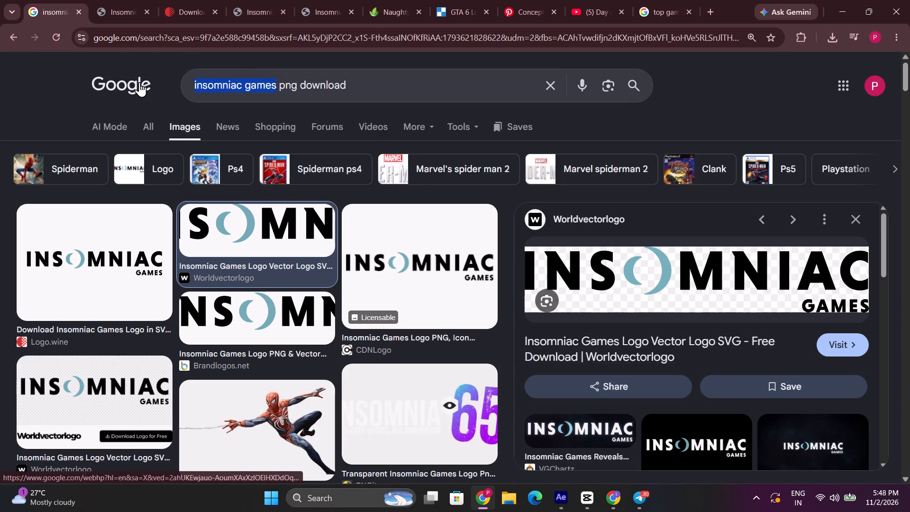
pyautogui.hotkey('ctrl', 'v')
pyautogui.press('Return')
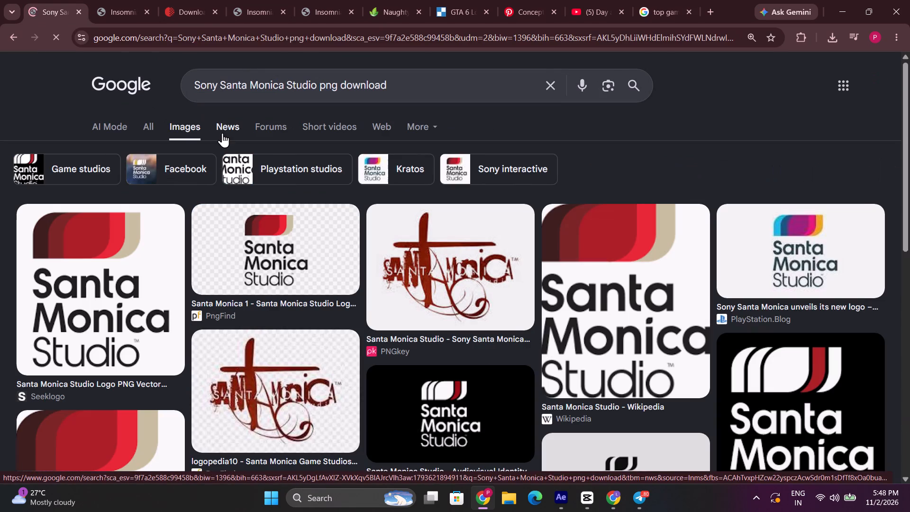
# Open the transparent Santa Monica Studio logo result from PngFind and download its PNG file, dismissing the advert.
pyautogui.click(254, 247)
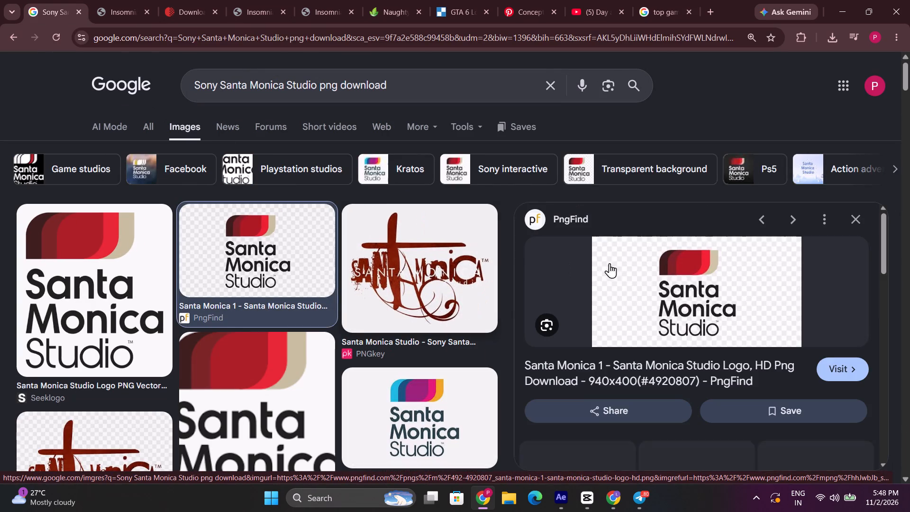
pyautogui.click(818, 362)
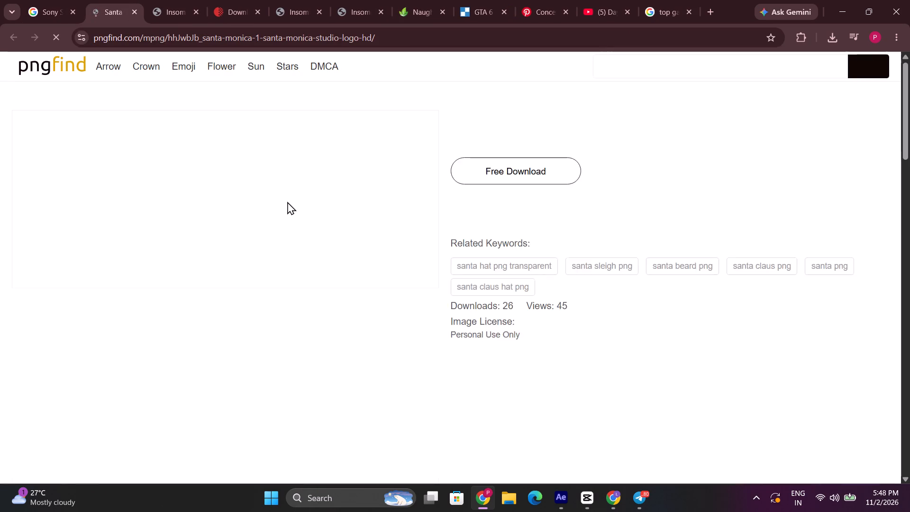
pyautogui.scroll(-4, 536, 310)
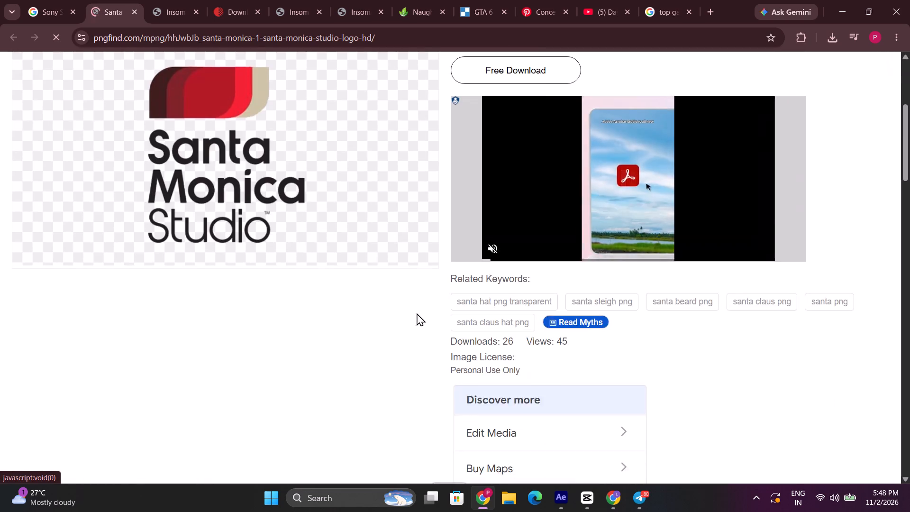
pyautogui.scroll(-9, 343, 317)
pyautogui.scroll(4, 217, 247)
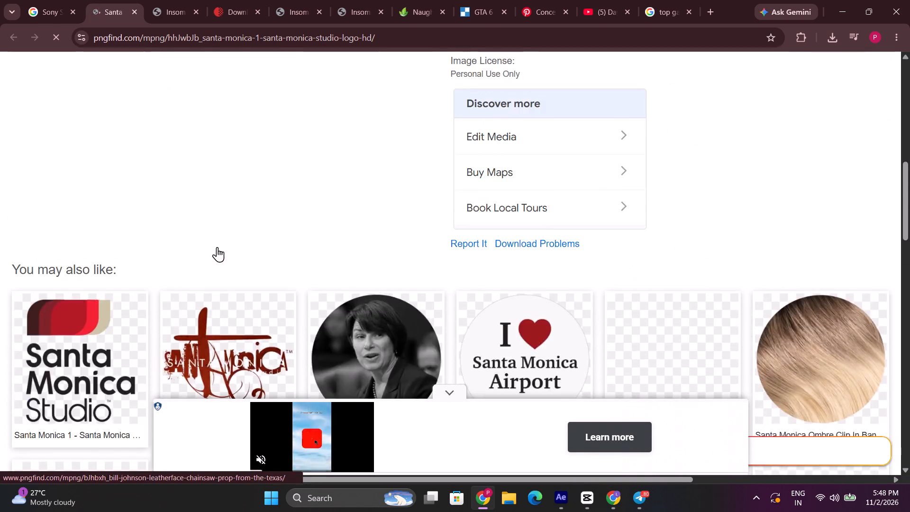
pyautogui.scroll(10, 217, 247)
pyautogui.scroll(-8, 217, 247)
pyautogui.scroll(5, 218, 244)
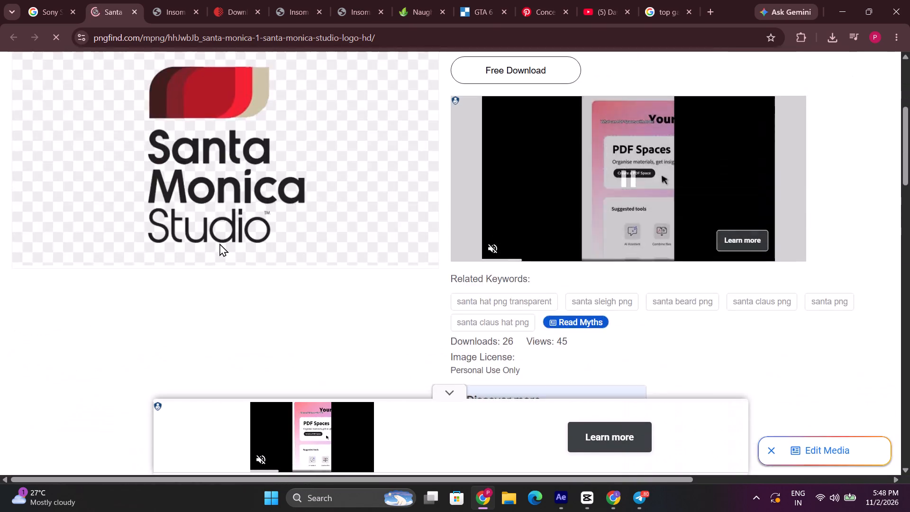
pyautogui.scroll(8, 219, 243)
pyautogui.click(517, 311)
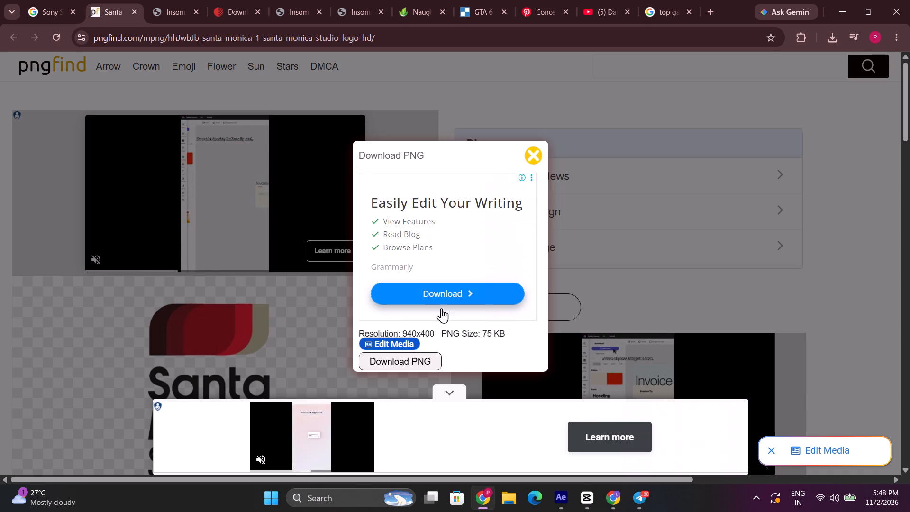
pyautogui.click(411, 361)
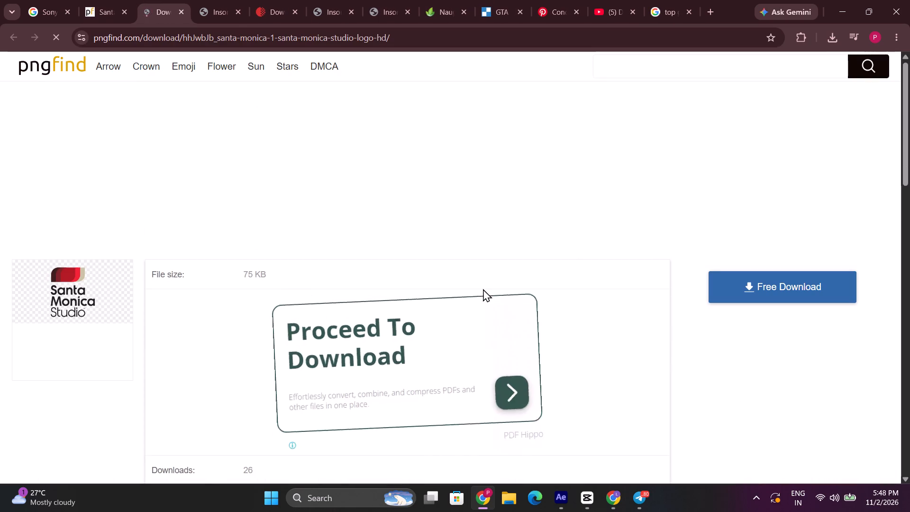
pyautogui.scroll(-2, 734, 294)
pyautogui.scroll(2, 737, 285)
pyautogui.click(763, 277)
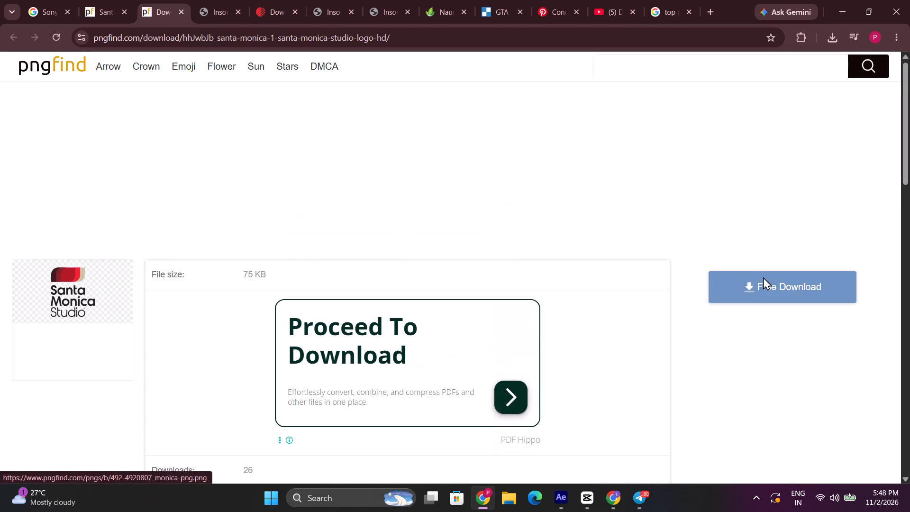
pyautogui.click(792, 120)
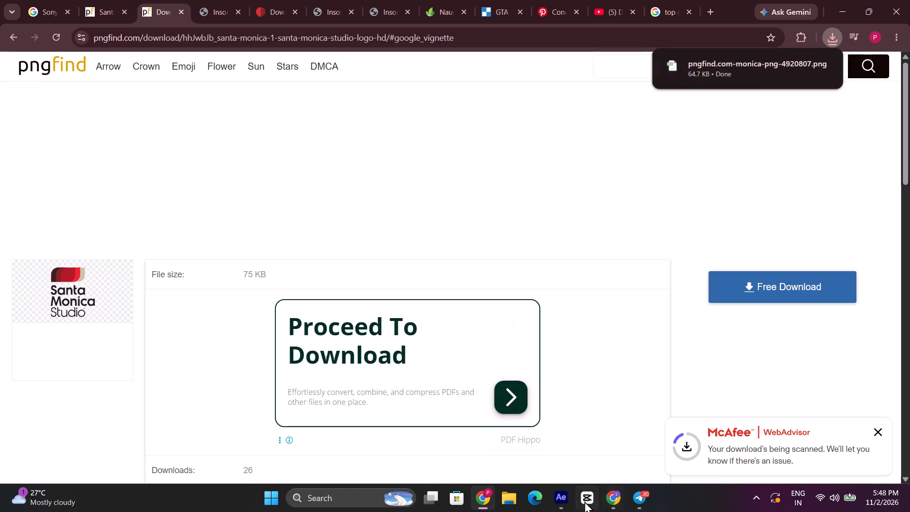
# Switch to After Effects, import the downloaded Santa Monica PNG, and add it above the Naughty Dog layer in Comp 1, aligned with the other logos' start.
pyautogui.click(566, 499)
pyautogui.click(5, 315)
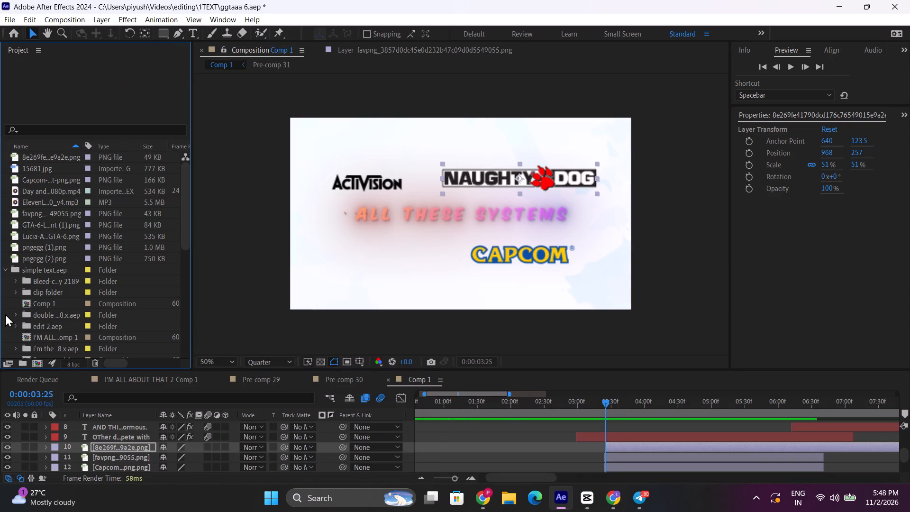
pyautogui.click(5, 314)
pyautogui.doubleClick(5, 314)
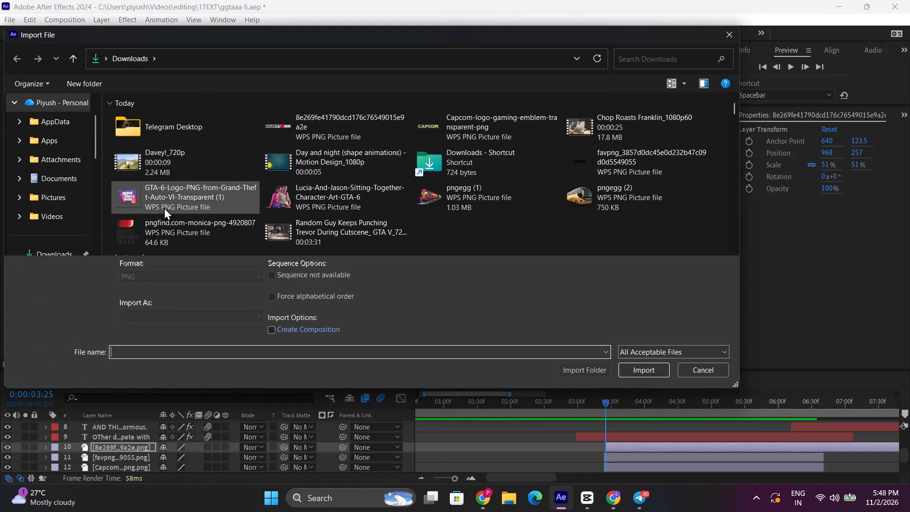
pyautogui.doubleClick(168, 223)
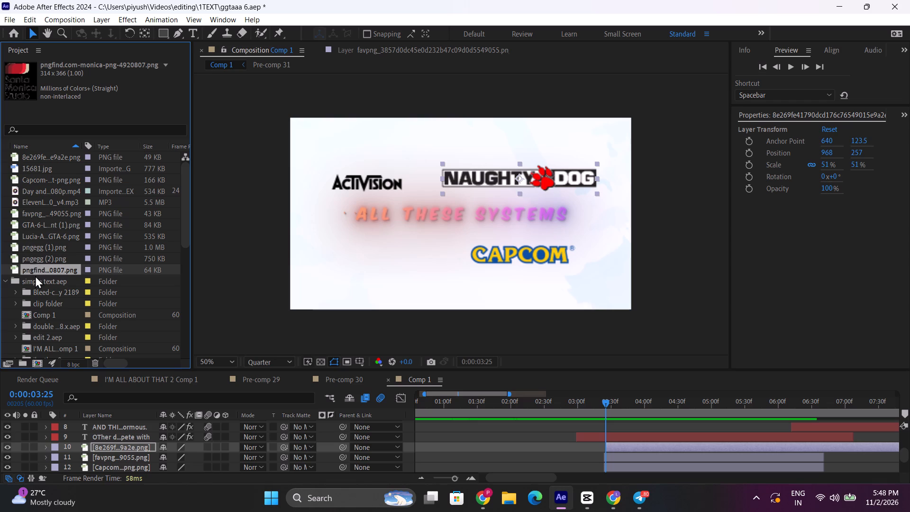
pyautogui.moveTo(40, 270); pyautogui.dragTo(603, 443)
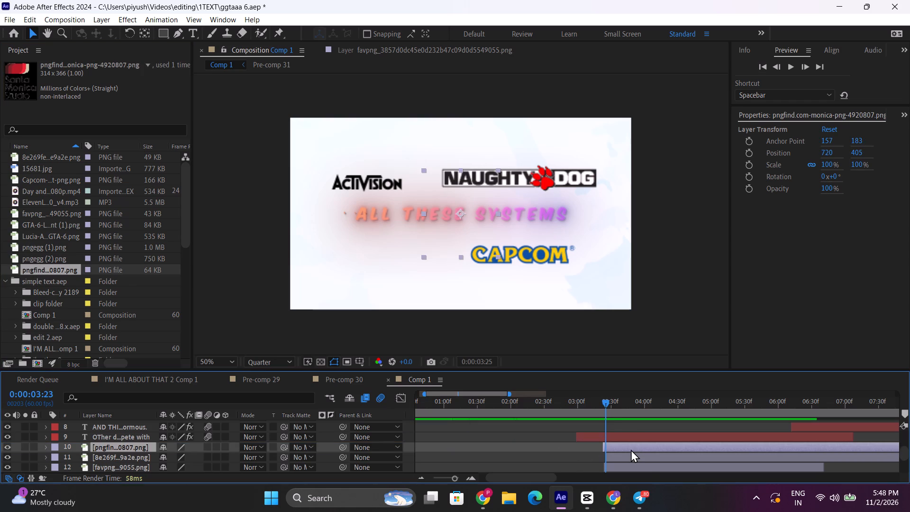
pyautogui.click(628, 454)
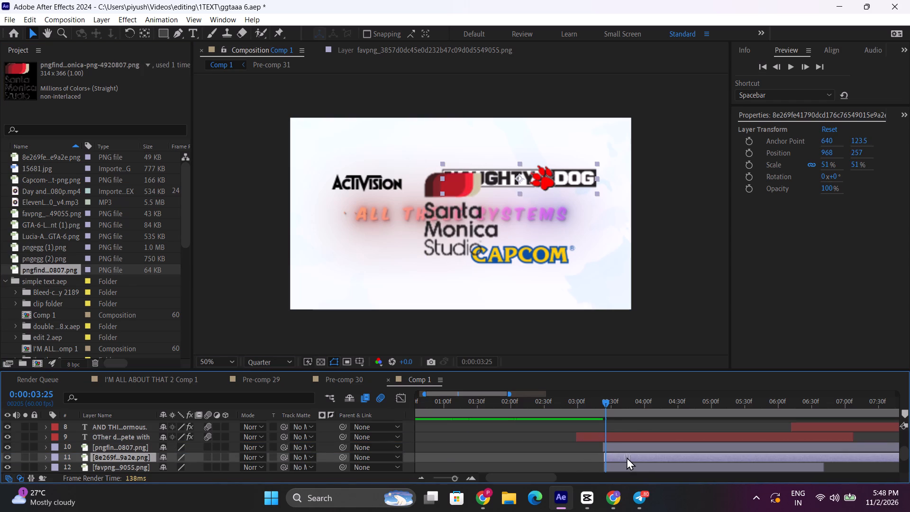
pyautogui.moveTo(626, 447); pyautogui.dragTo(626, 451)
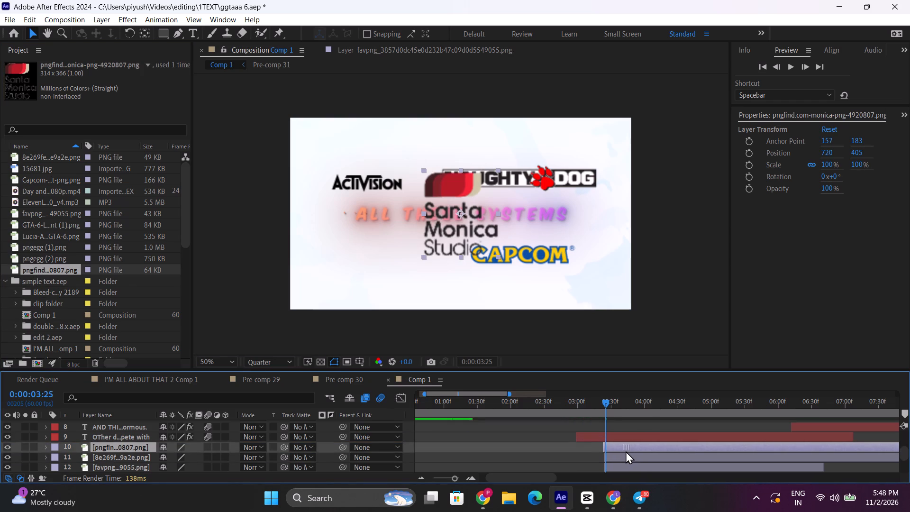
pyautogui.moveTo(626, 451); pyautogui.dragTo(626, 451)
# Place the Santa Monica Studio logo in the lower-left area of the composition frame at about 258, 599, scaled to 73%.
pyautogui.moveTo(461, 237); pyautogui.dragTo(381, 262)
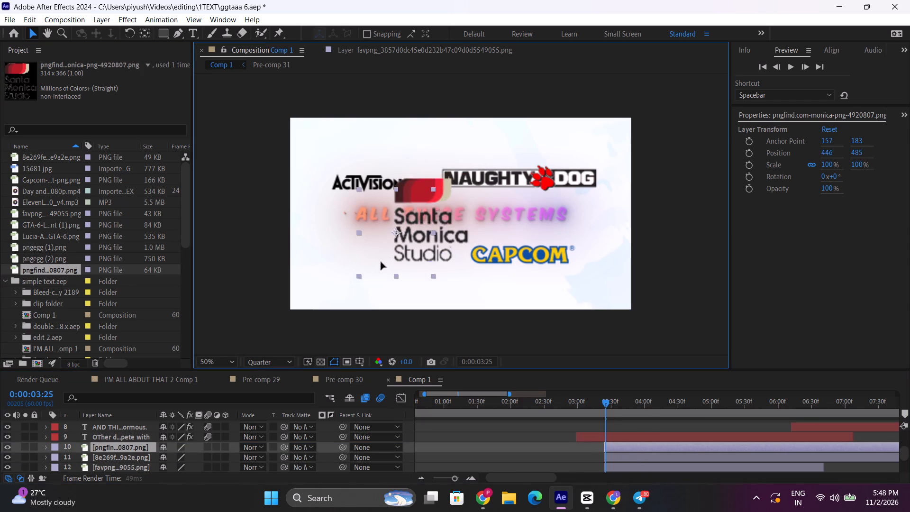
pyautogui.moveTo(381, 262); pyautogui.dragTo(370, 265)
pyautogui.moveTo(858, 162); pyautogui.dragTo(844, 167)
pyautogui.moveTo(358, 247); pyautogui.dragTo(346, 260)
pyautogui.moveTo(345, 260); pyautogui.dragTo(339, 263)
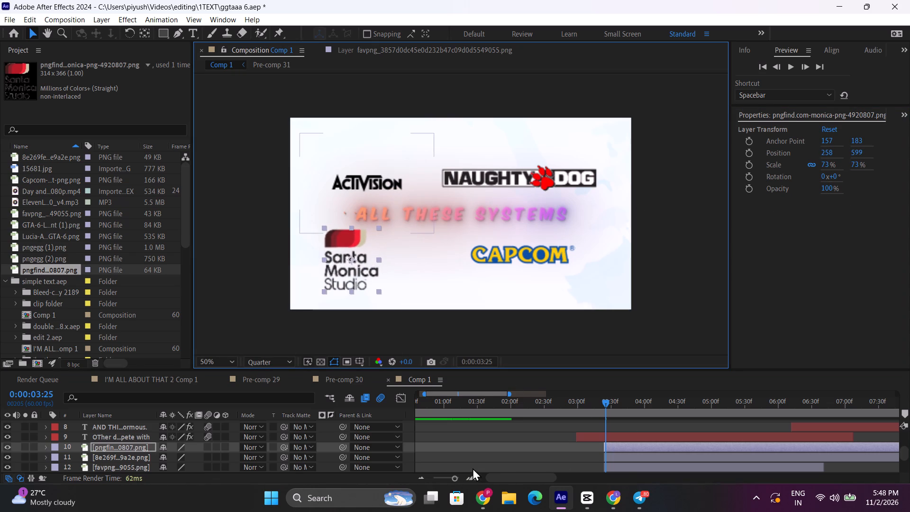
# Play back Comp 1 from 0:00:03:23 to check the four logos against the text animation.
pyautogui.doubleClick(470, 474)
pyautogui.scroll(-2, 740, 406)
pyautogui.scroll(1, 617, 430)
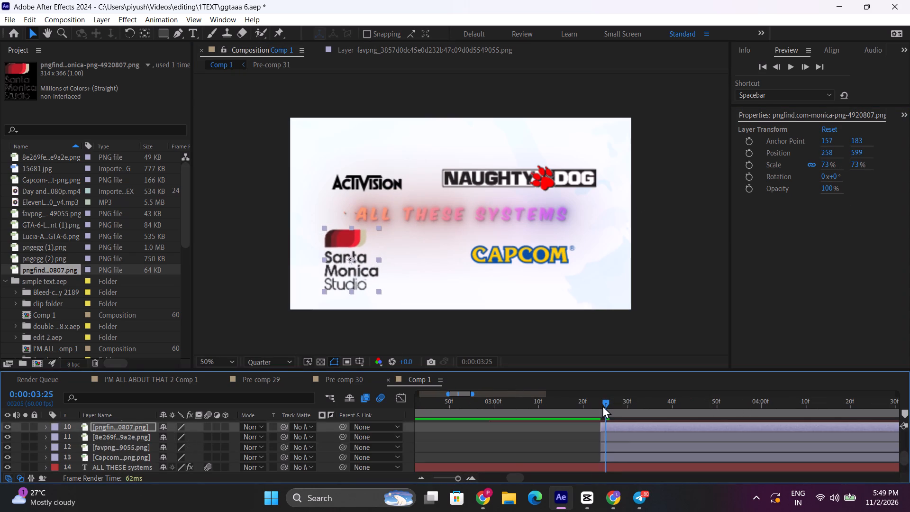
pyautogui.moveTo(601, 405); pyautogui.dragTo(596, 405)
pyautogui.press('space')
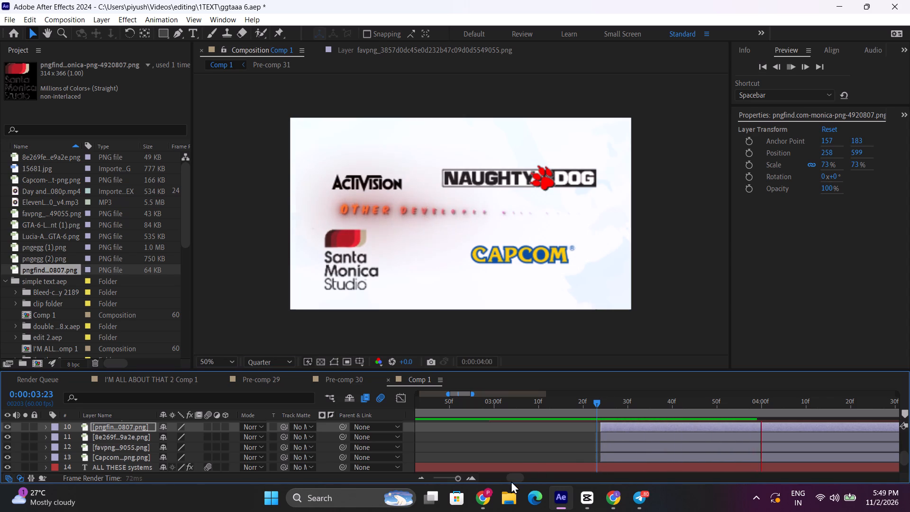
pyautogui.doubleClick(473, 479)
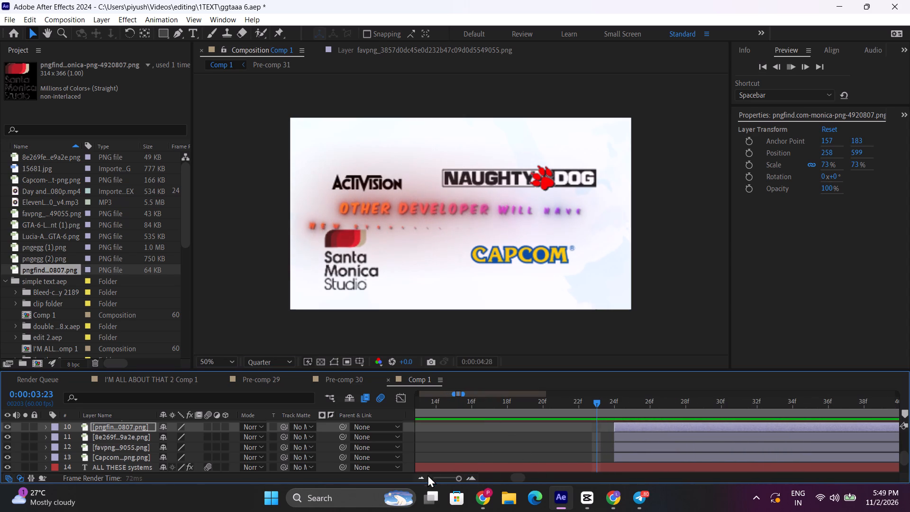
pyautogui.click(417, 480)
pyautogui.click(420, 478)
pyautogui.doubleClick(419, 477)
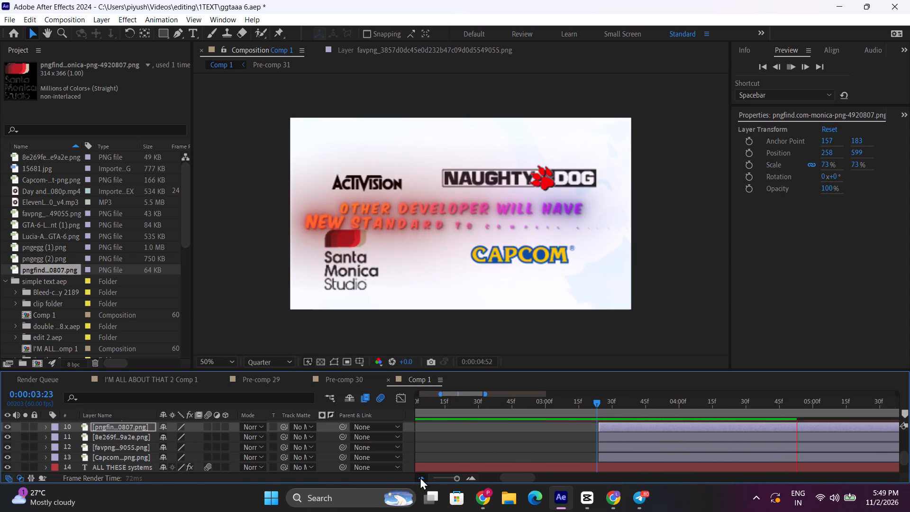
# Split the four developer logo layers at 0:00:06:40 and delete the portions after that time.
pyautogui.click(818, 407)
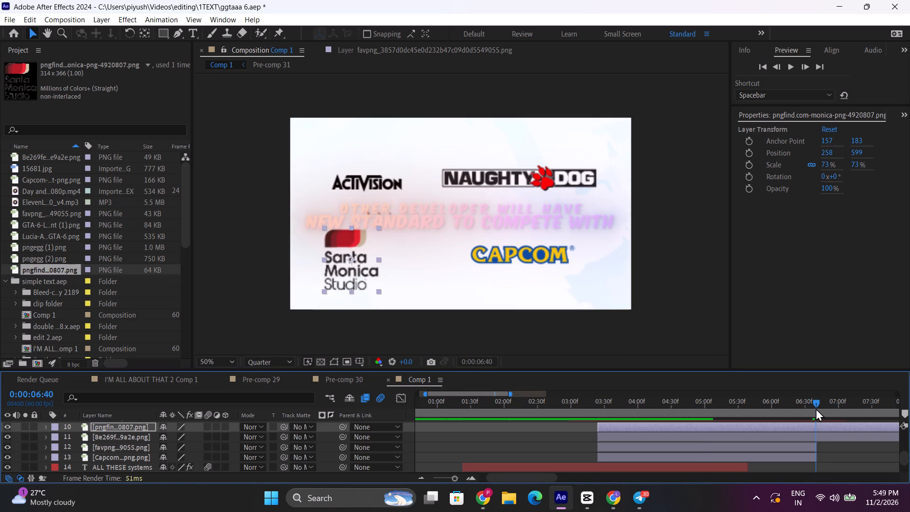
pyautogui.click(818, 440)
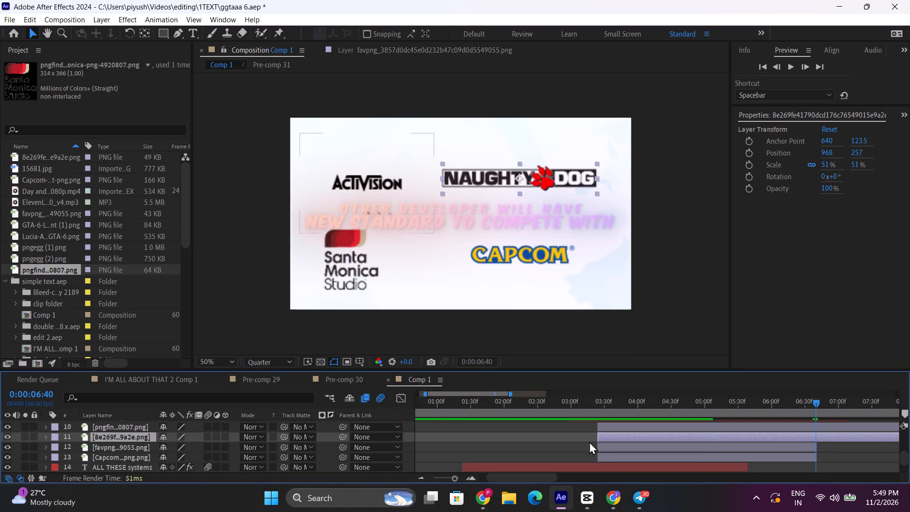
pyautogui.moveTo(581, 428); pyautogui.dragTo(585, 436)
pyautogui.moveTo(77, 427); pyautogui.dragTo(90, 451)
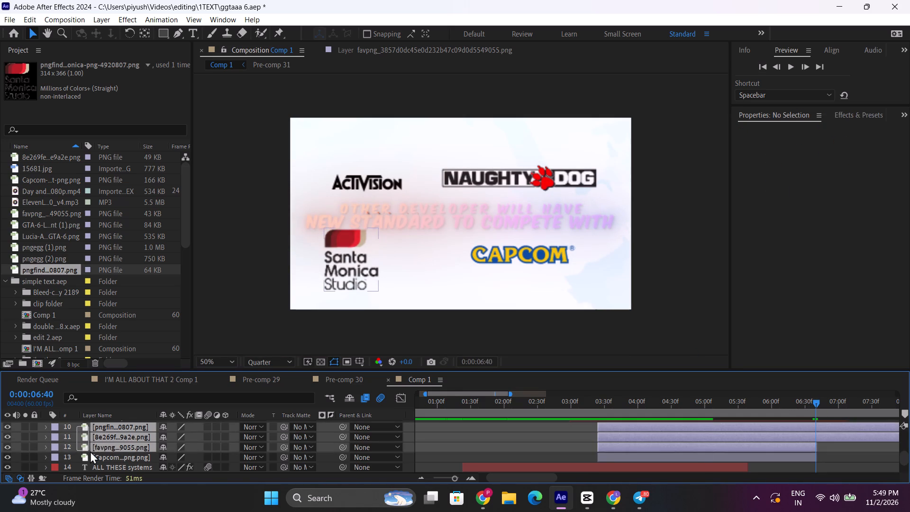
pyautogui.moveTo(90, 451); pyautogui.dragTo(105, 457)
pyautogui.hotkey('ctrl', 'shift', 'd')
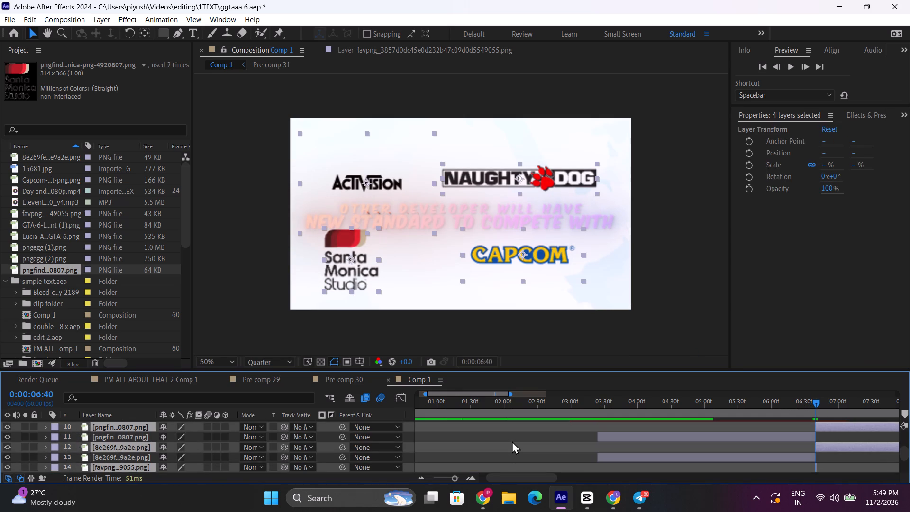
pyautogui.press('Delete')
pyautogui.scroll(1, 727, 414)
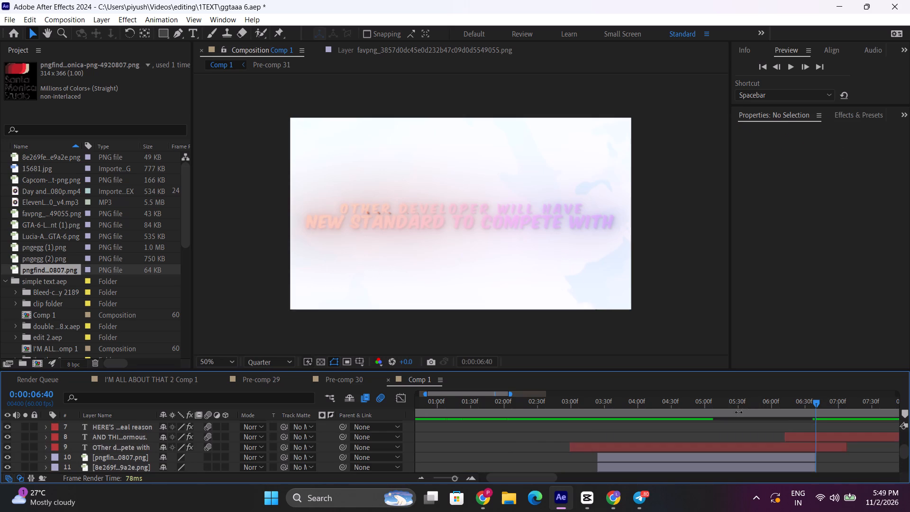
# Scrub Comp 1 from 0:00:03:44 to 0:00:05:34 to review the logos with the text, and select the four logo layers.
pyautogui.click(619, 402)
pyautogui.scroll(-1, 615, 411)
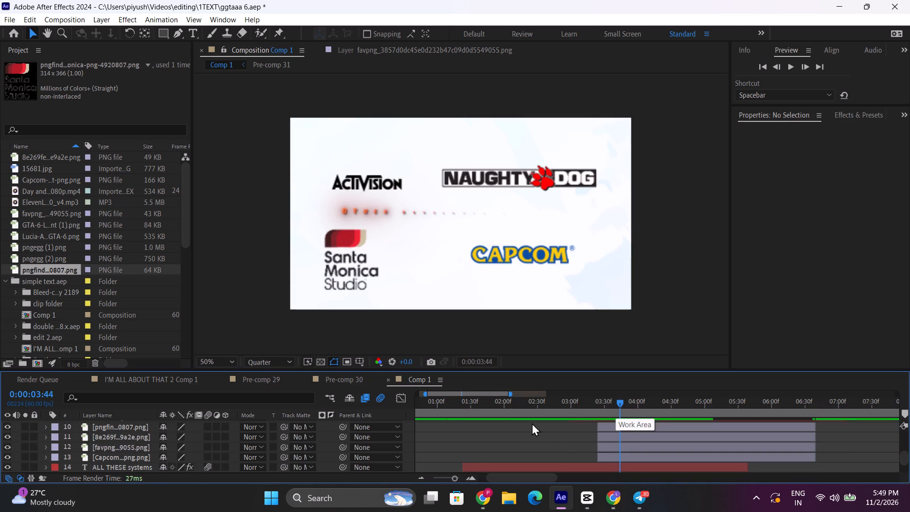
pyautogui.moveTo(632, 398); pyautogui.dragTo(675, 401)
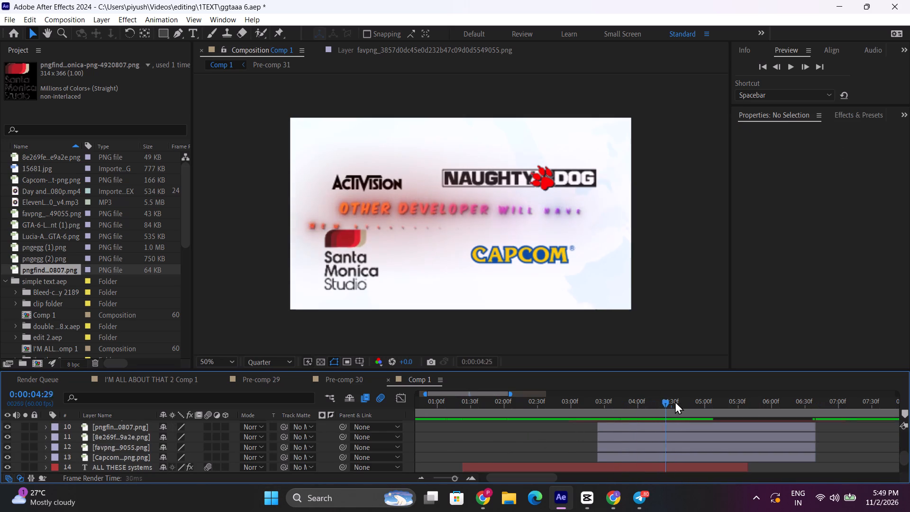
pyautogui.moveTo(675, 401); pyautogui.dragTo(743, 401)
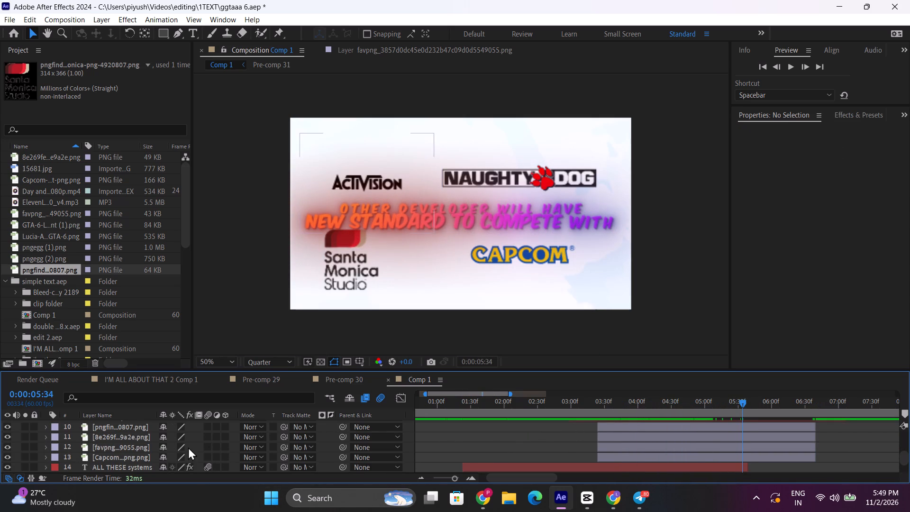
pyautogui.click(607, 456)
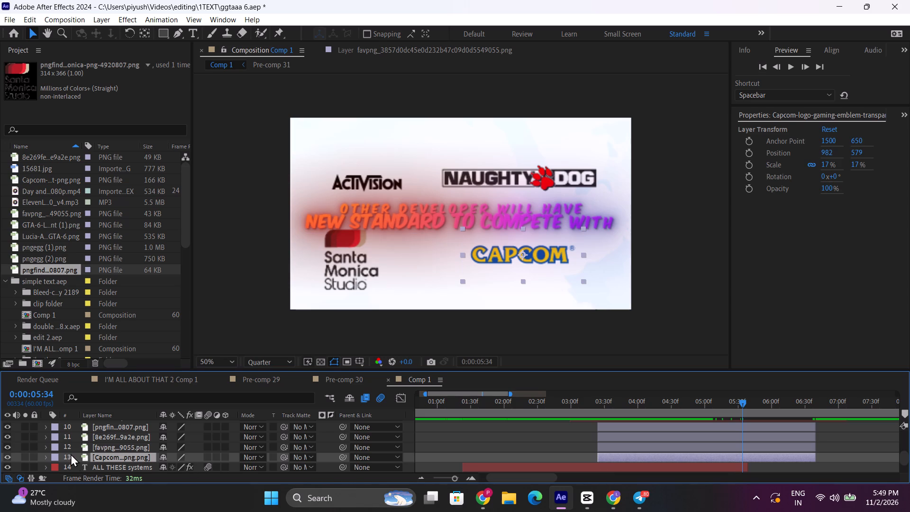
pyautogui.moveTo(71, 453); pyautogui.dragTo(141, 442)
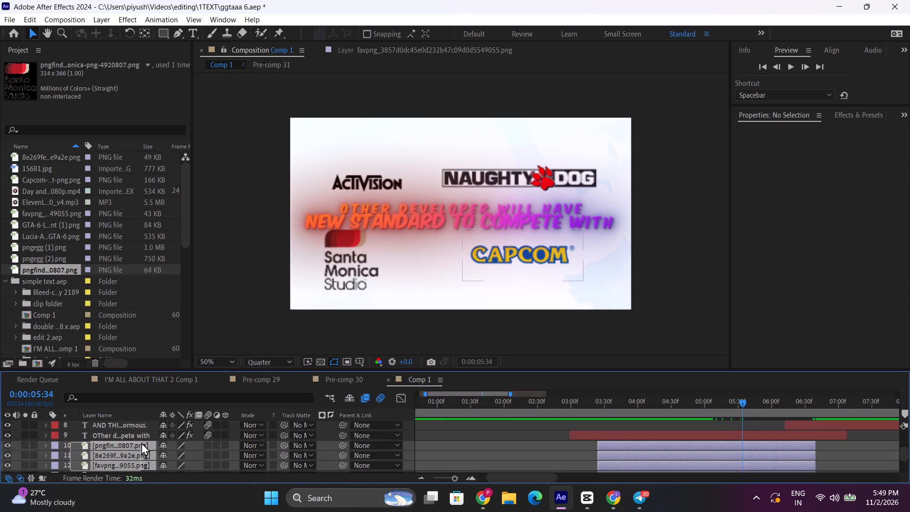
pyautogui.moveTo(141, 442); pyautogui.dragTo(141, 443)
# Switch to Chrome and look through the search answer on top game developers like Rockstar for further studios.
pyautogui.click(493, 501)
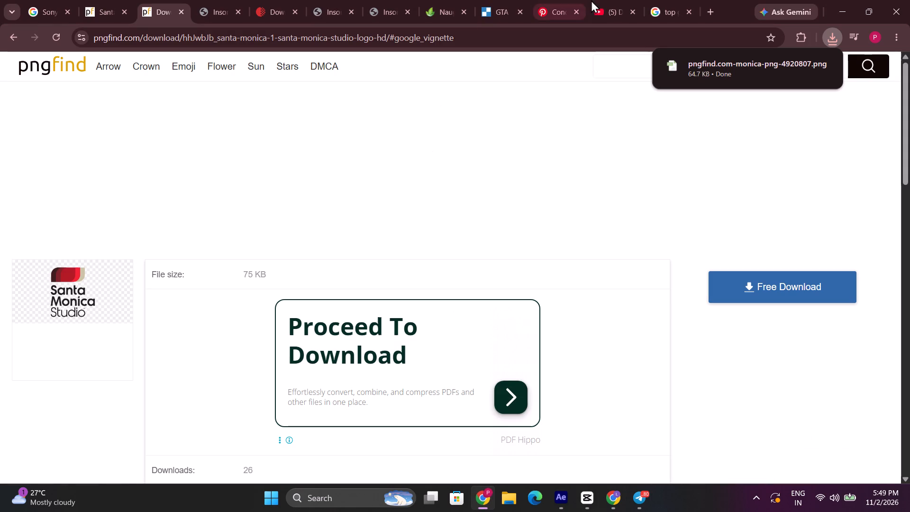
pyautogui.click(671, 0)
pyautogui.scroll(-5, 356, 246)
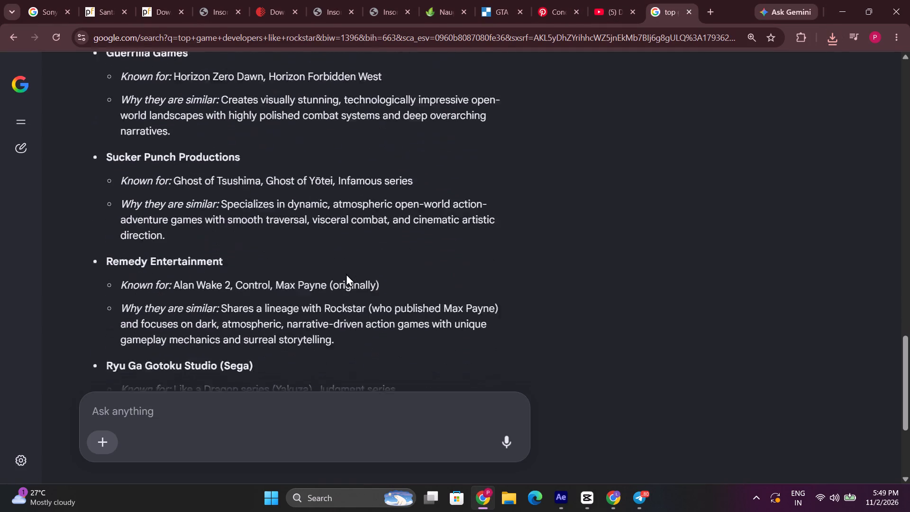
pyautogui.scroll(1, 346, 273)
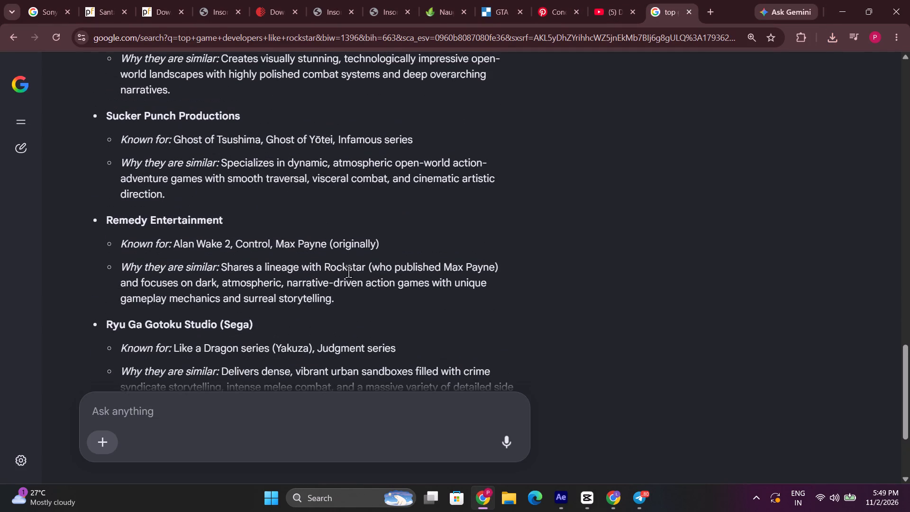
pyautogui.scroll(3, 349, 233)
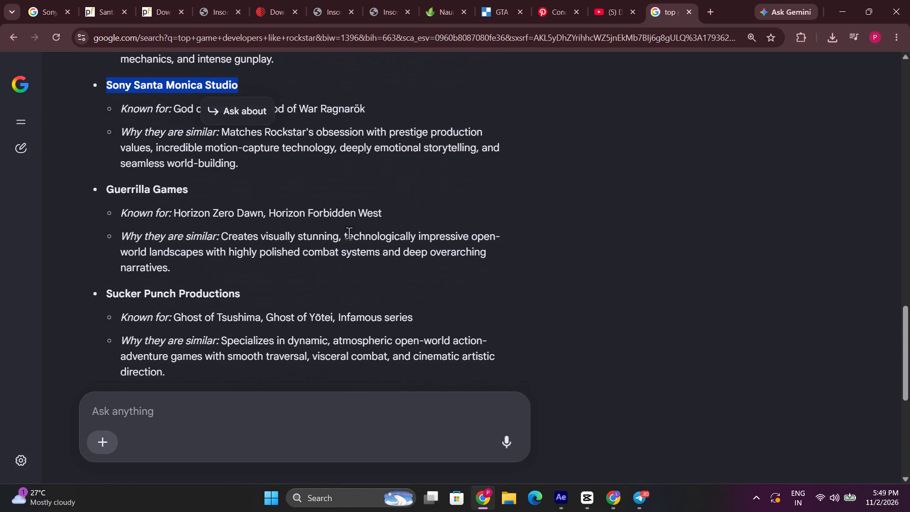
pyautogui.scroll(2, 349, 233)
pyautogui.click(512, 301)
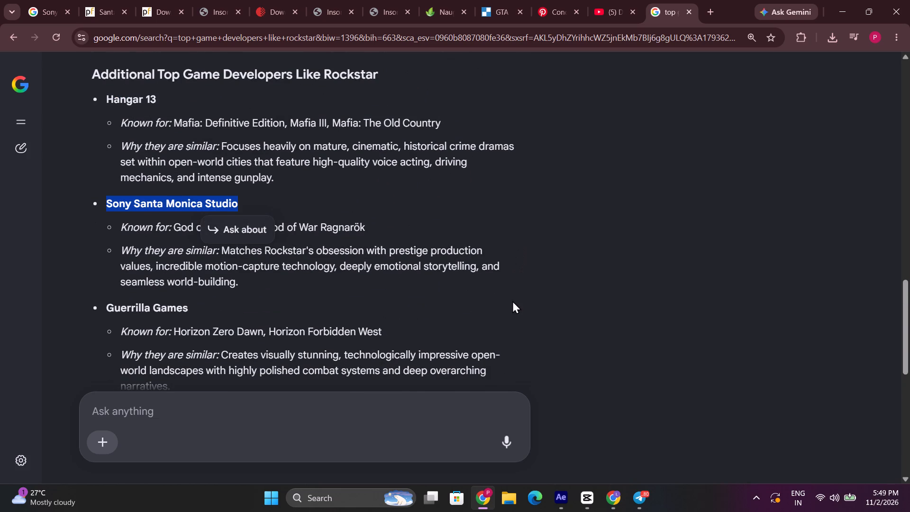
pyautogui.scroll(1, 512, 301)
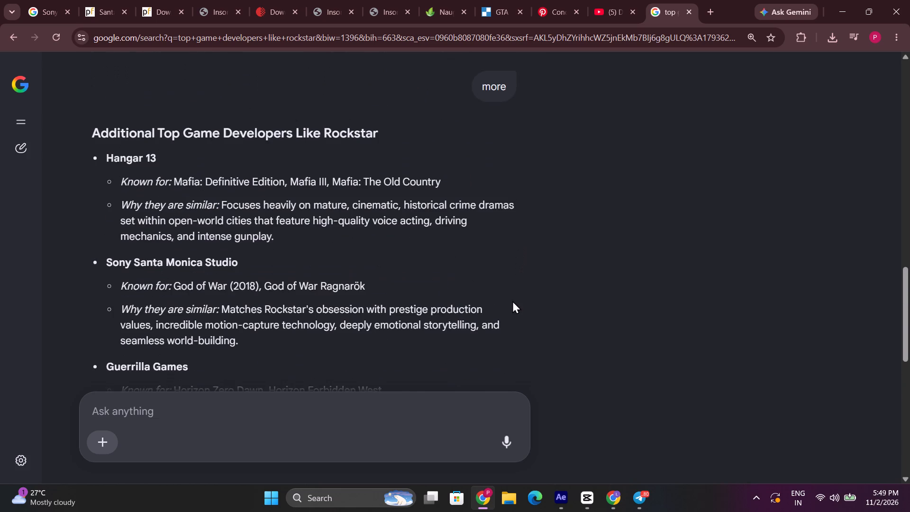
# Back in After Effects, pre-compose the four developer logo layers with all attributes moved into the new composition, duration matched to the layers.
pyautogui.click(560, 494)
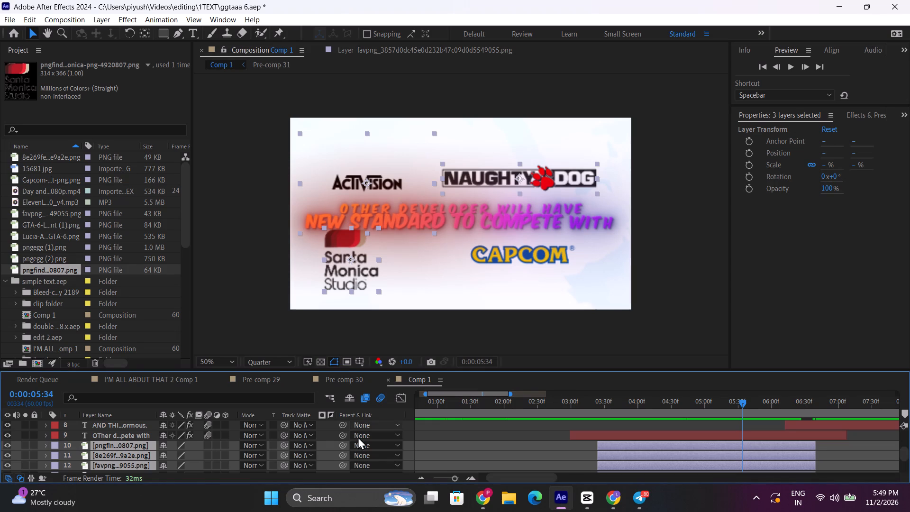
pyautogui.scroll(-2, 123, 454)
pyautogui.scroll(1, 118, 423)
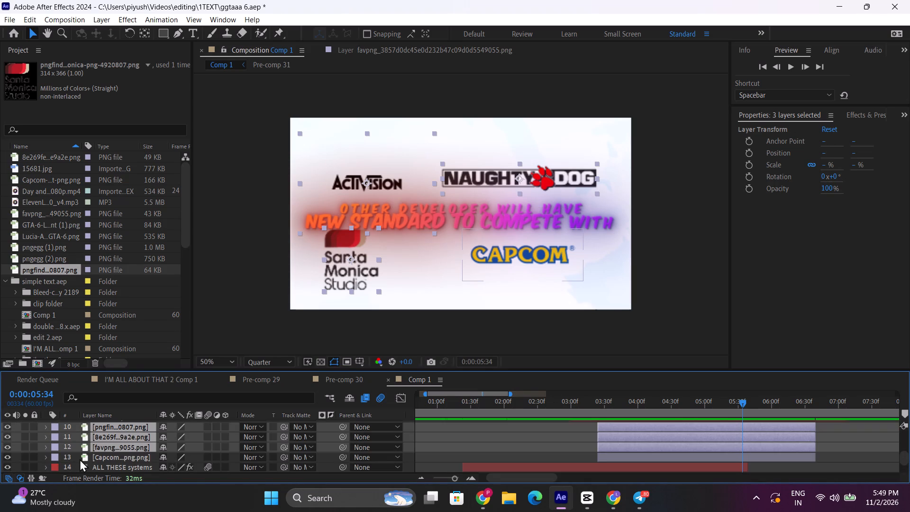
pyautogui.moveTo(78, 456); pyautogui.dragTo(119, 430)
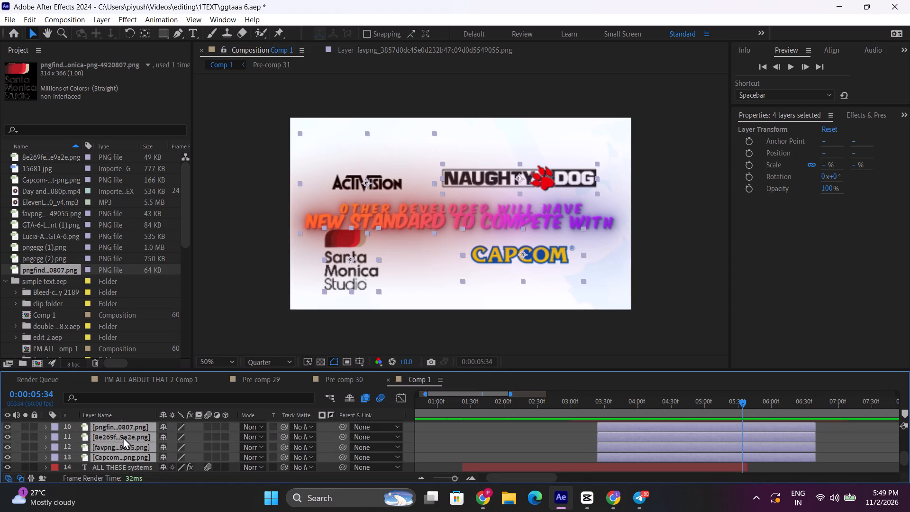
pyautogui.rightClick(123, 437)
pyautogui.click(167, 359)
pyautogui.click(363, 249)
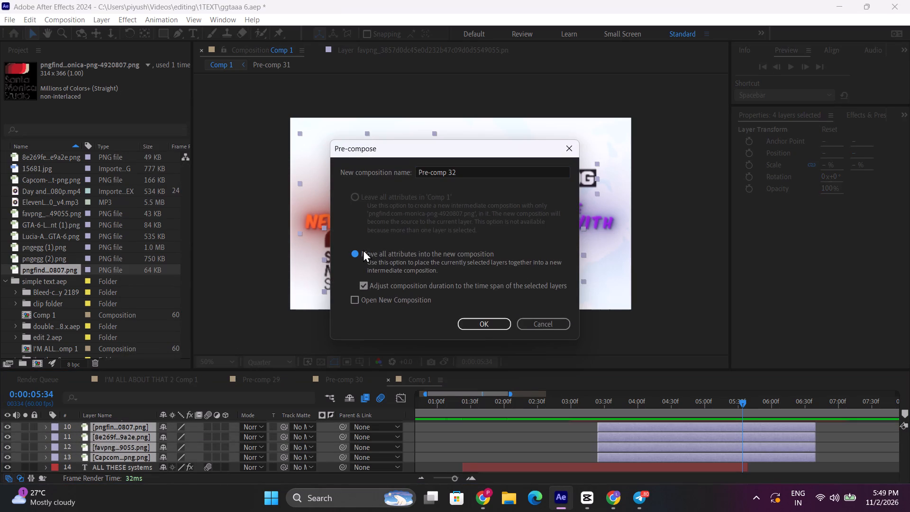
pyautogui.click(473, 320)
# Fade in the logo pre-comp with Opacity keyframes of 0% at about 0:00:03:40 and 100% at 0:00:04:01.
pyautogui.click(603, 410)
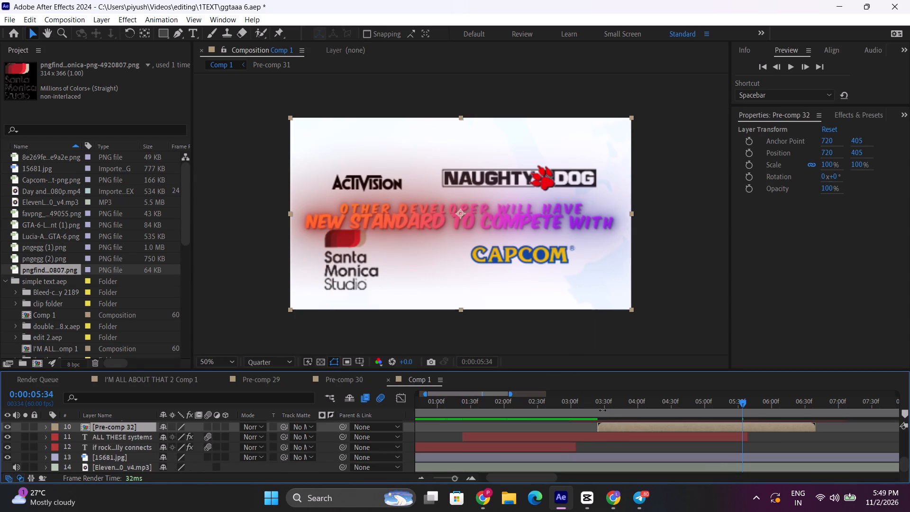
pyautogui.moveTo(601, 402); pyautogui.dragTo(597, 407)
pyautogui.press('t')
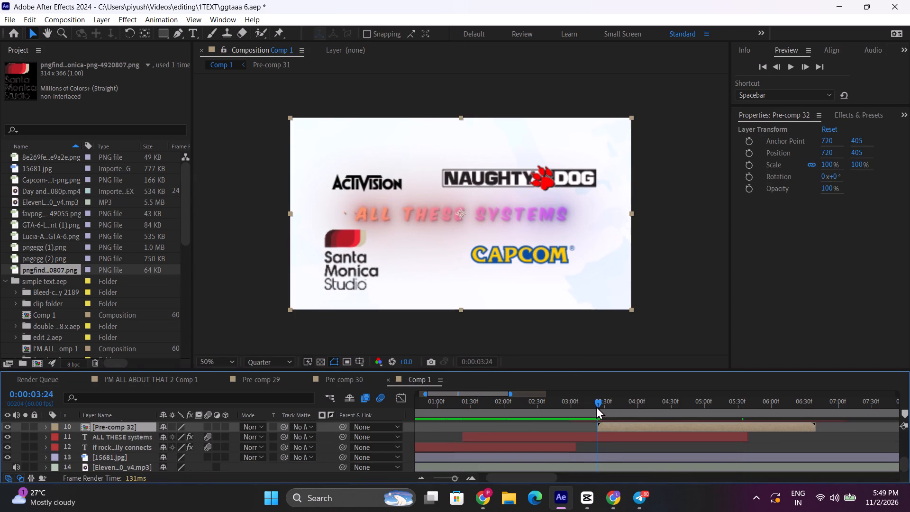
pyautogui.click(66, 434)
pyautogui.click(74, 433)
pyautogui.moveTo(166, 434); pyautogui.dragTo(45, 431)
pyautogui.moveTo(599, 439); pyautogui.dragTo(619, 434)
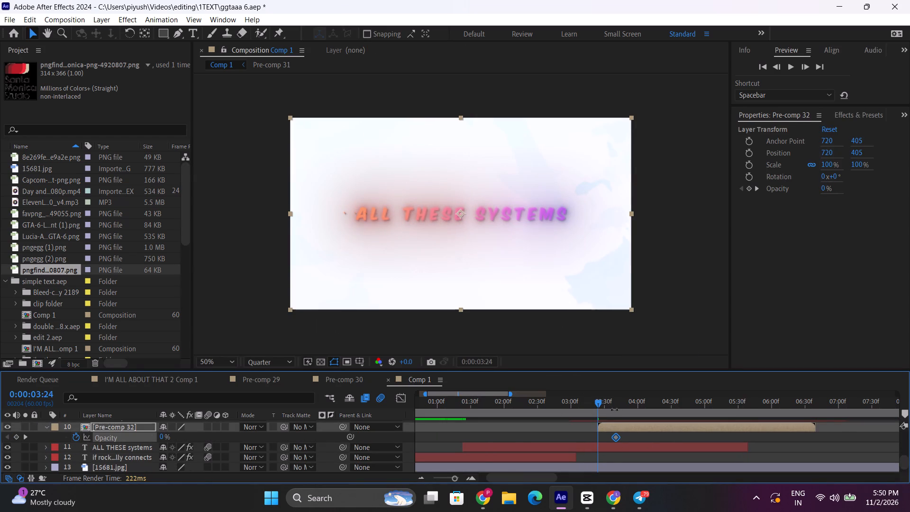
pyautogui.click(614, 410)
pyautogui.click(610, 401)
pyautogui.press('space')
pyautogui.moveTo(622, 404); pyautogui.dragTo(634, 400)
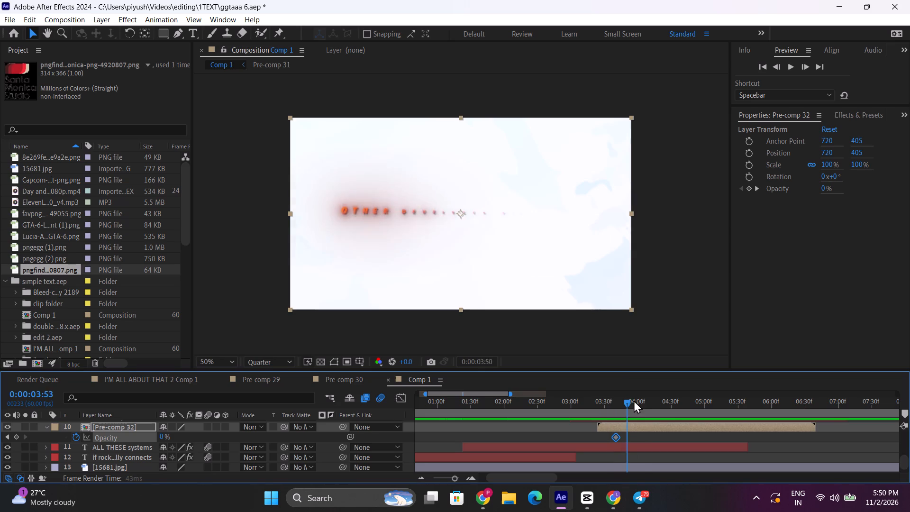
pyautogui.moveTo(634, 400); pyautogui.dragTo(638, 400)
pyautogui.moveTo(164, 435); pyautogui.dragTo(633, 441)
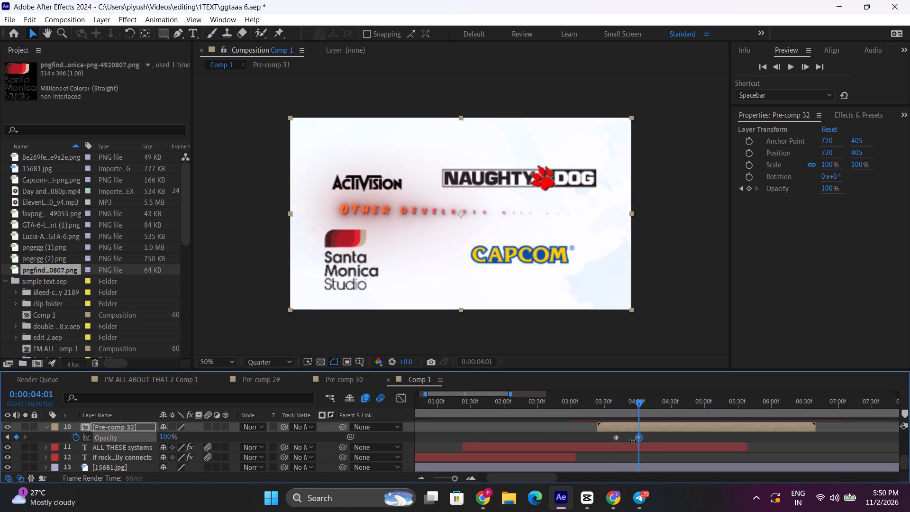
pyautogui.moveTo(633, 441); pyautogui.dragTo(644, 439)
# Fade out the logo pre-comp with Opacity keyframes of 100% at about 0:00:05:55 and 0% at 0:00:06:09.
pyautogui.press('space')
pyautogui.moveTo(649, 401); pyautogui.dragTo(730, 400)
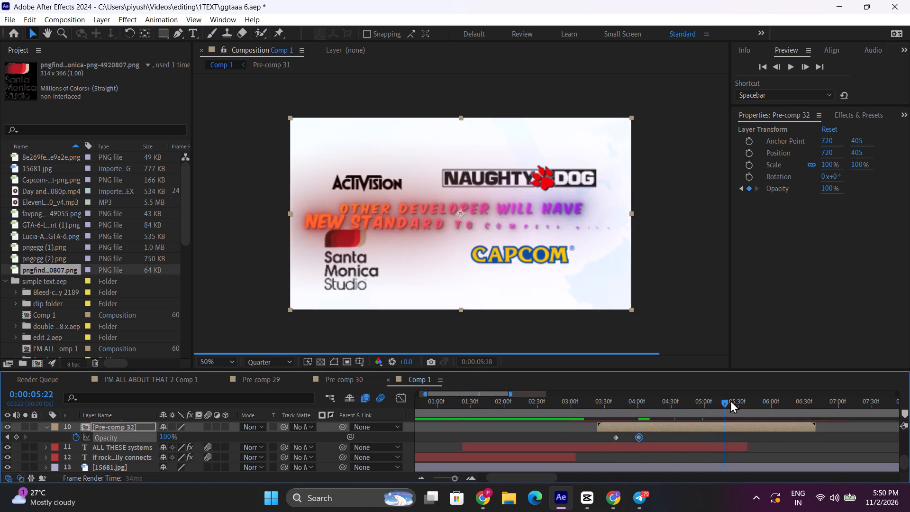
pyautogui.moveTo(730, 400); pyautogui.dragTo(757, 398)
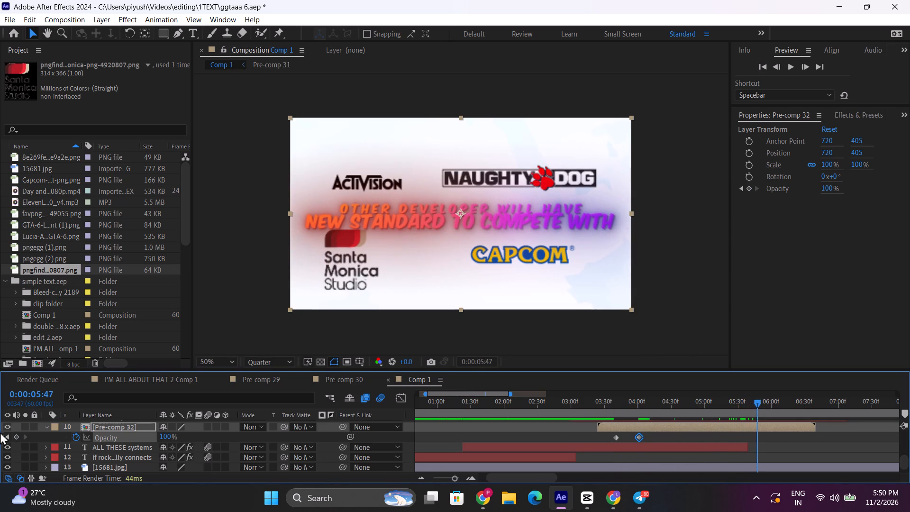
pyautogui.click(17, 437)
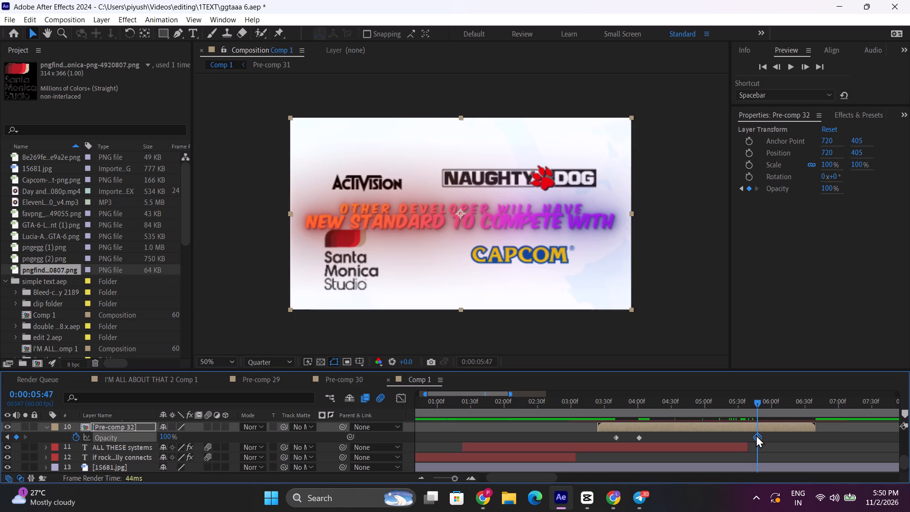
pyautogui.moveTo(756, 435); pyautogui.dragTo(766, 435)
pyautogui.press('space')
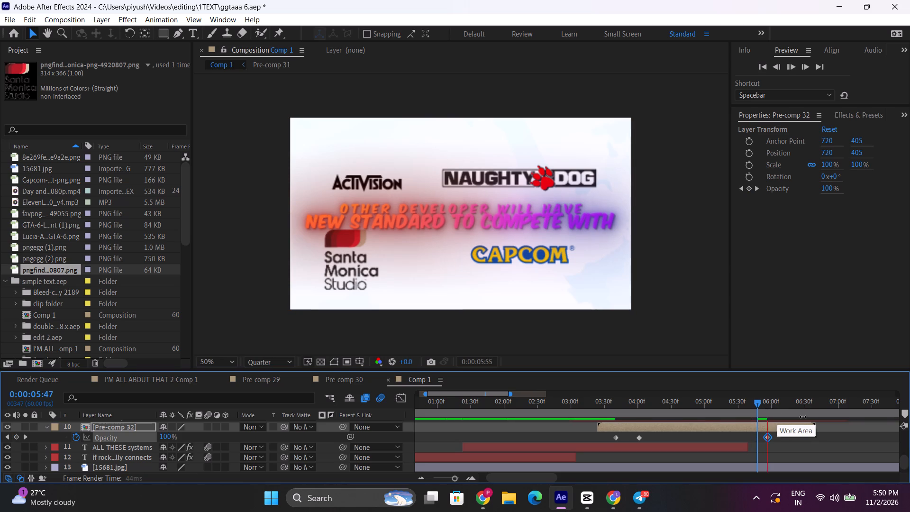
pyautogui.click(790, 408)
pyautogui.click(784, 408)
pyautogui.click(782, 404)
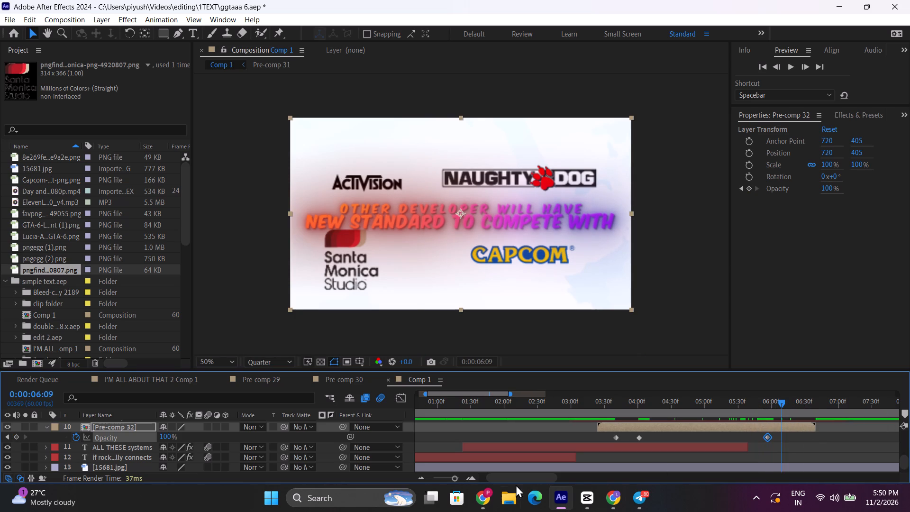
pyautogui.moveTo(168, 434); pyautogui.dragTo(78, 433)
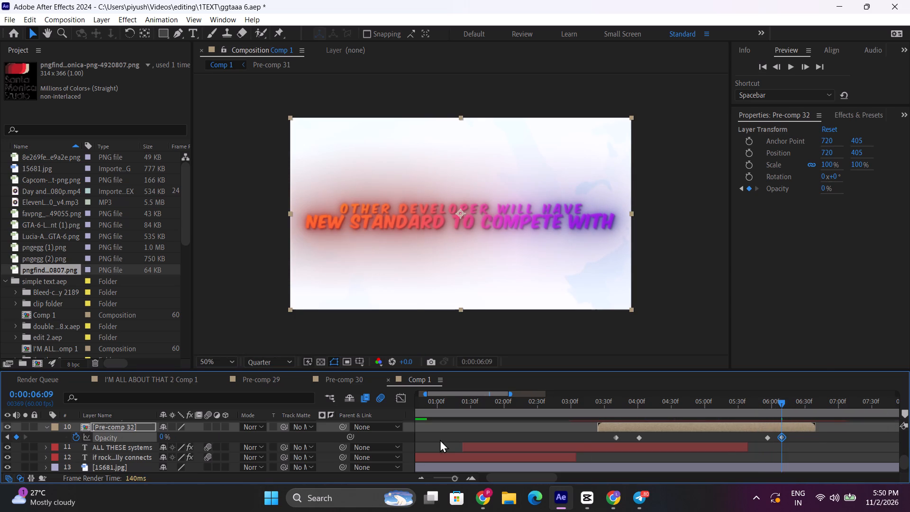
# Play back Comp 1 from 0:00:06:09 and 0:00:05:47, and scrub back to 0:00:03:45 to check the logo fades.
pyautogui.press('space')
pyautogui.scroll(1, 834, 444)
pyautogui.scroll(-1, 810, 428)
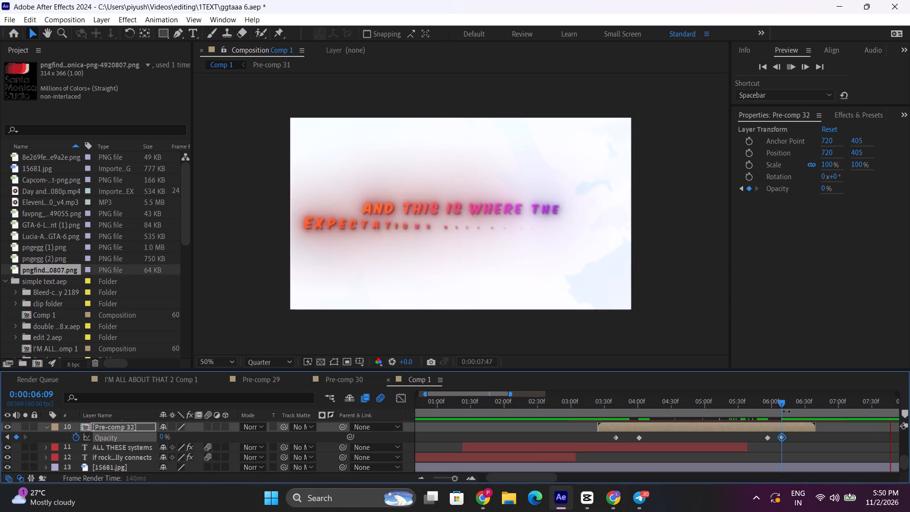
pyautogui.click(757, 403)
pyautogui.press('space')
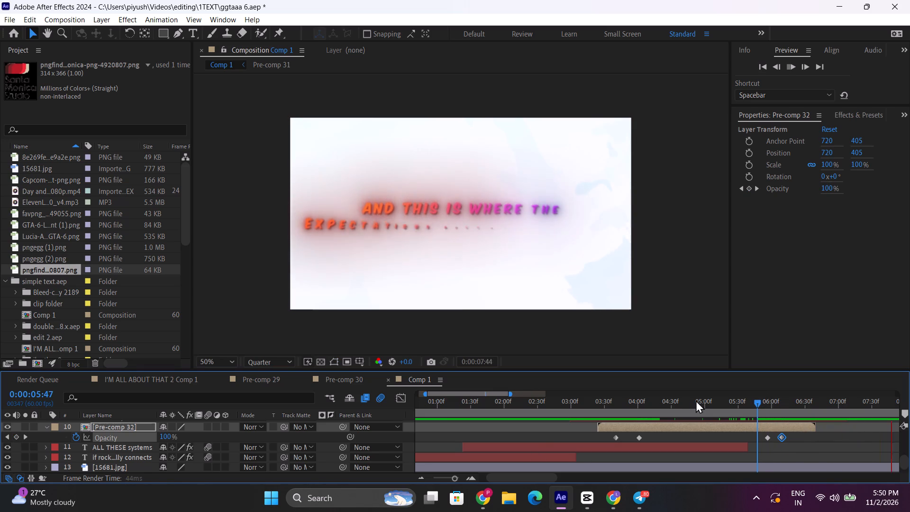
pyautogui.moveTo(689, 400); pyautogui.dragTo(621, 408)
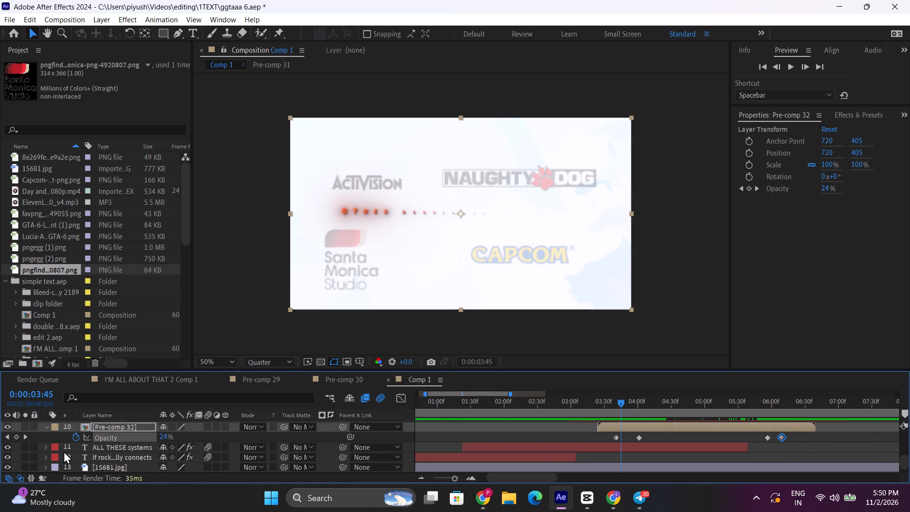
# Add an expression to the logo pre-comp's Position property and insert the wiggle function with its default arguments.
pyautogui.click(45, 430)
pyautogui.click(45, 428)
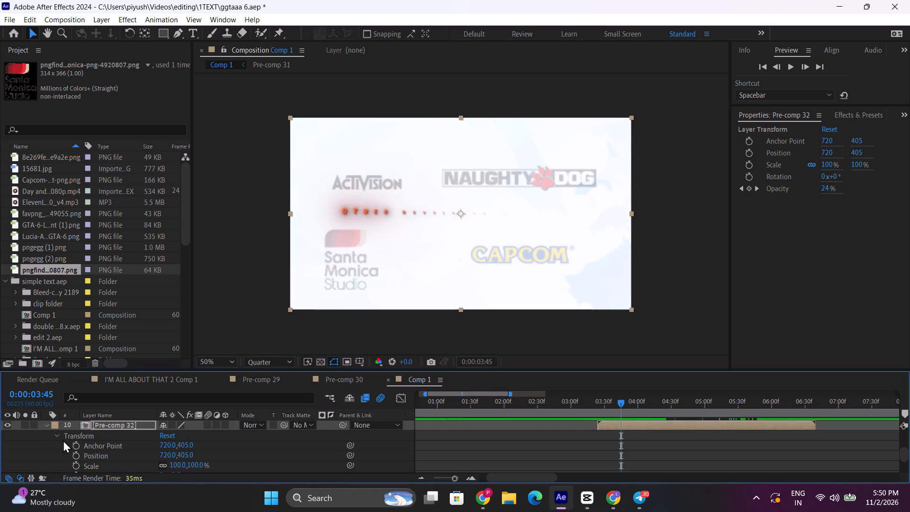
pyautogui.keyDown('alt'); pyautogui.click(77, 456); pyautogui.keyUp('alt')
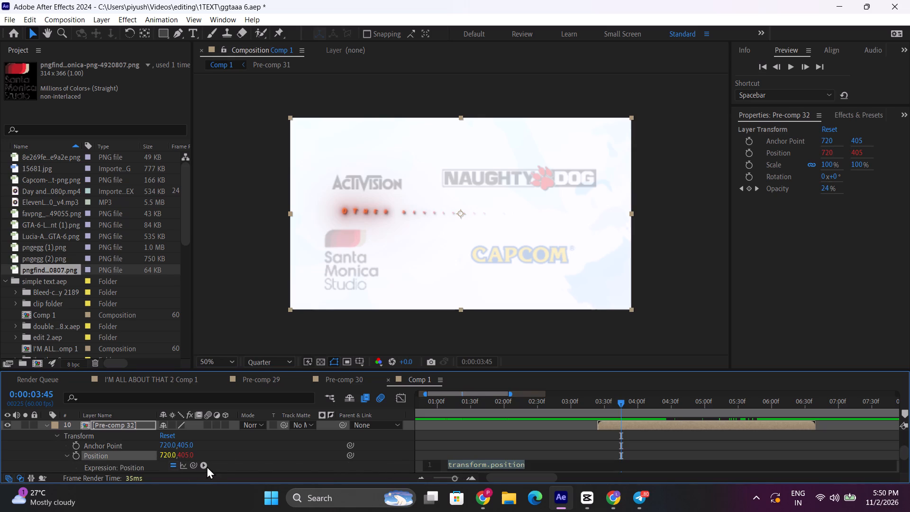
pyautogui.click(202, 463)
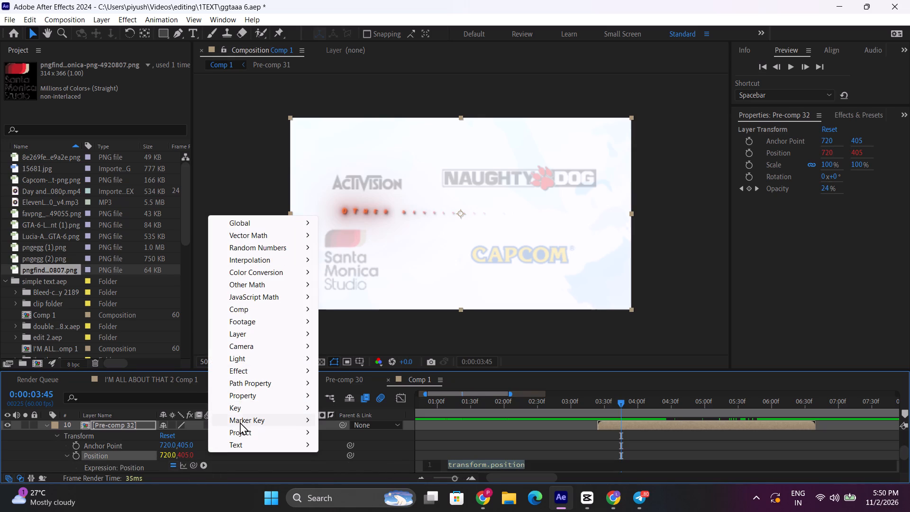
pyautogui.click(249, 396)
pyautogui.click(369, 206)
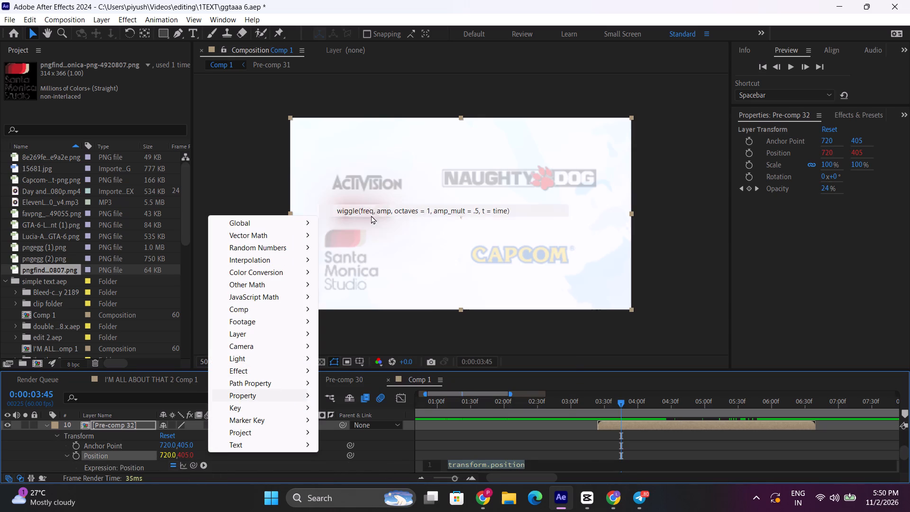
# Set the Position wiggle expression's frequency to 1 and amplitude to 20, keeping the other arguments.
pyautogui.click(497, 464)
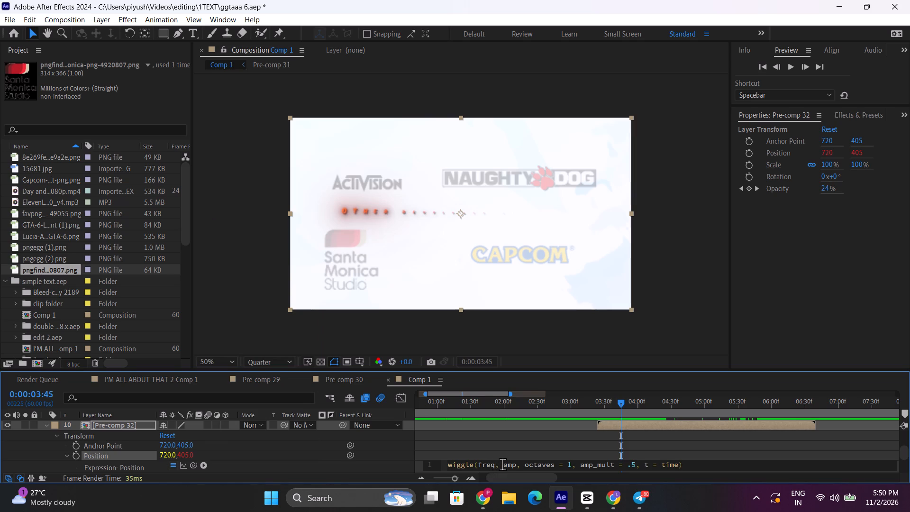
pyautogui.press('BackSpace')
pyautogui.press('BackSpace')
pyautogui.press('BackSpace')
pyautogui.press('BackSpace')
pyautogui.press('1')
pyautogui.click(503, 463)
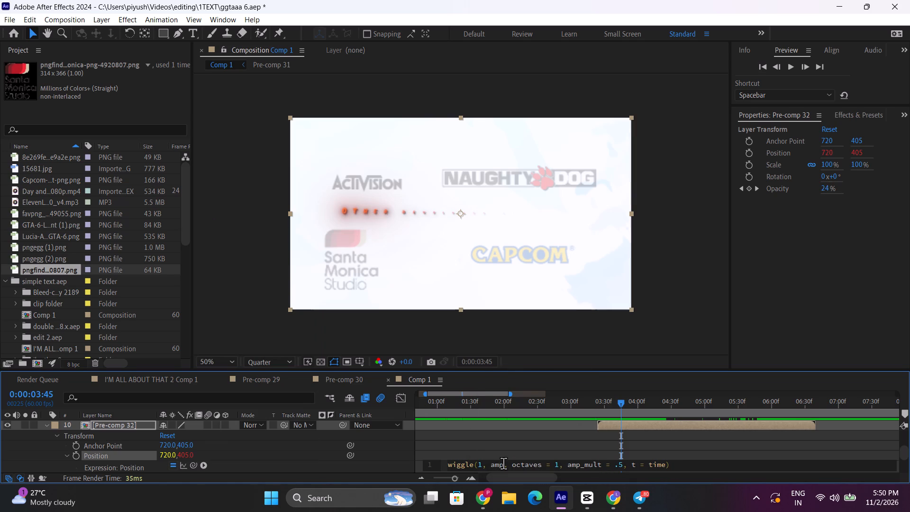
pyautogui.press('BackSpace')
pyautogui.press('BackSpace')
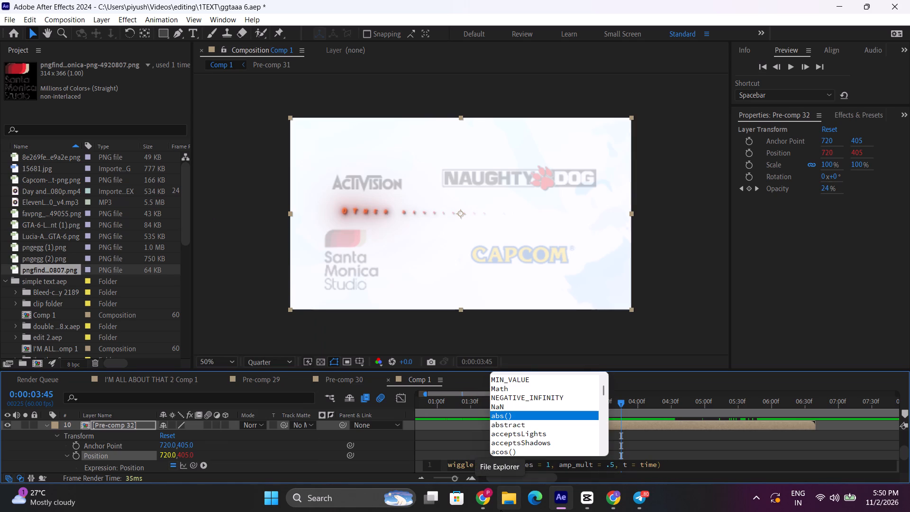
pyautogui.press('BackSpace')
pyautogui.write('20')
pyautogui.click(540, 438)
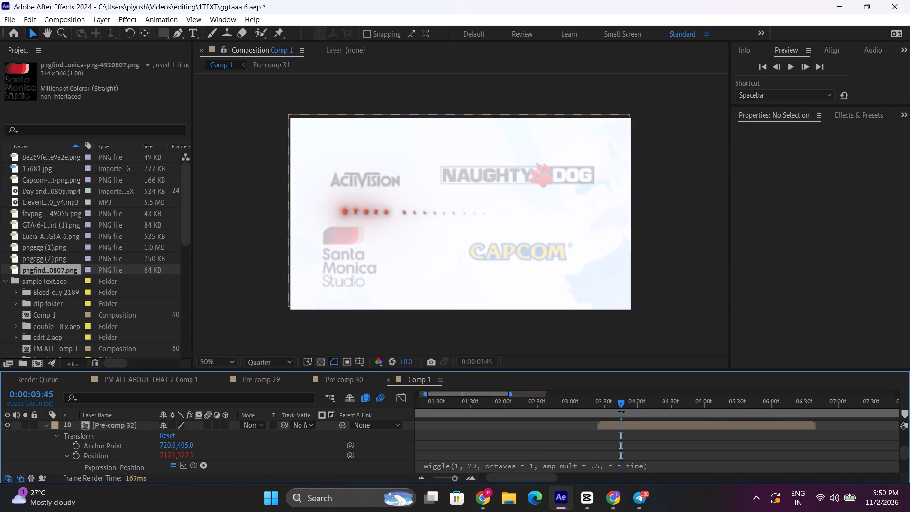
# Play back Comp 1 from 0:00:03:26, 0:00:03:43 and 0:00:03:28 to check the wiggling logos against the text.
pyautogui.moveTo(609, 403); pyautogui.dragTo(600, 402)
pyautogui.press('space')
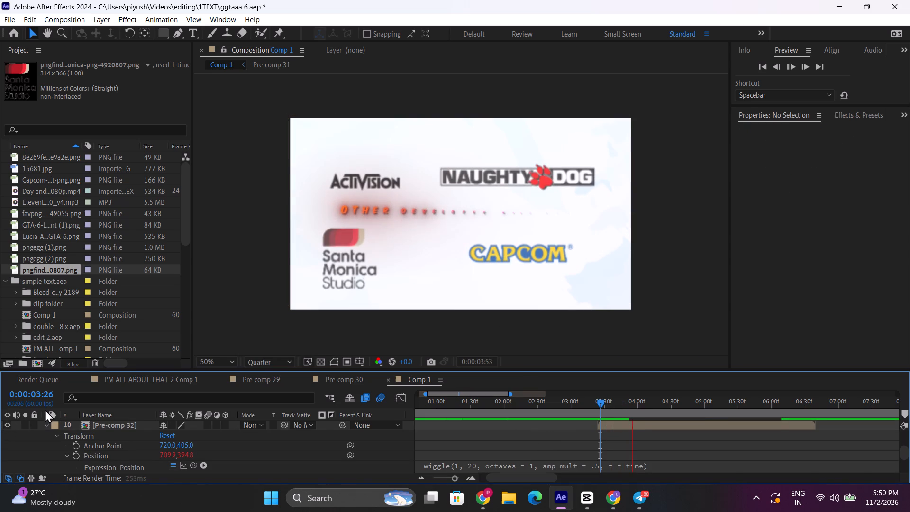
pyautogui.click(49, 423)
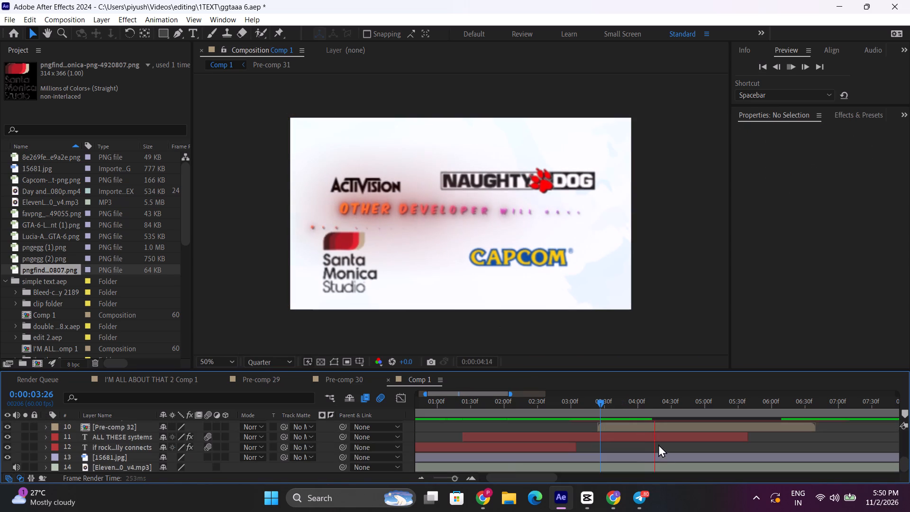
pyautogui.click(619, 398)
pyautogui.press('space')
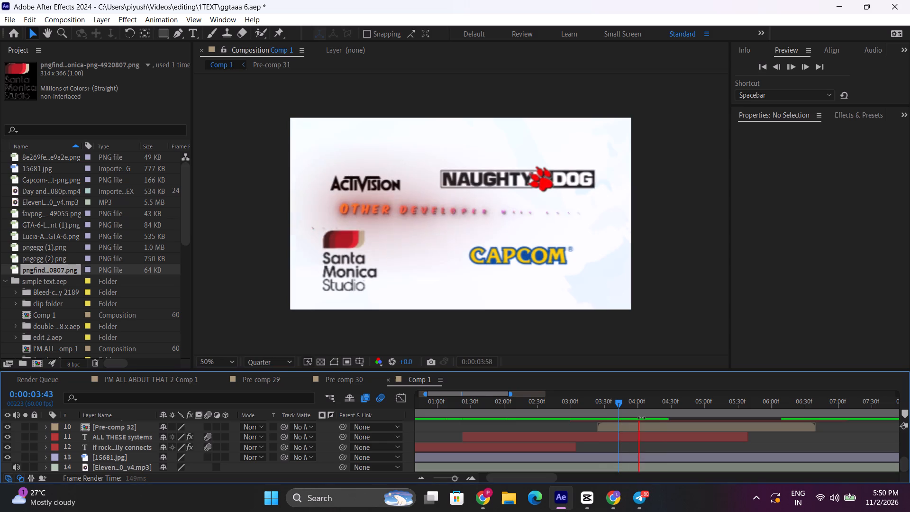
pyautogui.click(602, 402)
pyautogui.press('space')
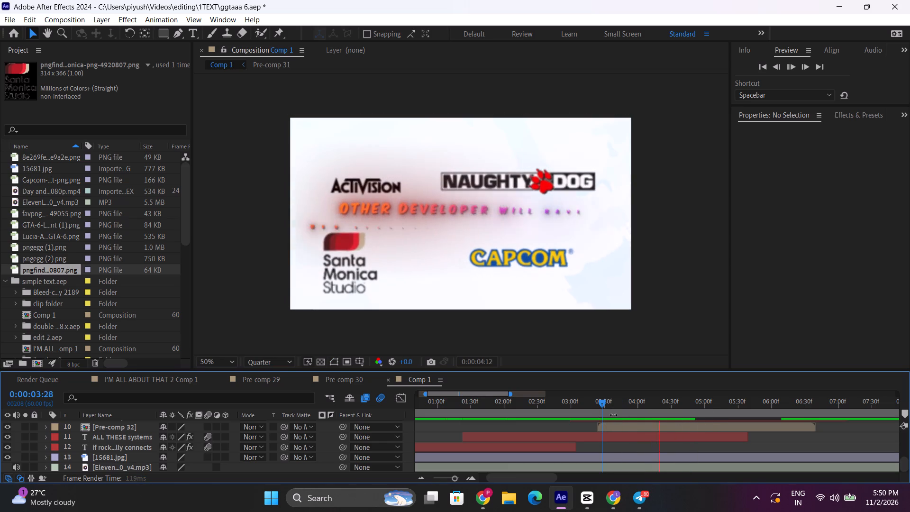
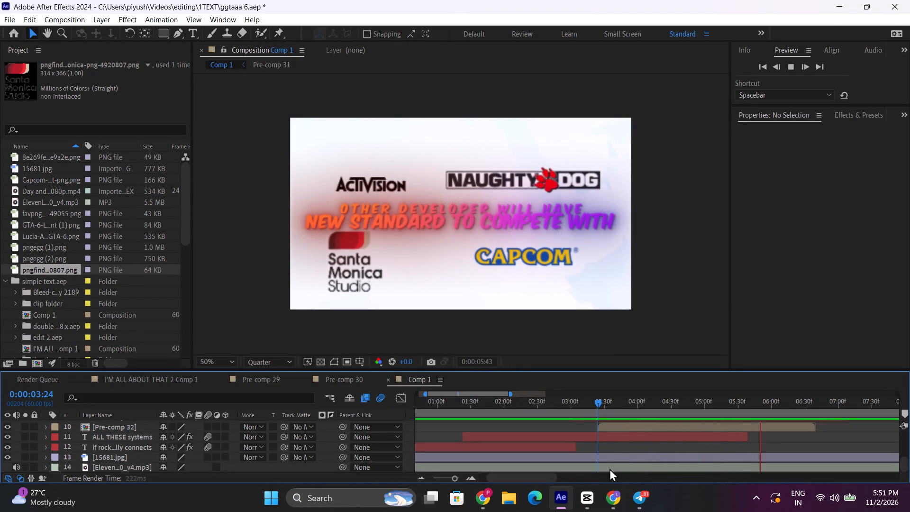
# Move the logo pre-comp's two fade-out Opacity keyframes together so the fade ends at the layer's end, at about 0:00:06:38.
pyautogui.click(784, 407)
pyautogui.click(792, 427)
pyautogui.scroll(1, 798, 436)
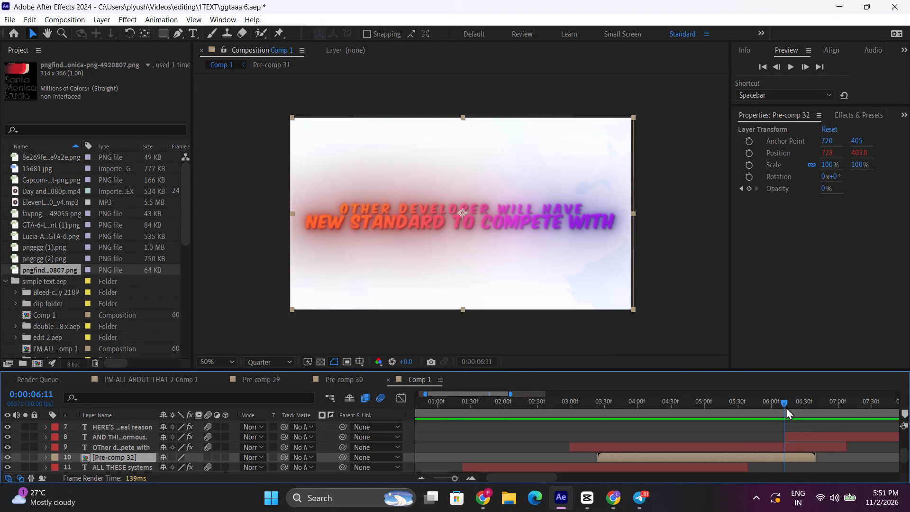
pyautogui.moveTo(782, 406); pyautogui.dragTo(811, 404)
pyautogui.press('t')
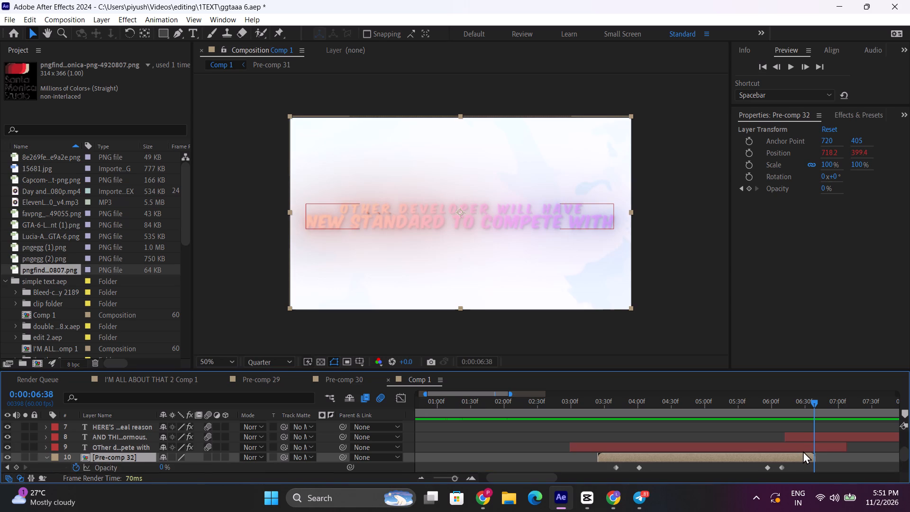
pyautogui.scroll(-1, 803, 451)
pyautogui.moveTo(758, 432); pyautogui.dragTo(787, 441)
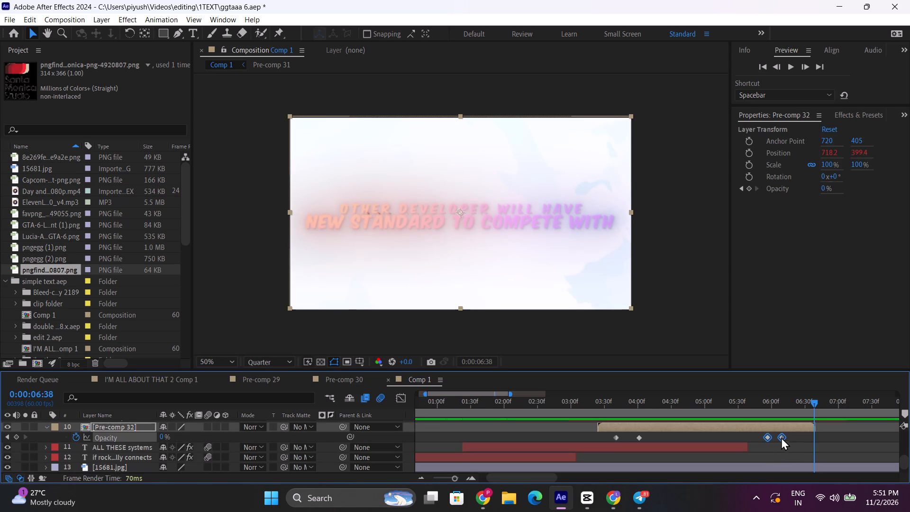
pyautogui.moveTo(781, 435); pyautogui.dragTo(815, 432)
# Play back Comp 1 from 0:00:06:20 to check the retimed logo fade-out, and collapse the pre-comp's properties.
pyautogui.click(794, 405)
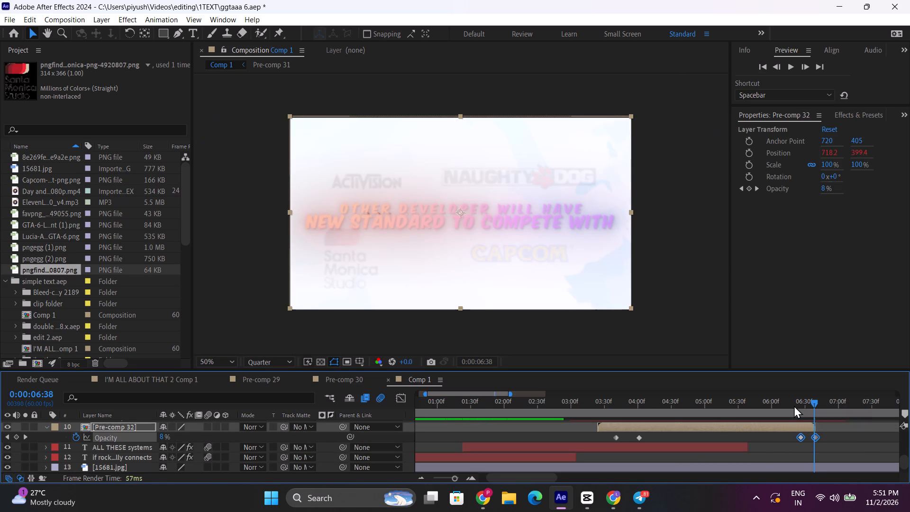
pyautogui.press('space')
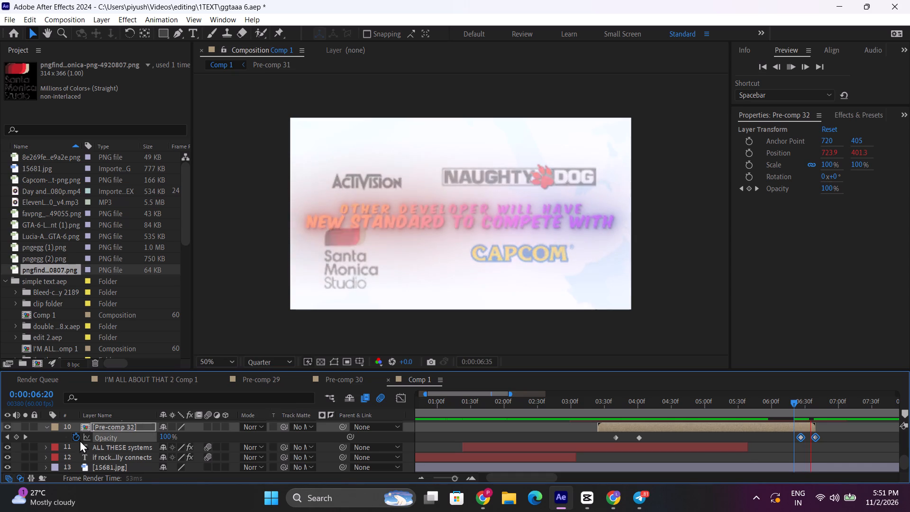
pyautogui.click(47, 424)
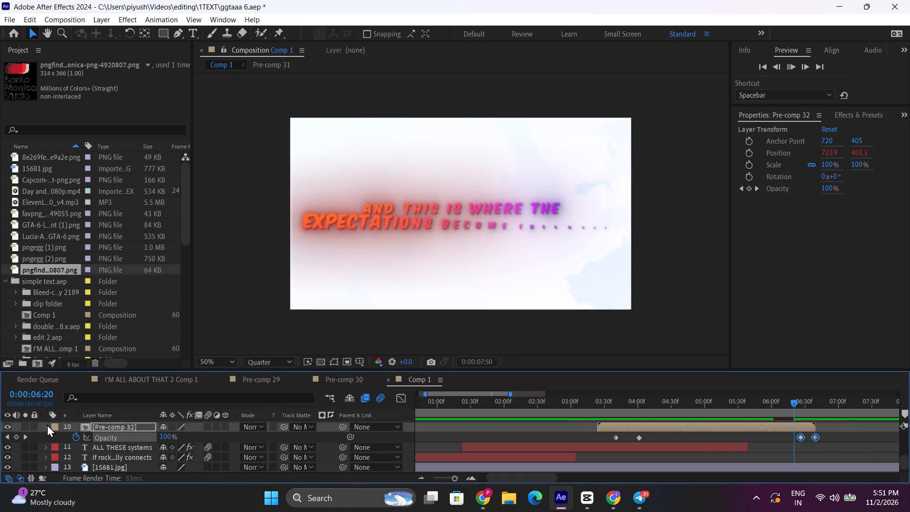
# Add Comp 1 to the render queue.
pyautogui.click(13, 18)
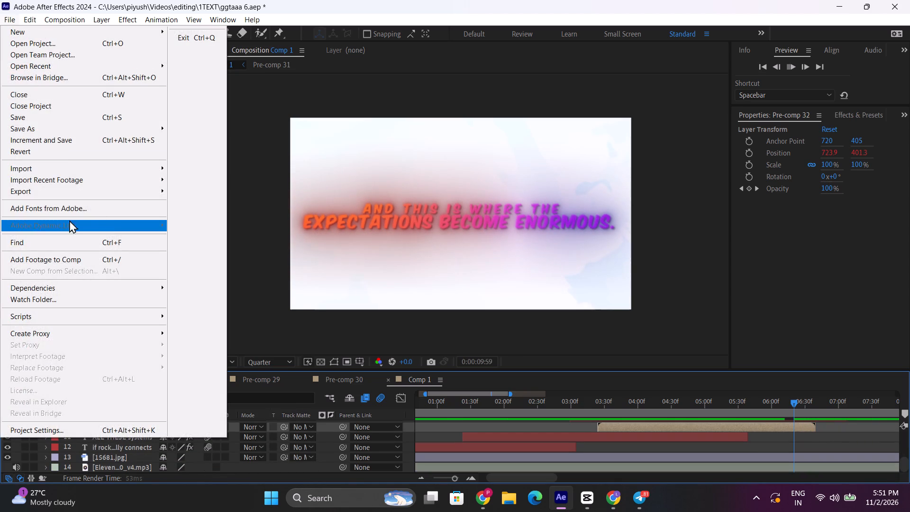
pyautogui.click(60, 197)
pyautogui.click(180, 205)
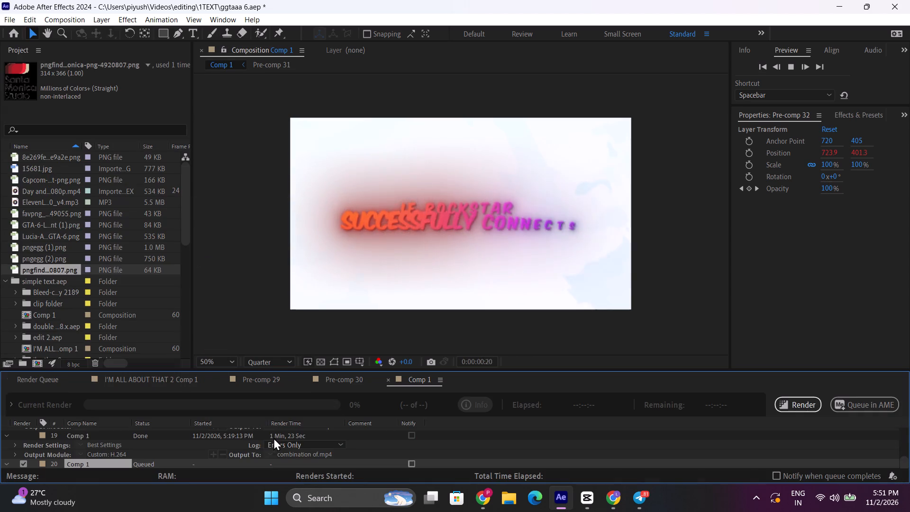
# Set the H.264 target bitrate to 50 Mbps in the output module settings of the queued Comp 1.
pyautogui.scroll(-4, 305, 453)
pyautogui.tripleClick(123, 465)
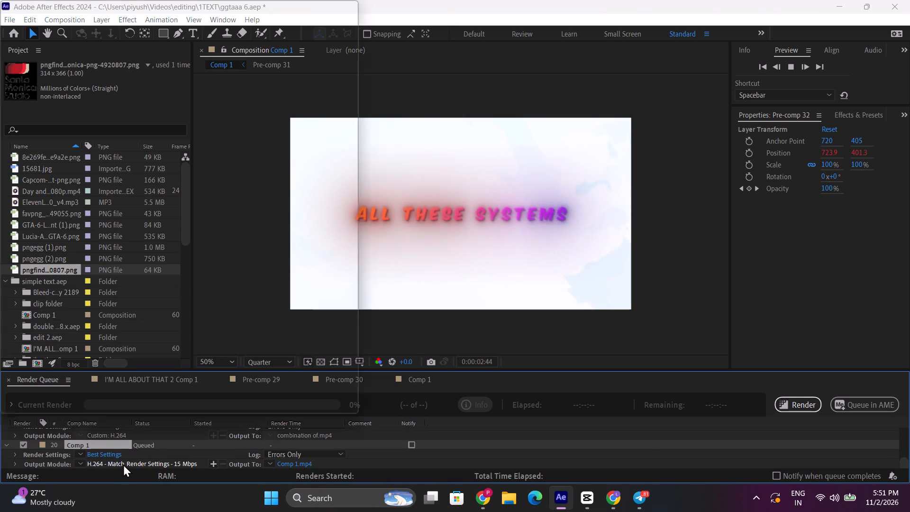
pyautogui.click(546, 155)
pyautogui.moveTo(374, 285); pyautogui.dragTo(400, 283)
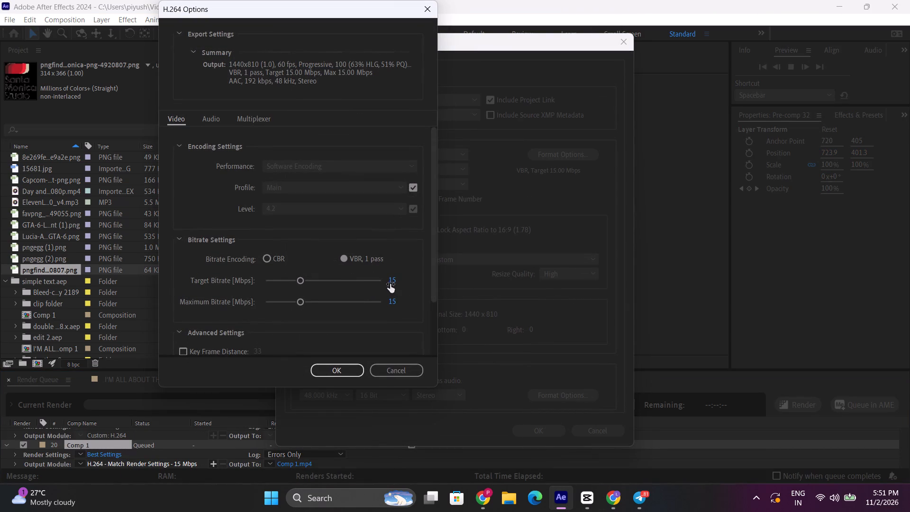
pyautogui.moveTo(370, 278); pyautogui.dragTo(412, 283)
pyautogui.click(363, 370)
pyautogui.click(538, 431)
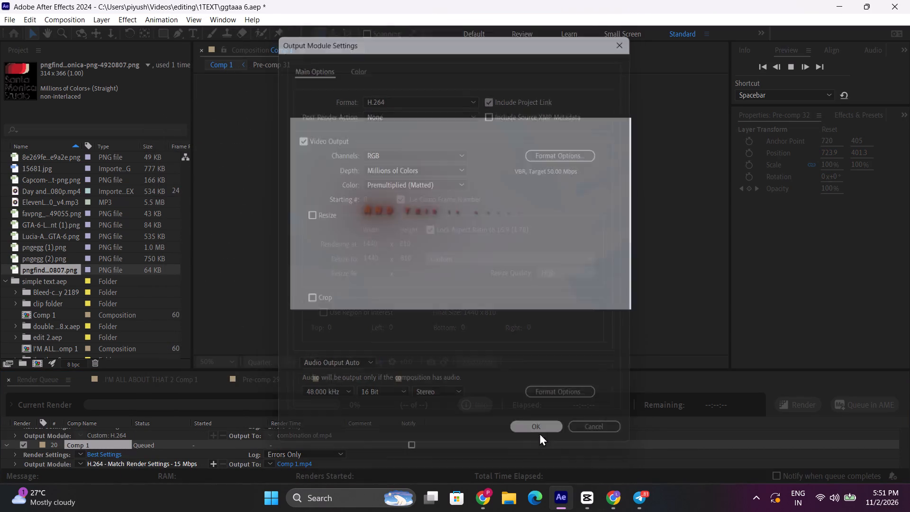
# Switch to CapCut and briefly play the GTA video timeline around 00:04:47.
pyautogui.click(586, 504)
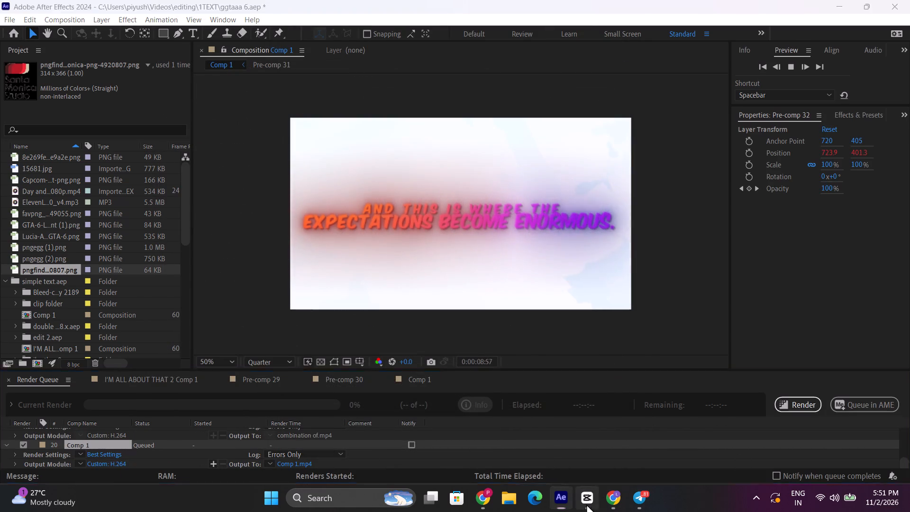
pyautogui.press('space')
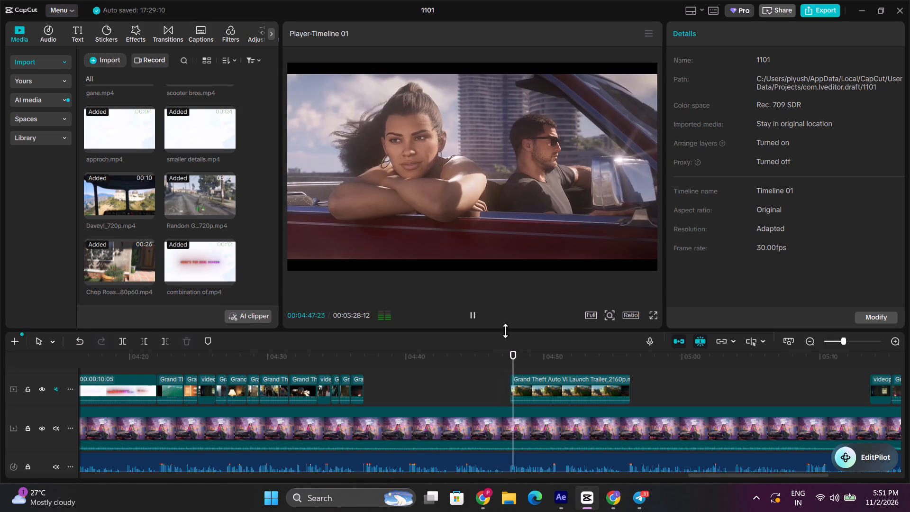
pyautogui.press('space')
# Return to After Effects and review the queued Comp 1's output module settings without altering them.
pyautogui.click(556, 494)
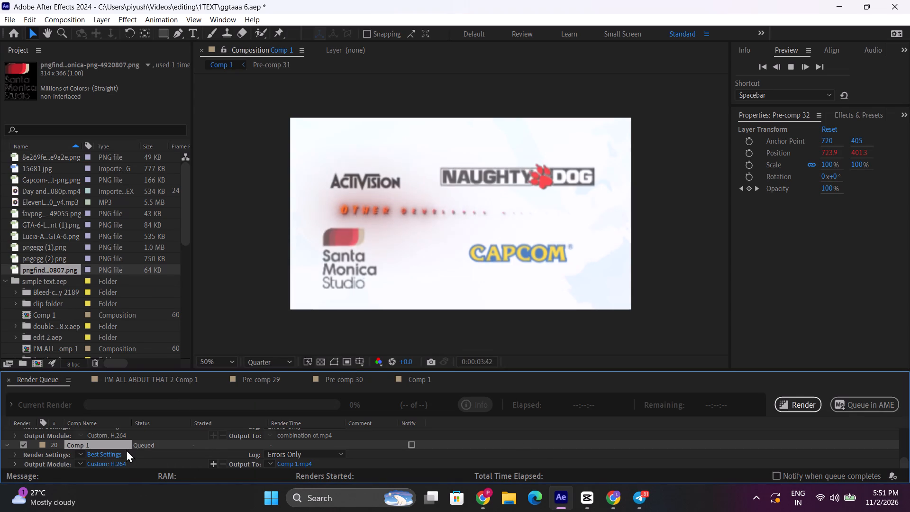
pyautogui.click(127, 462)
pyautogui.click(537, 431)
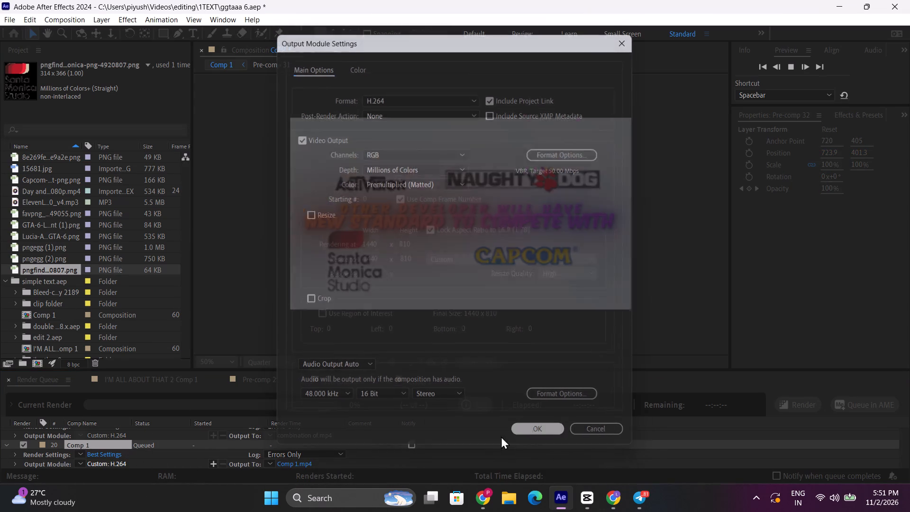
# Name the queued Comp 1's output file developer in the gta video folder and start the render.
pyautogui.click(298, 467)
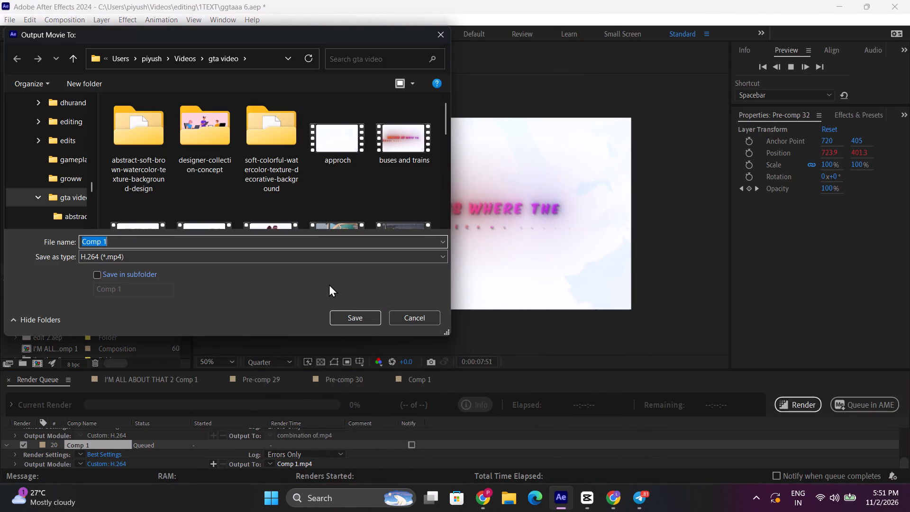
pyautogui.write('developer')
pyautogui.press('Return')
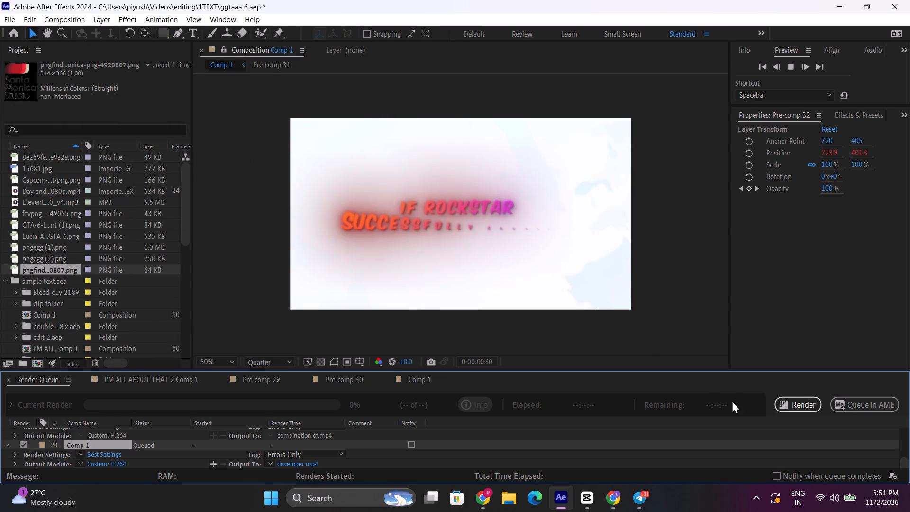
pyautogui.click(795, 400)
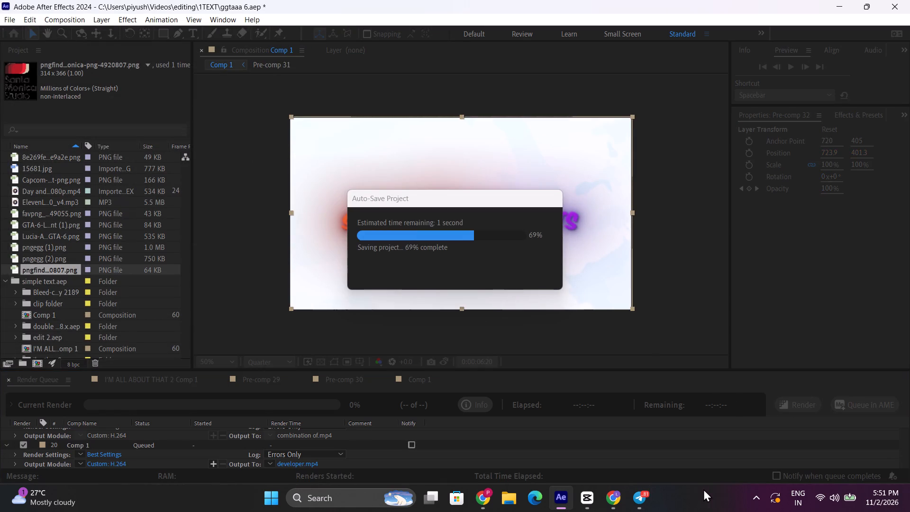
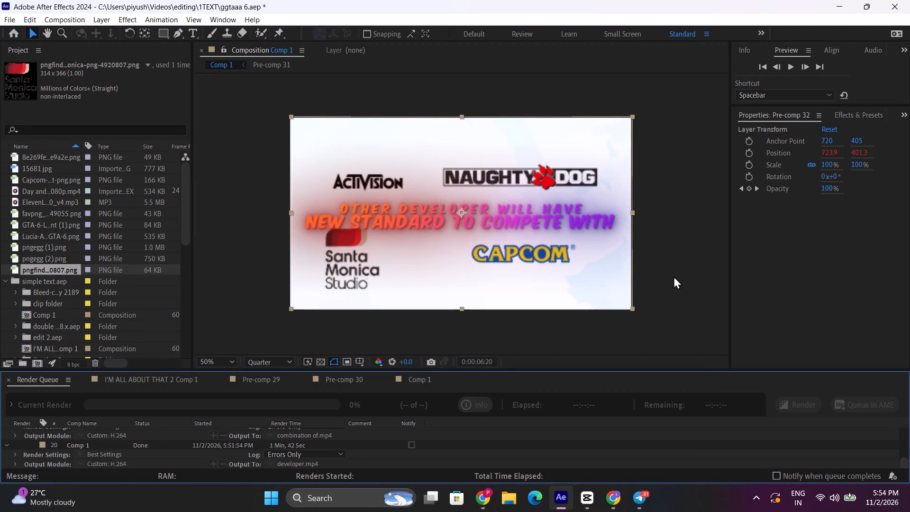
# Switch to CapCut and import the rendered developer video from the gta video folder.
pyautogui.click(590, 511)
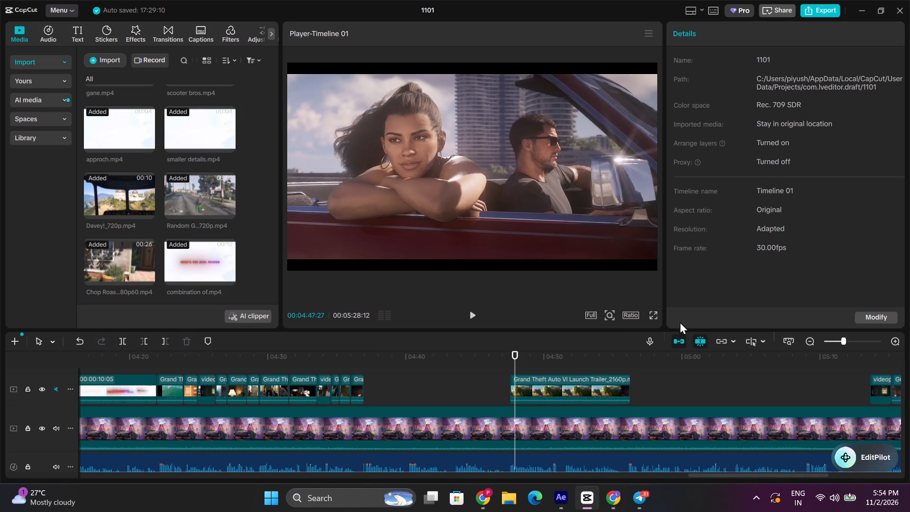
pyautogui.click(108, 60)
pyautogui.scroll(-1, 439, 186)
pyautogui.doubleClick(418, 177)
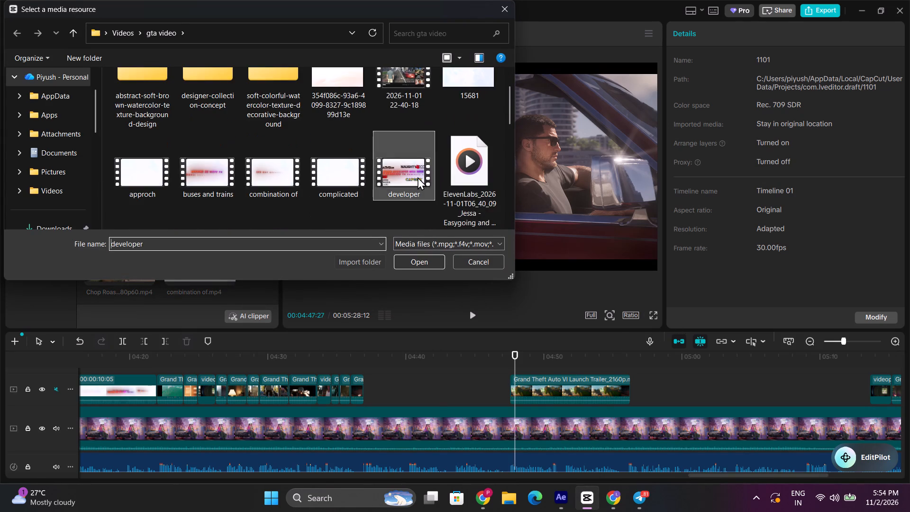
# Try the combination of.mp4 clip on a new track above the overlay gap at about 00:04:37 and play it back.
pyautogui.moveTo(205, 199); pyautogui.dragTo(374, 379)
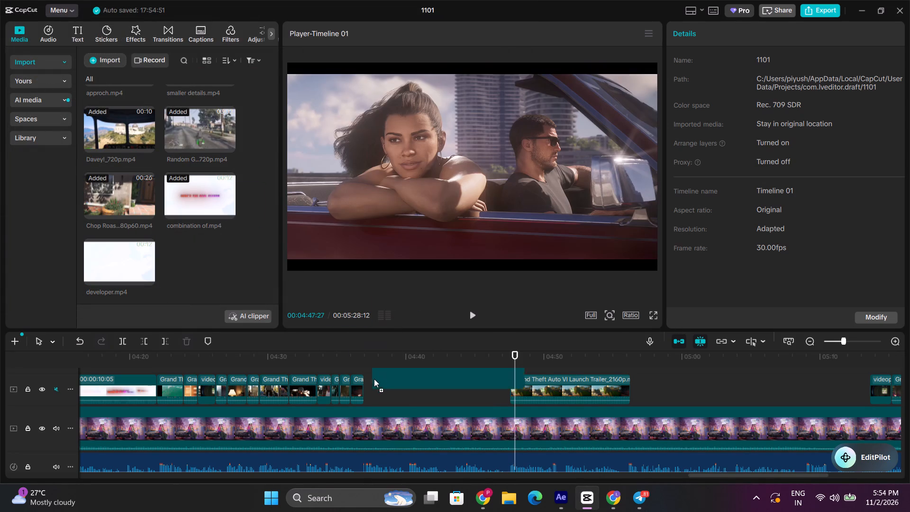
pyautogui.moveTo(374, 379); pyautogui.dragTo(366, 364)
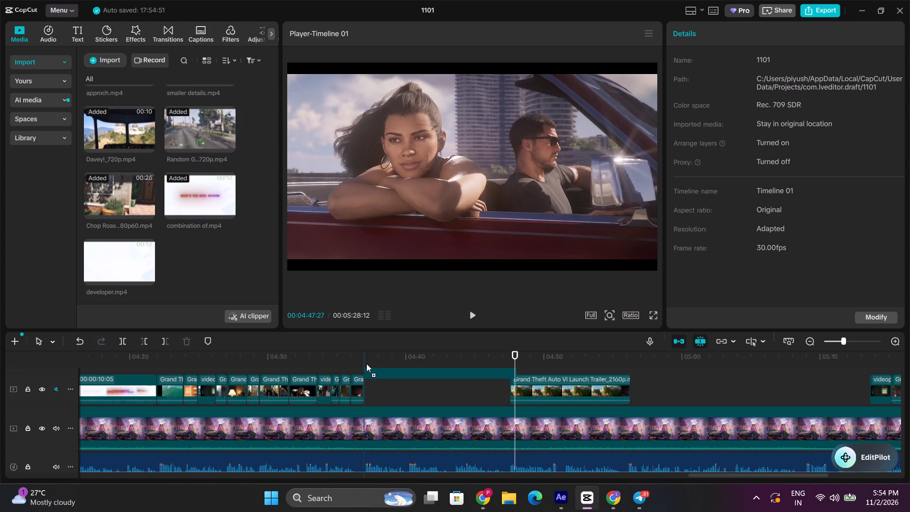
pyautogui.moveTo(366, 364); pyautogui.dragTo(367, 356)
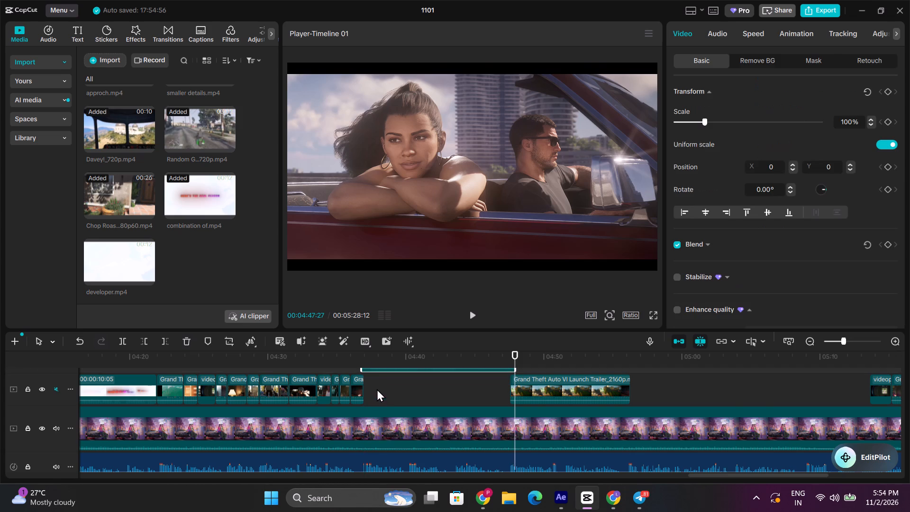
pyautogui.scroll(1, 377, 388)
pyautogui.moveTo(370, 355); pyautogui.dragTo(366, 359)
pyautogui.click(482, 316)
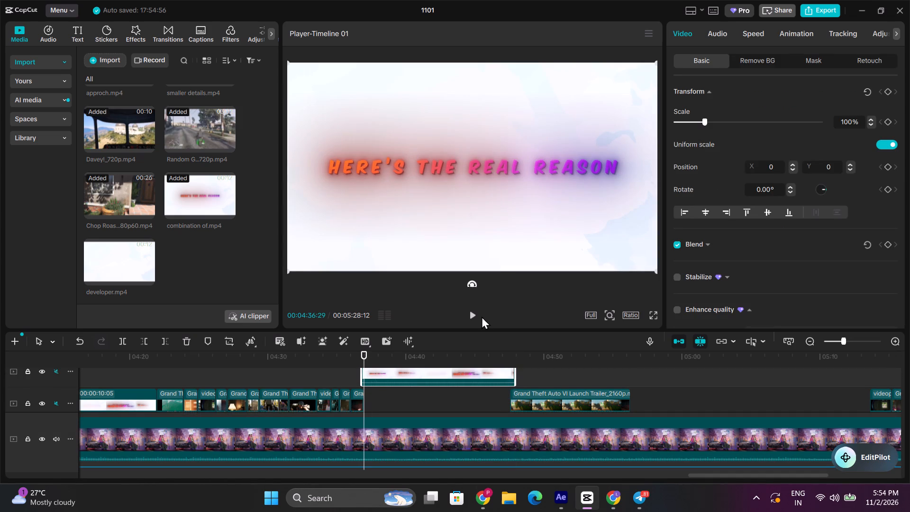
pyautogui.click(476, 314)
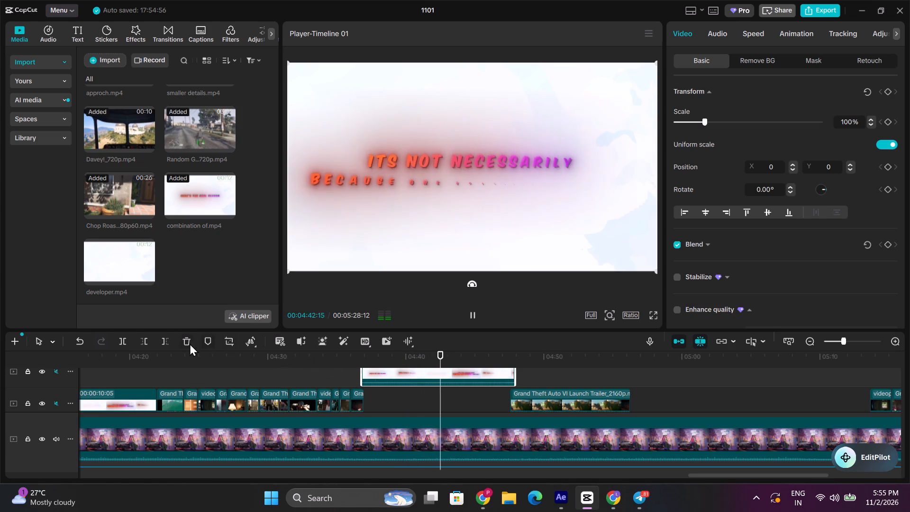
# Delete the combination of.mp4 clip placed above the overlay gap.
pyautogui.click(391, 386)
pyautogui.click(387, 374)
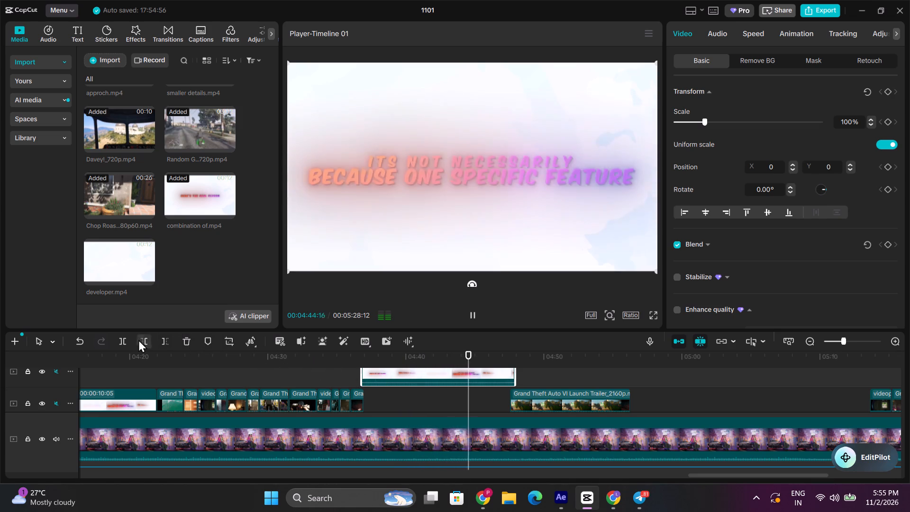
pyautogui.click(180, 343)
# Place developer.mp4 above the overlay gap from about 00:04:37 and play it through against the narration.
pyautogui.moveTo(125, 266); pyautogui.dragTo(194, 309)
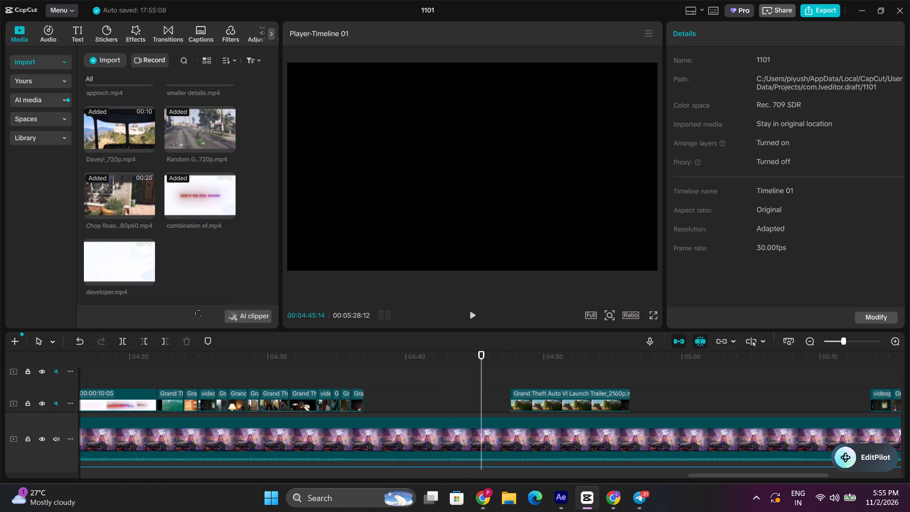
pyautogui.moveTo(194, 309); pyautogui.dragTo(363, 370)
pyautogui.click(369, 353)
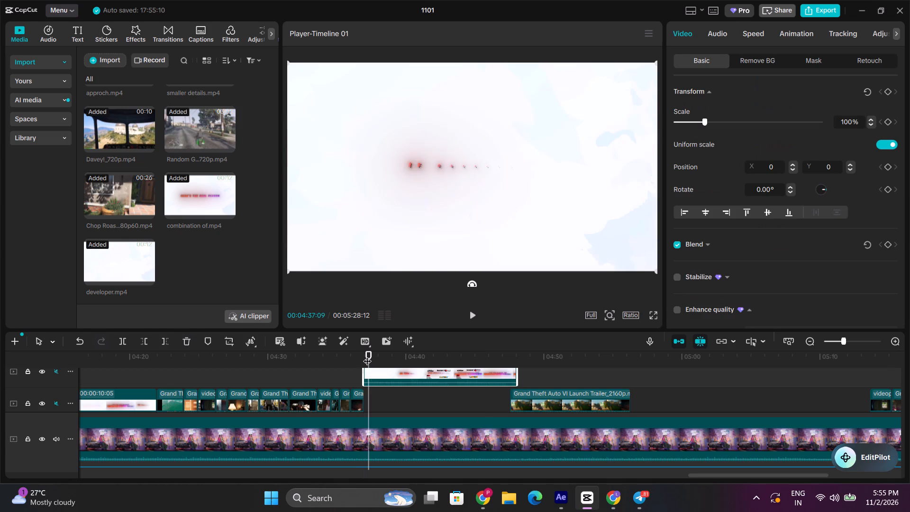
pyautogui.moveTo(367, 355); pyautogui.dragTo(362, 355)
pyautogui.click(479, 317)
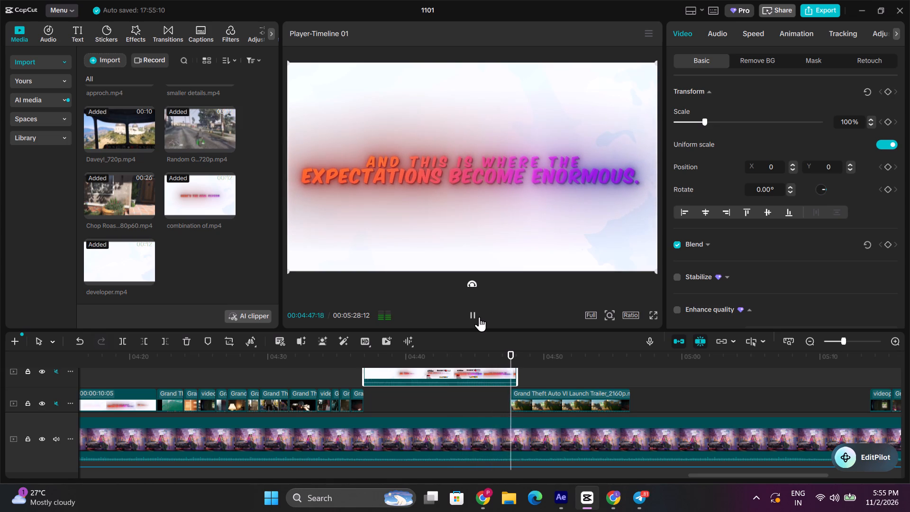
pyautogui.click(479, 317)
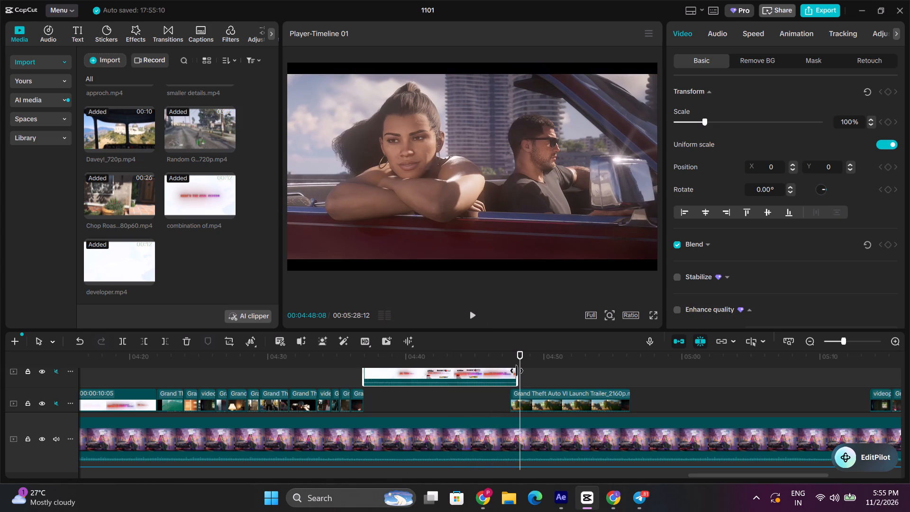
# Trim the end of developer.mp4 to the start of the launch trailer clip, about 00:00:10:18 long, and move it into the overlay track gap.
pyautogui.moveTo(517, 371); pyautogui.dragTo(507, 371)
pyautogui.click(499, 354)
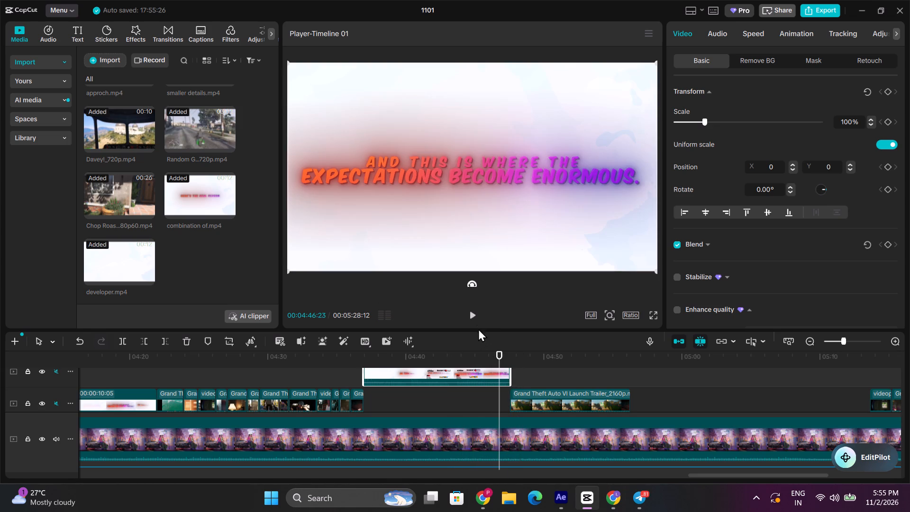
pyautogui.click(477, 326)
pyautogui.click(474, 320)
pyautogui.moveTo(474, 320); pyautogui.dragTo(474, 325)
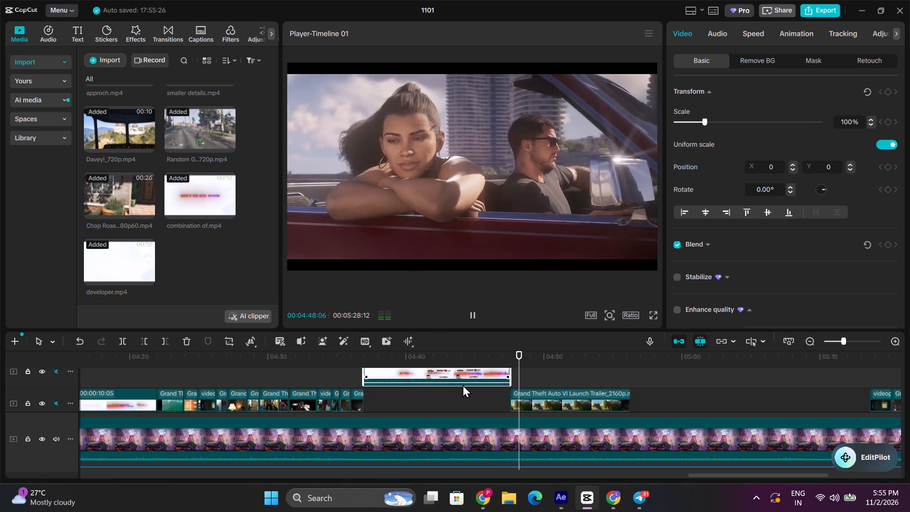
pyautogui.moveTo(462, 374); pyautogui.dragTo(463, 397)
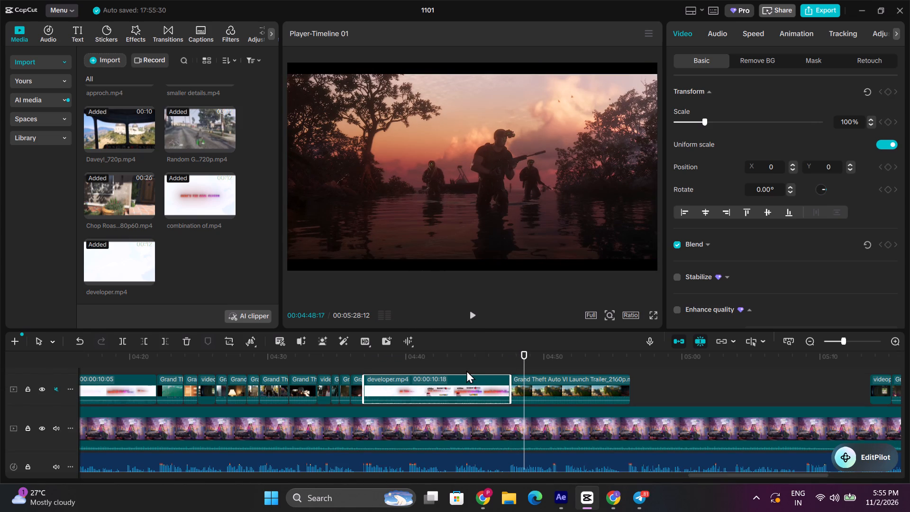
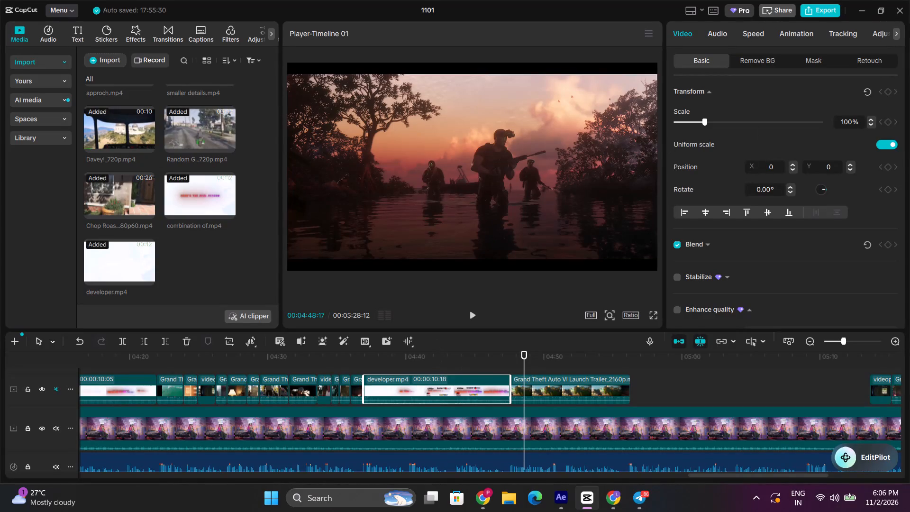
# Close the 1101 project and exit CapCut completely, including its home window.
pyautogui.click(894, 16)
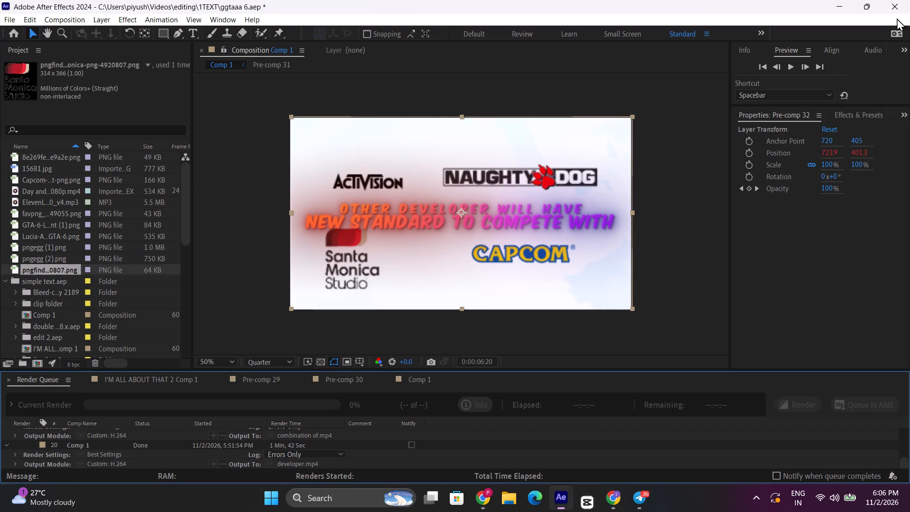
pyautogui.click(897, 11)
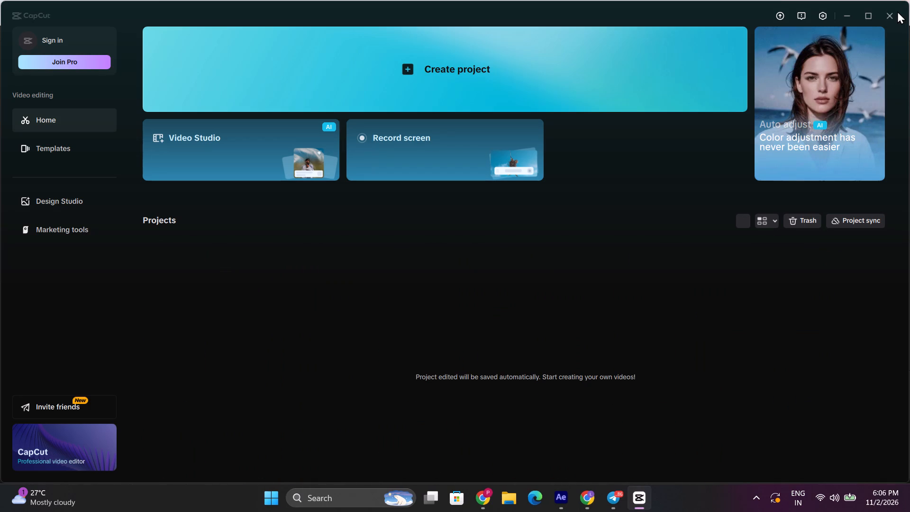
pyautogui.click(890, 17)
pyautogui.click(893, 13)
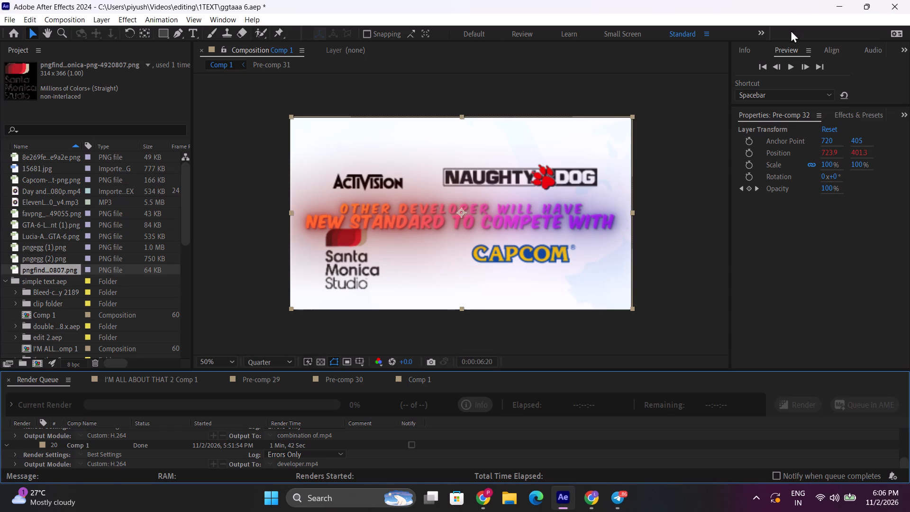
# Save the After Effects project ggtaaa 6.aep.
pyautogui.click(10, 20)
pyautogui.click(19, 115)
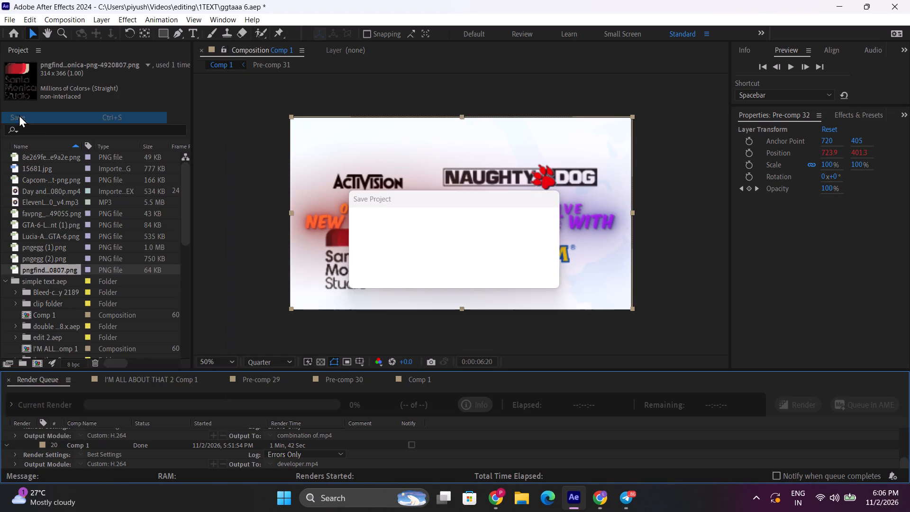
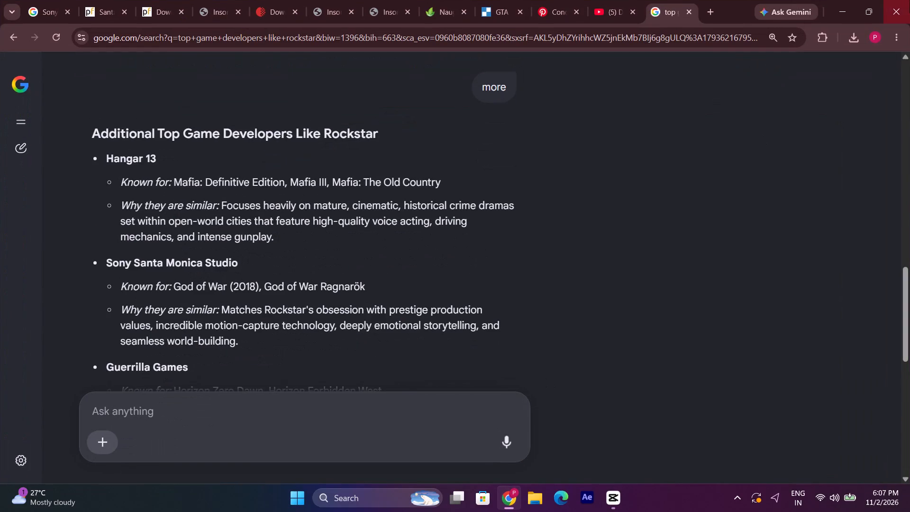
# Close the browser window showing the game developer search.
pyautogui.click(909, 0)
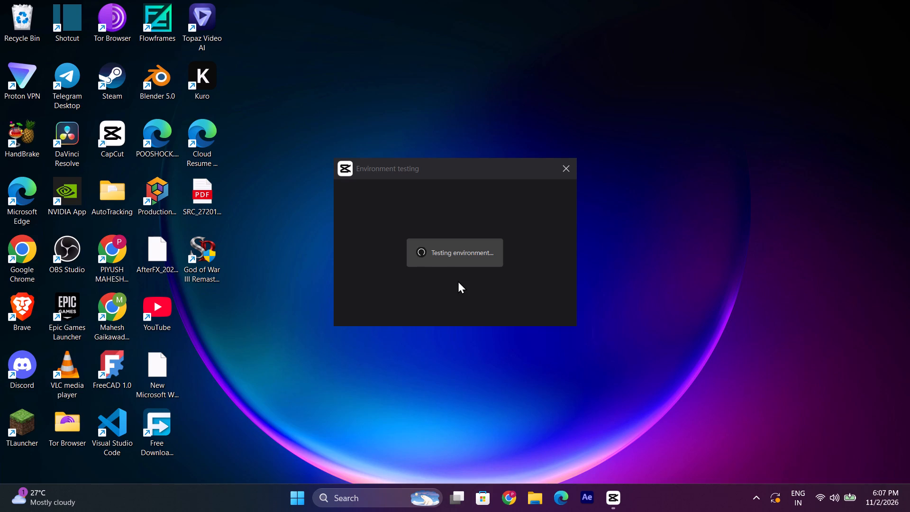
# Launch CapCut again from the desktop and wait for its home window.
pyautogui.tripleClick(119, 139)
pyautogui.click(119, 141)
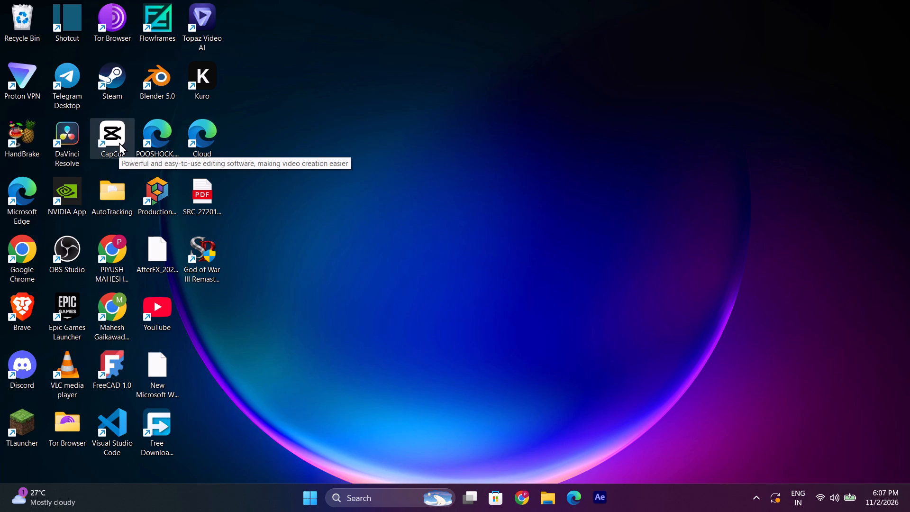
pyautogui.tripleClick(119, 138)
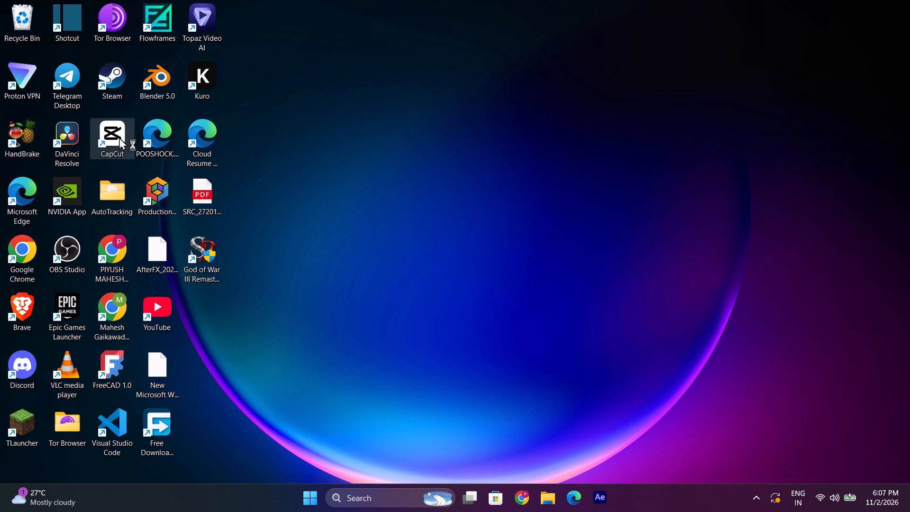
pyautogui.click(119, 137)
pyautogui.tripleClick(119, 137)
pyautogui.click(119, 137)
pyautogui.moveTo(536, 72); pyautogui.dragTo(399, 286, button='right')
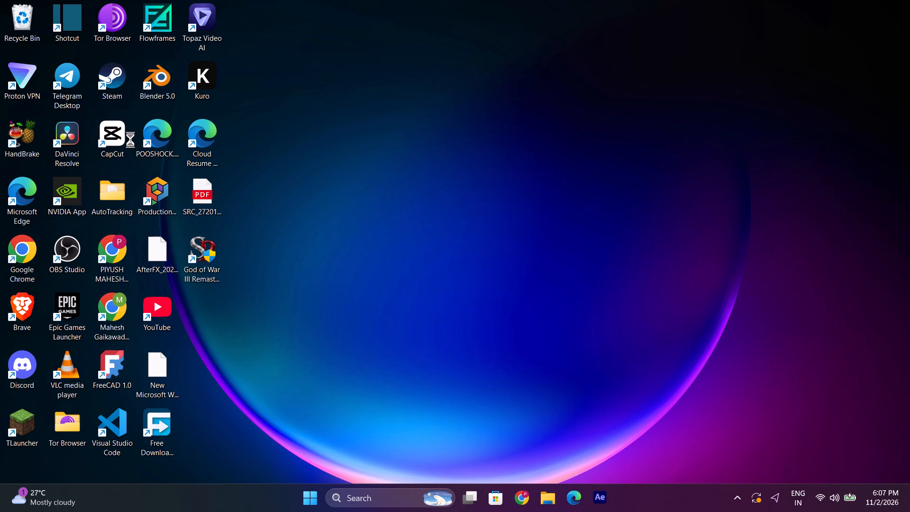
pyautogui.moveTo(552, 151); pyautogui.dragTo(497, 227, button='right')
pyautogui.moveTo(497, 227); pyautogui.dragTo(497, 228, button='right')
pyautogui.click(637, 388)
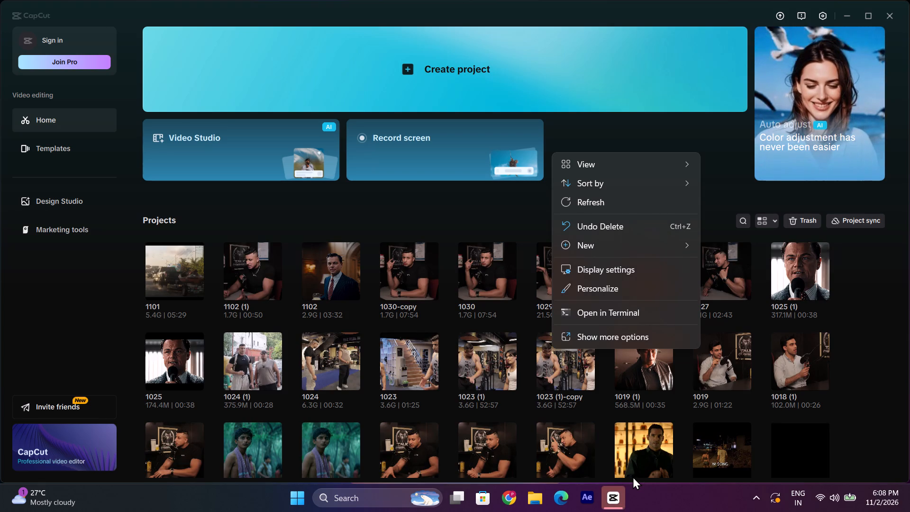
# Open the 1101 project and dismiss the missing-media prompt without relinking the files.
pyautogui.click(192, 278)
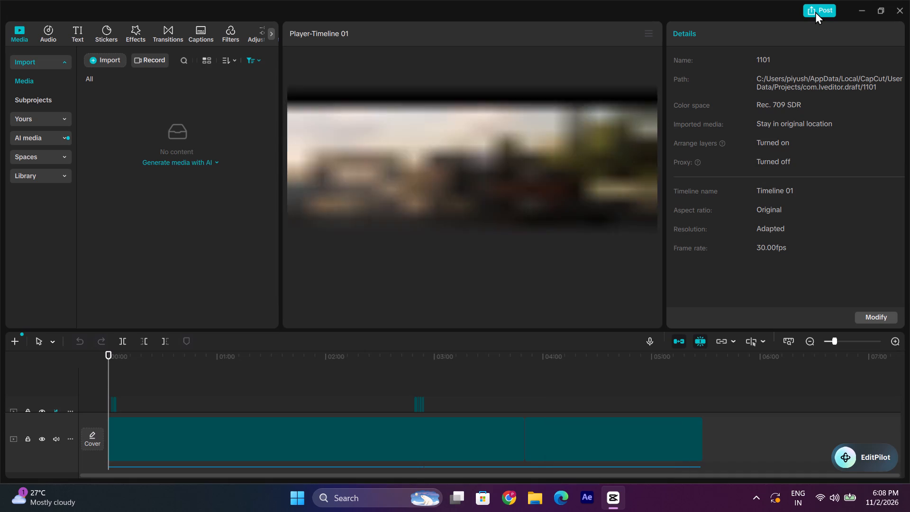
pyautogui.click(815, 11)
pyautogui.click(568, 356)
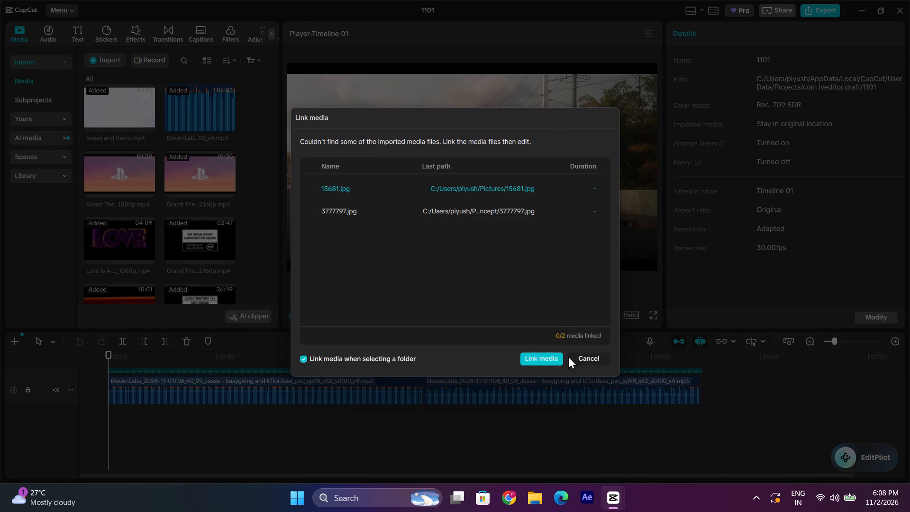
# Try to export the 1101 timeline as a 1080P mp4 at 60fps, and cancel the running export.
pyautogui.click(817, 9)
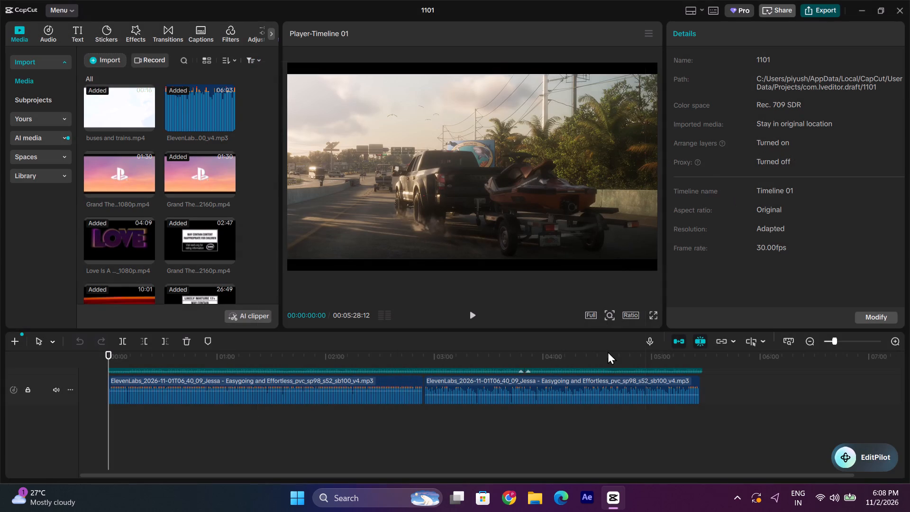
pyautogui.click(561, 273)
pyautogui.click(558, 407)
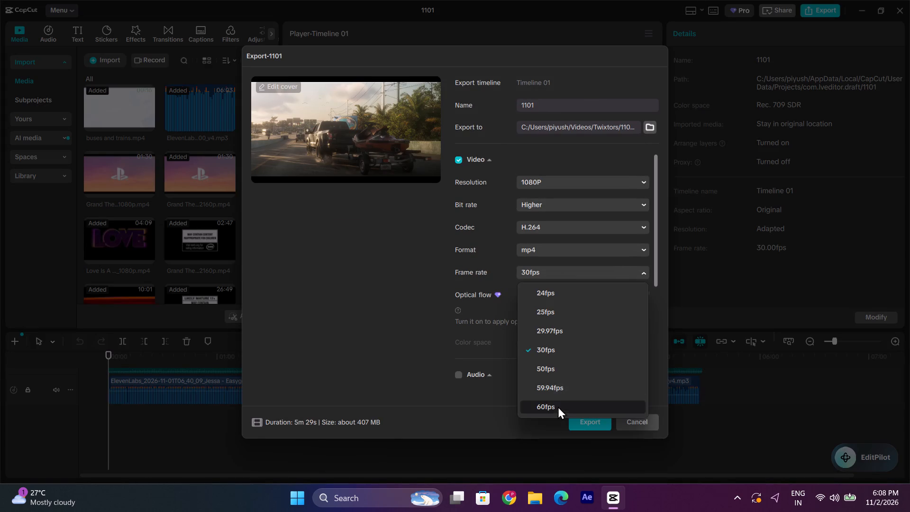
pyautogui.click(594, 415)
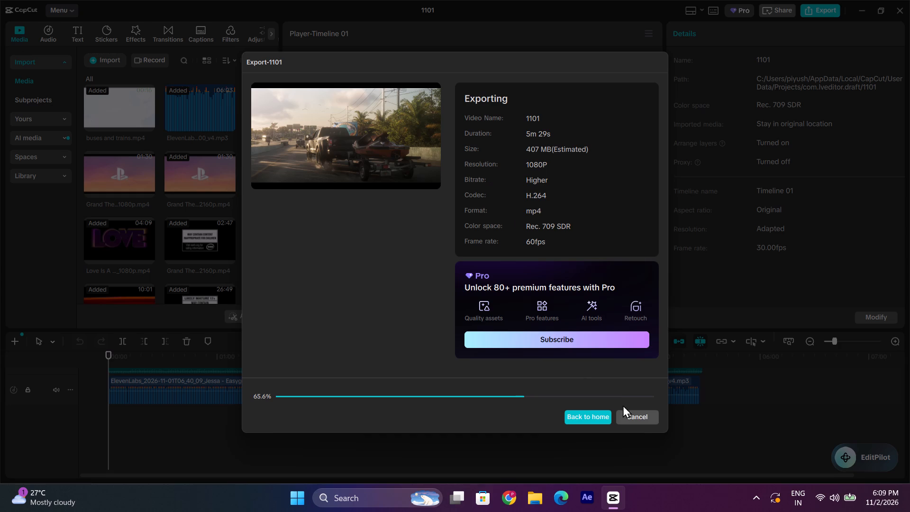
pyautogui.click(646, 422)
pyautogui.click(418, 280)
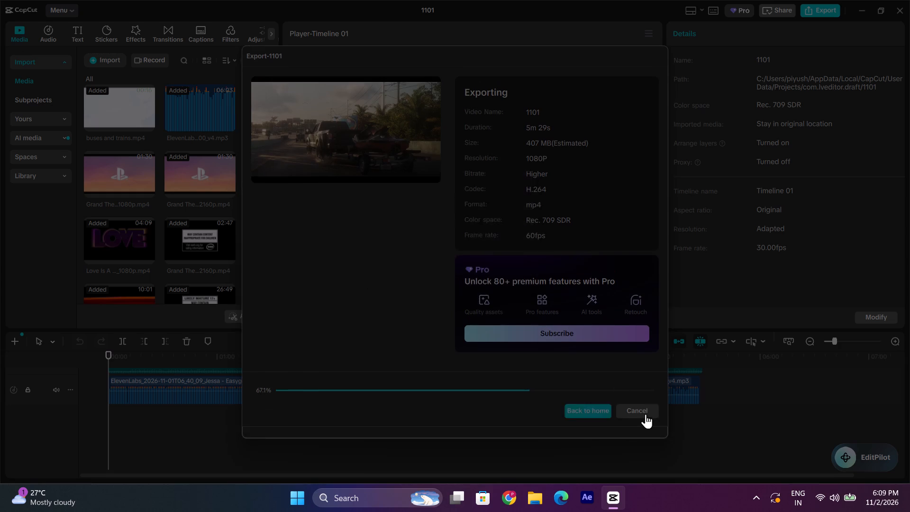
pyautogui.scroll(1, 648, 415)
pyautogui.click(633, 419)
# Scrub through the last part of the timeline to examine the uncovered gaps in the overlay track.
pyautogui.scroll(6, 637, 419)
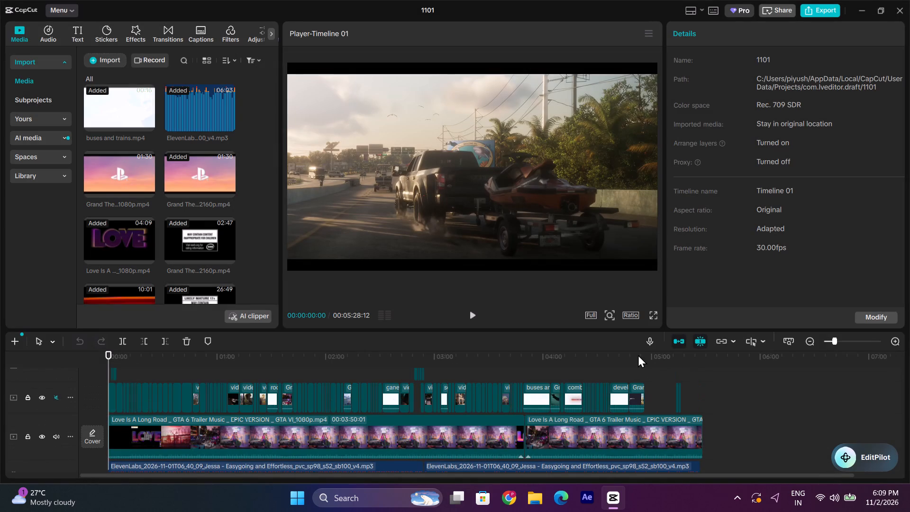
pyautogui.click(645, 361)
pyautogui.moveTo(645, 361); pyautogui.dragTo(682, 365)
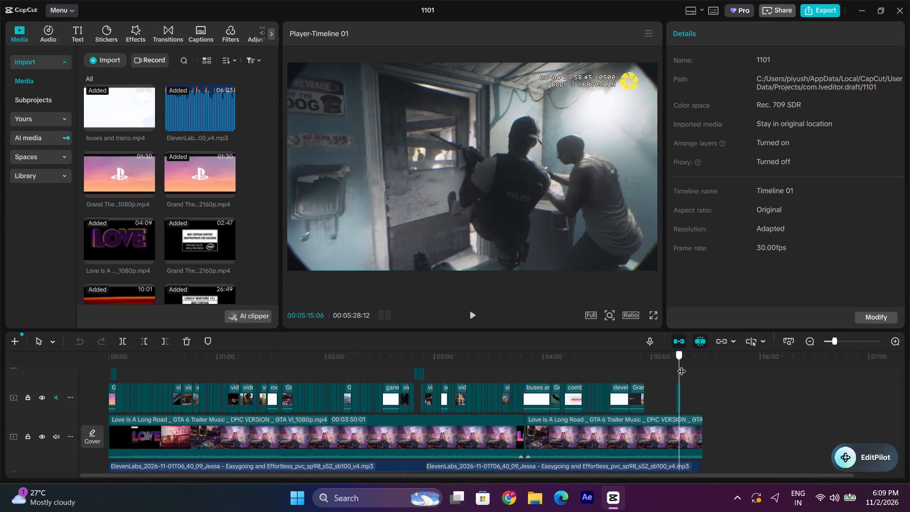
pyautogui.moveTo(682, 365); pyautogui.dragTo(643, 373)
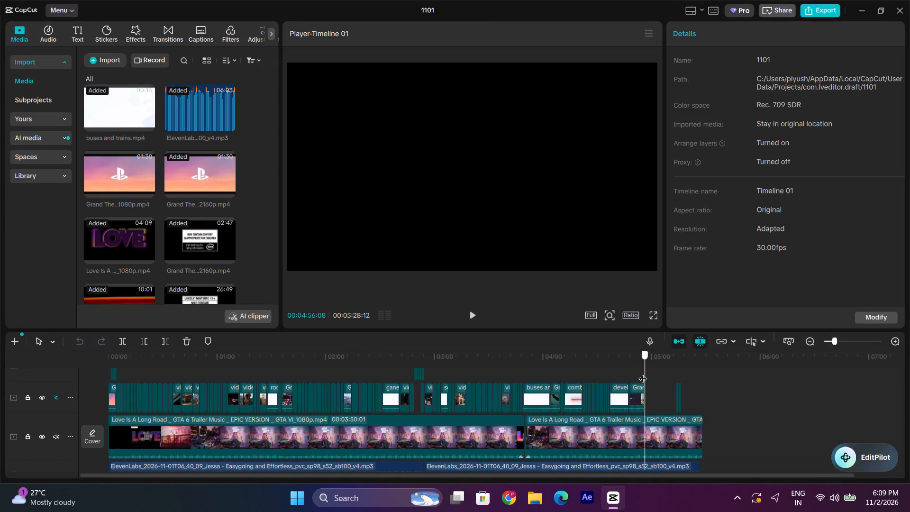
pyautogui.moveTo(643, 373); pyautogui.dragTo(690, 368)
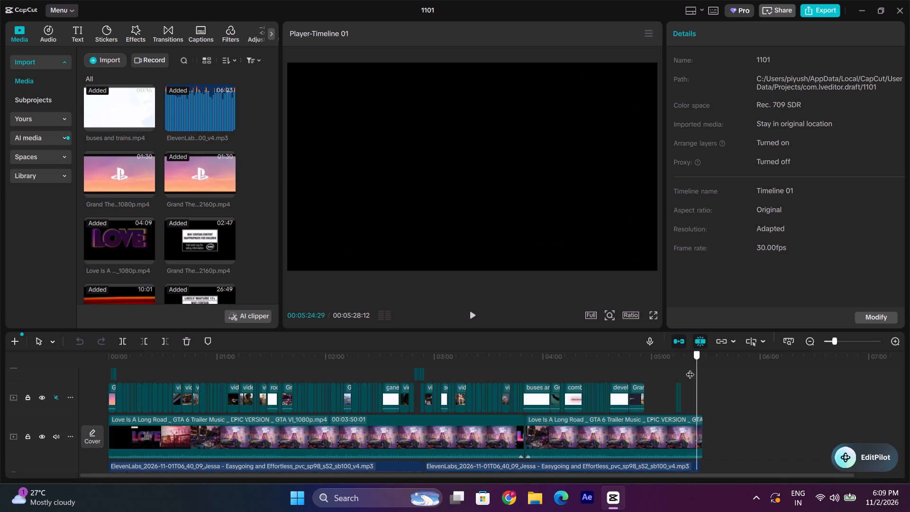
pyautogui.moveTo(690, 368); pyautogui.dragTo(652, 374)
pyautogui.moveTo(653, 374); pyautogui.dragTo(682, 374)
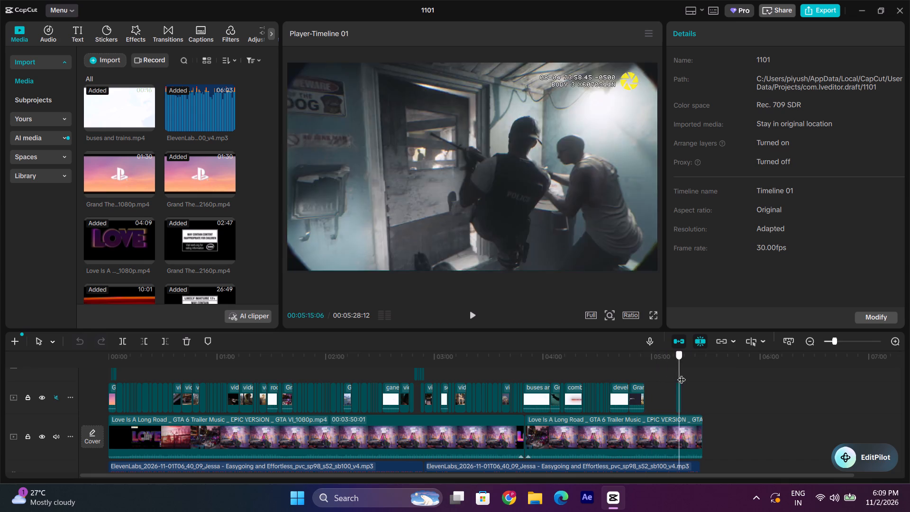
pyautogui.moveTo(682, 374); pyautogui.dragTo(448, 442)
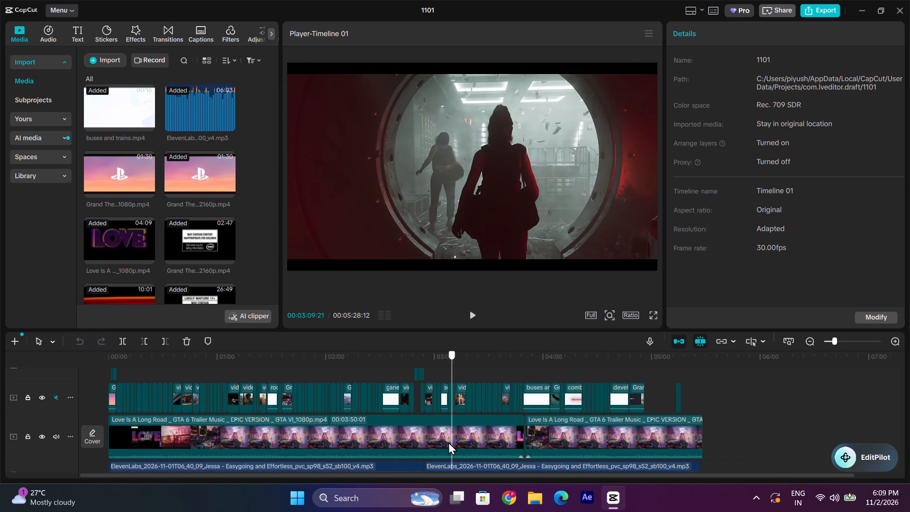
pyautogui.moveTo(448, 442); pyautogui.dragTo(646, 444)
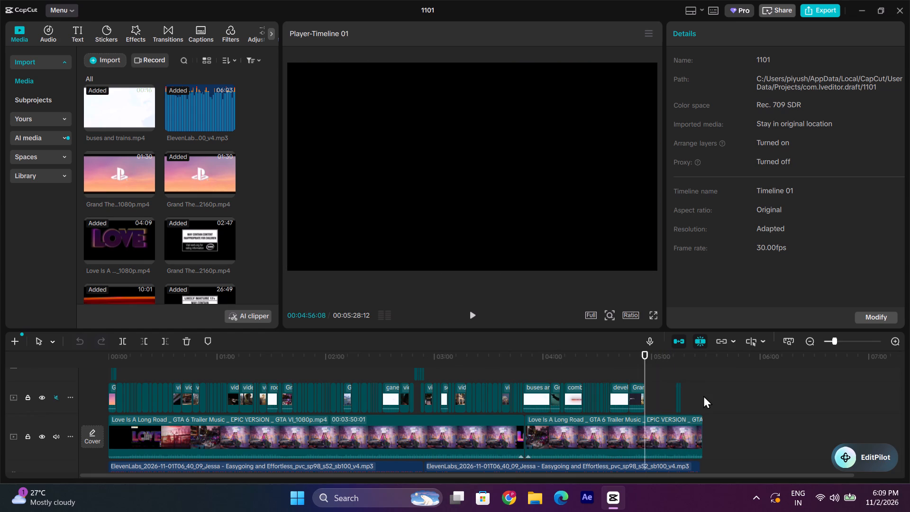
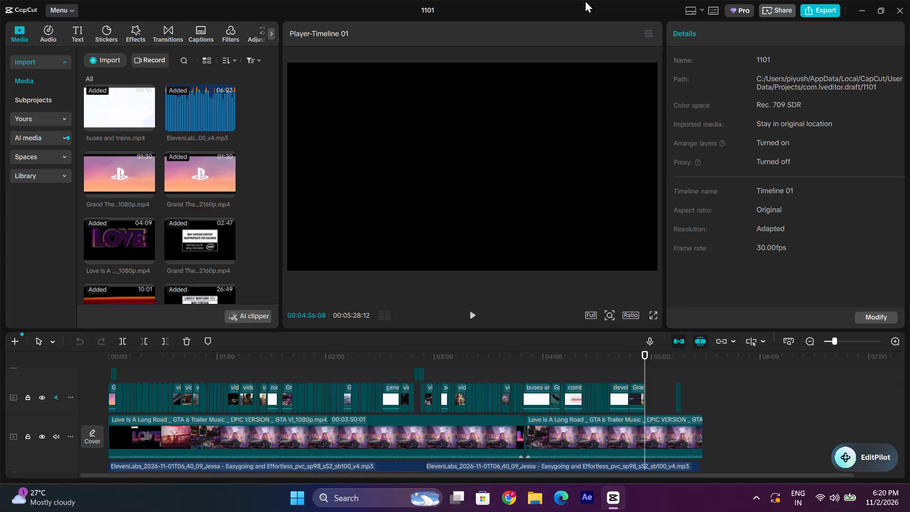
# Turn off the computer's Wi-Fi connection.
pyautogui.click(827, 509)
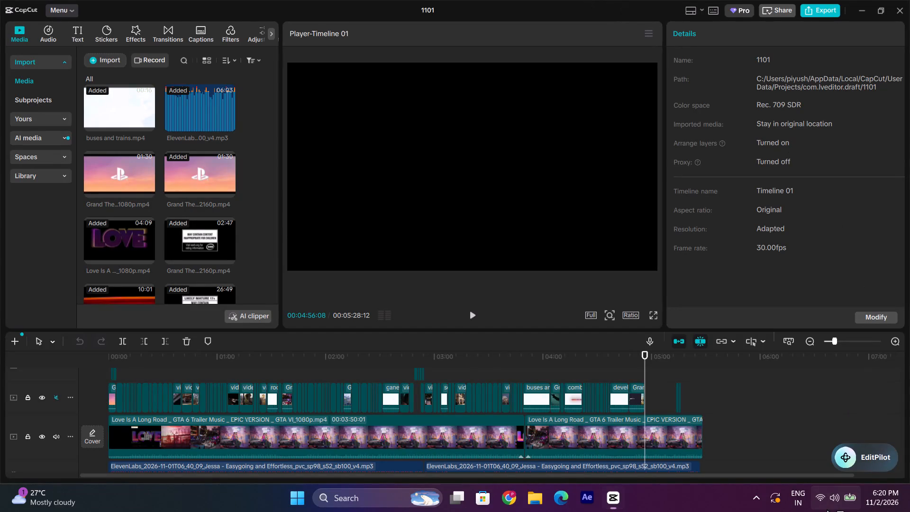
pyautogui.click(712, 274)
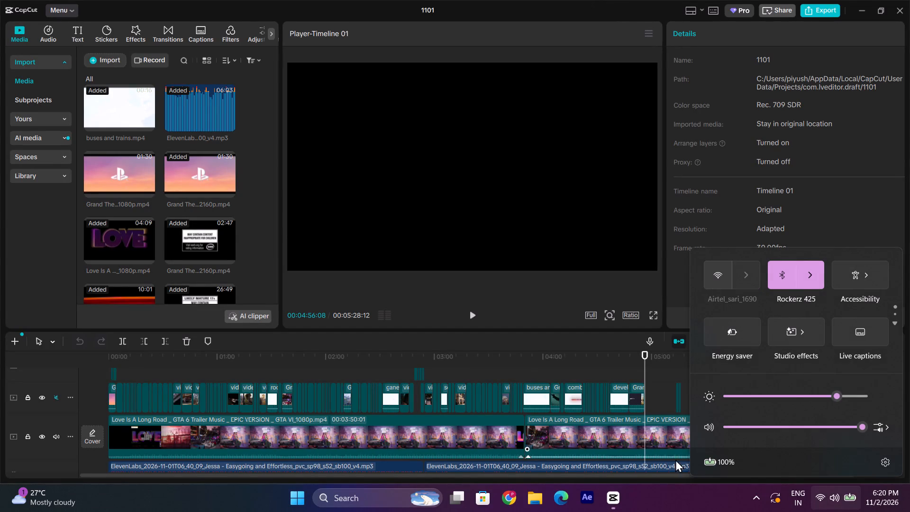
# Launch Adobe After Effects and return to the CapCut timeline while it loads.
pyautogui.click(588, 494)
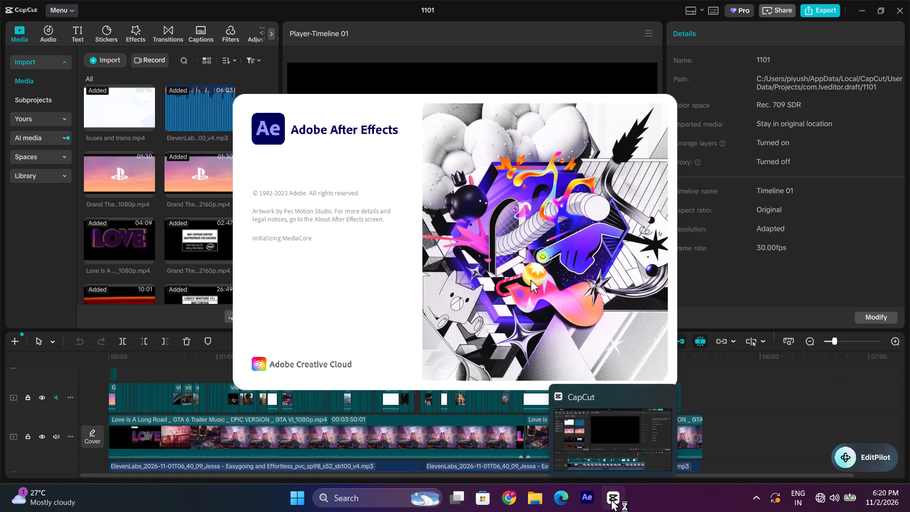
pyautogui.click(751, 380)
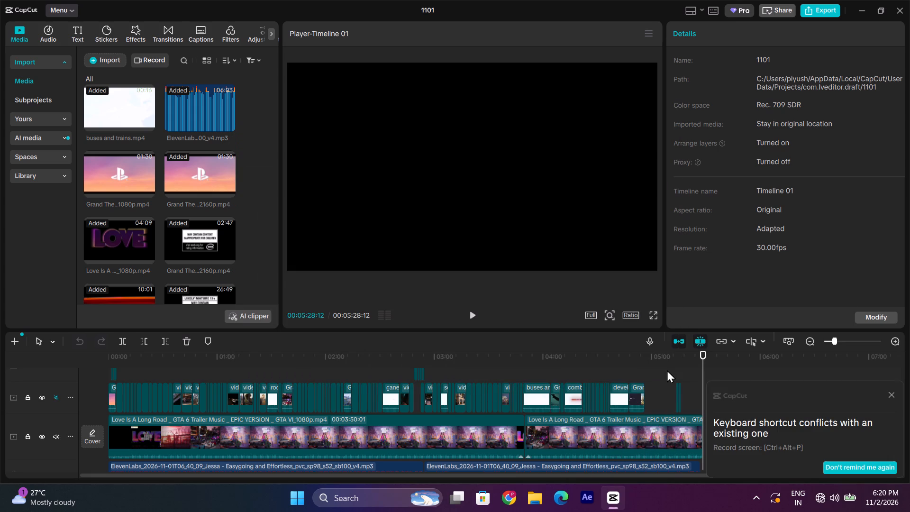
# Play the uncovered part of the timeline from about 00:04:56 and dismiss the keyboard shortcut conflict notice.
pyautogui.click(647, 366)
pyautogui.press('space')
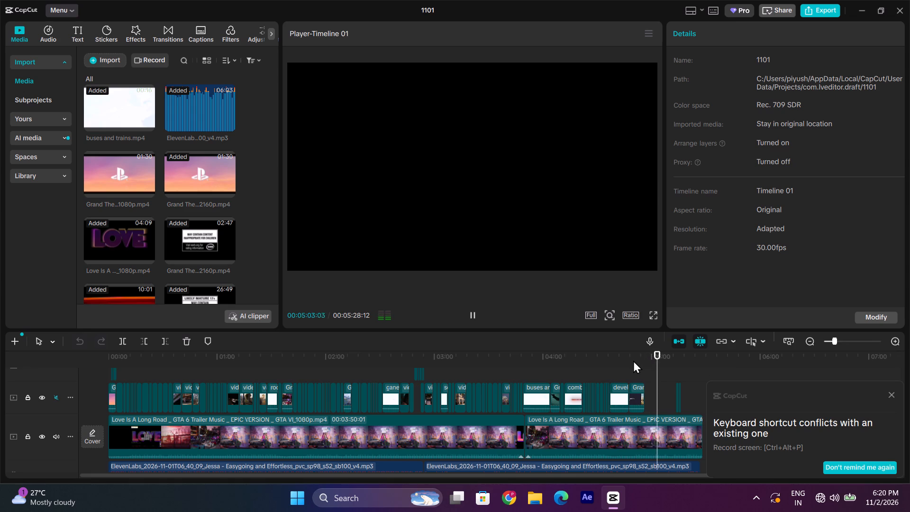
pyautogui.click(895, 397)
pyautogui.click(892, 395)
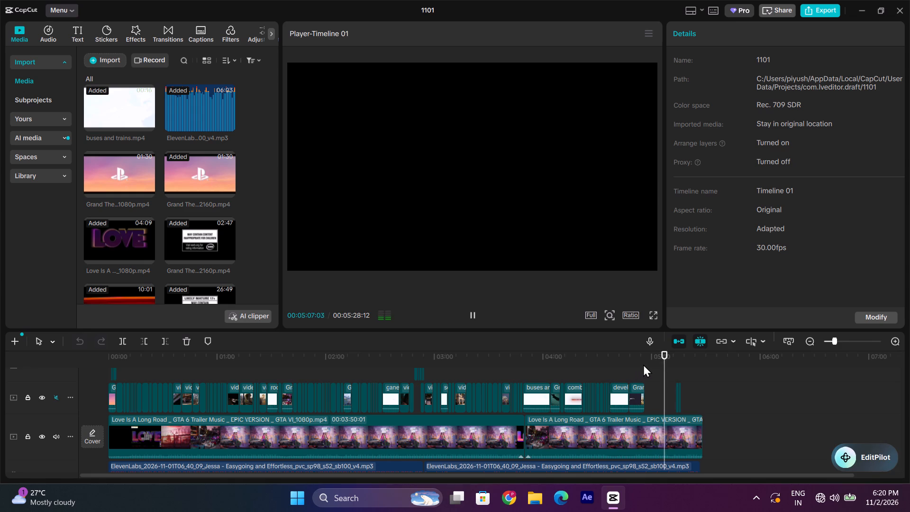
pyautogui.click(643, 363)
pyautogui.click(468, 308)
# Play the timeline's opening from 00:00:00:00 and check the frames between about 00:04:06 and 00:04:56.
pyautogui.click(208, 374)
pyautogui.moveTo(208, 374); pyautogui.dragTo(203, 374)
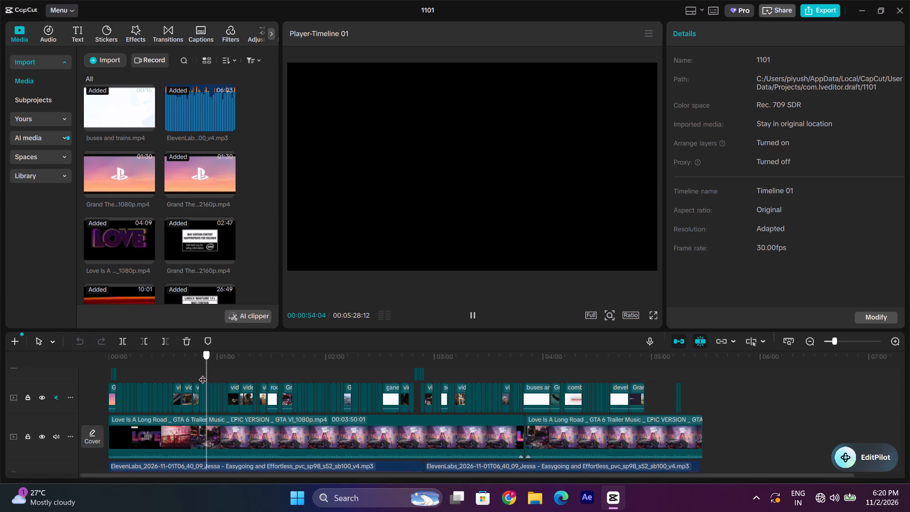
pyautogui.moveTo(203, 374); pyautogui.dragTo(60, 362)
pyautogui.press('space')
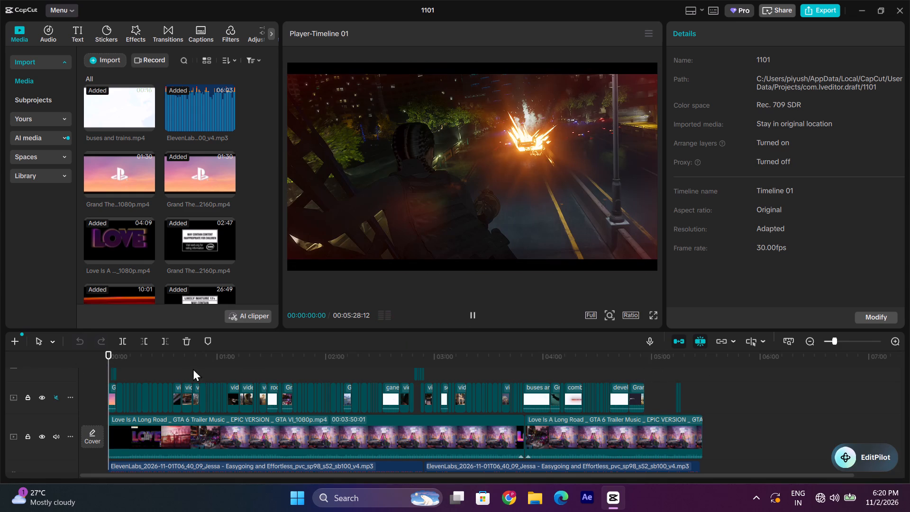
pyautogui.press('space')
pyautogui.press('space')
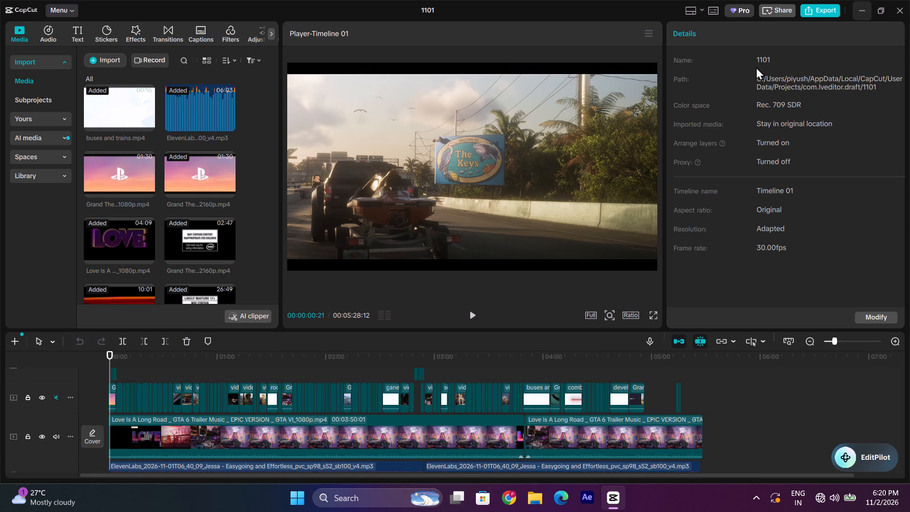
pyautogui.press('space')
pyautogui.press('space')
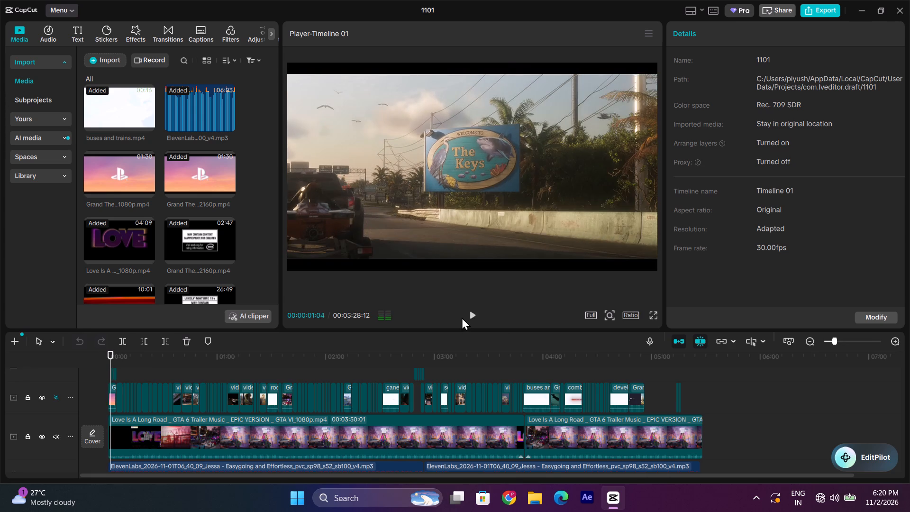
pyautogui.press('space')
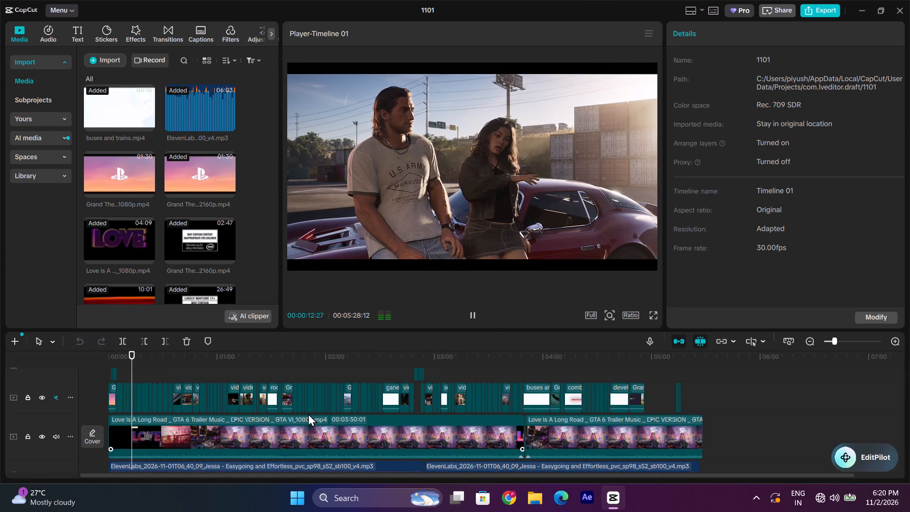
pyautogui.click(479, 315)
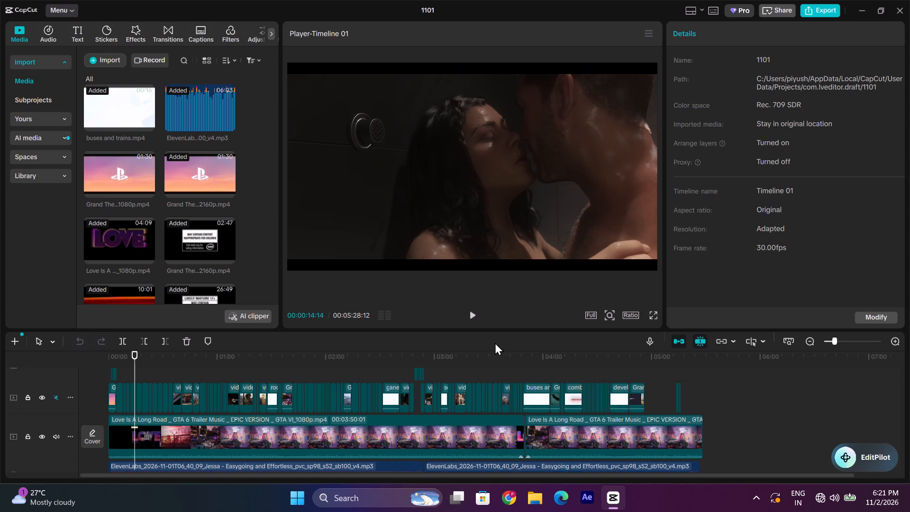
pyautogui.click(647, 362)
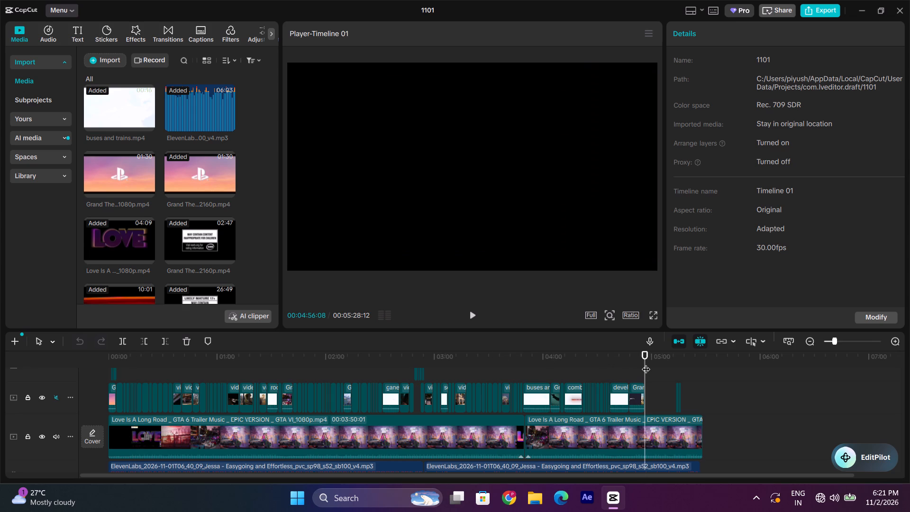
pyautogui.moveTo(597, 364); pyautogui.dragTo(555, 387)
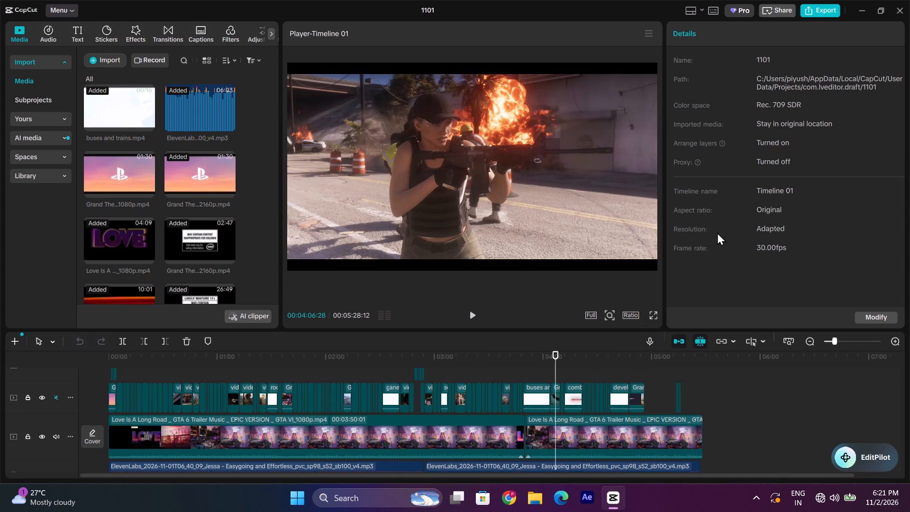
# Export the timeline under the name gta as a 1080P H.264 mp4 at 60fps.
pyautogui.click(809, 9)
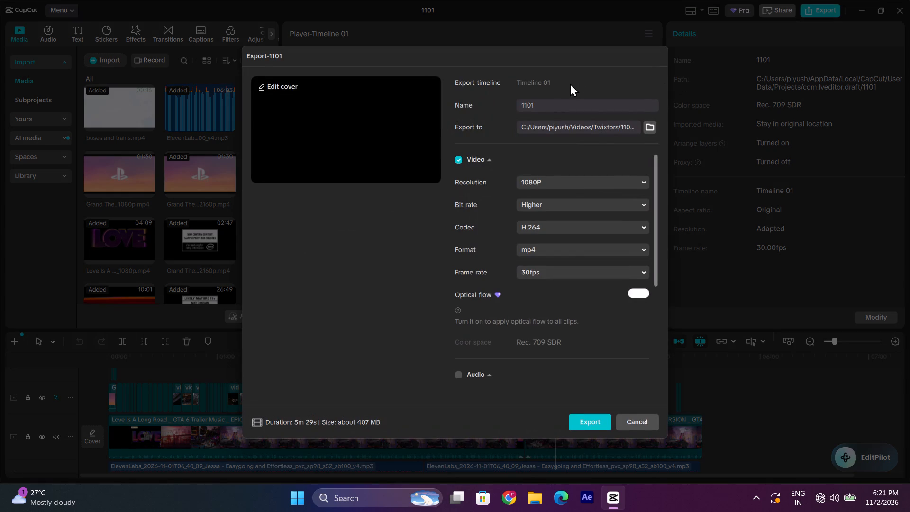
pyautogui.moveTo(544, 105); pyautogui.dragTo(425, 122)
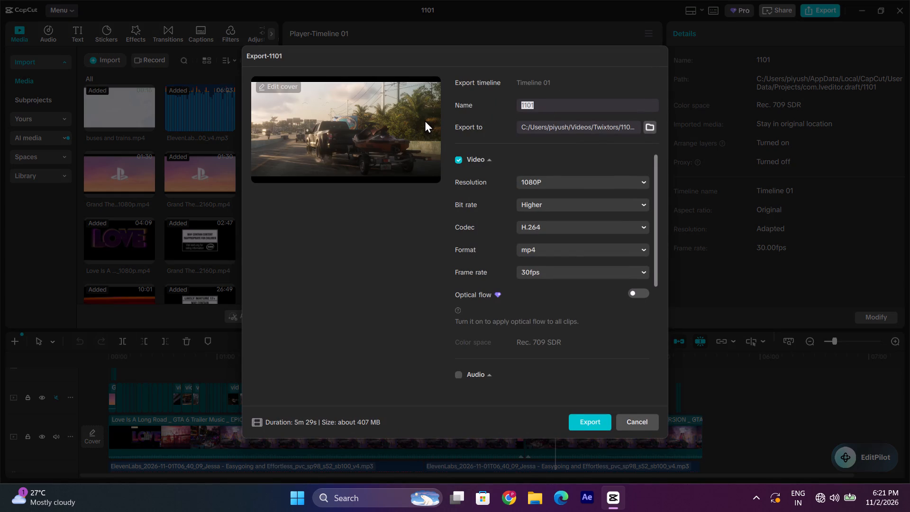
pyautogui.write('gta')
pyautogui.click(575, 276)
pyautogui.click(563, 404)
pyautogui.click(606, 418)
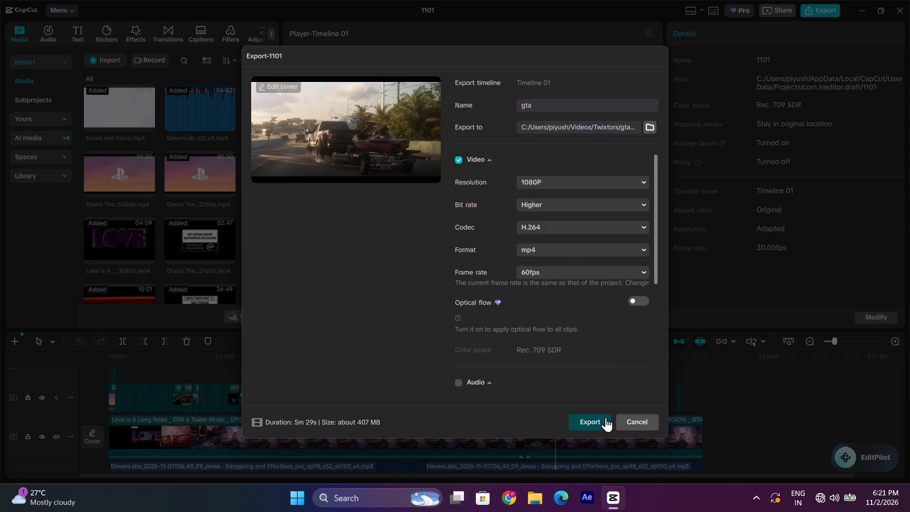
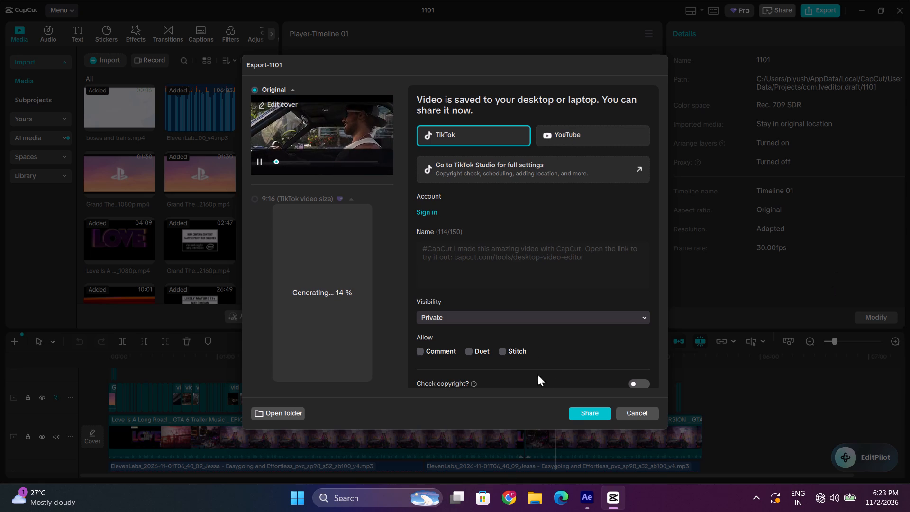
# Close the finished export's sharing window without sharing the video and minimize CapCut.
pyautogui.click(641, 403)
pyautogui.click(638, 415)
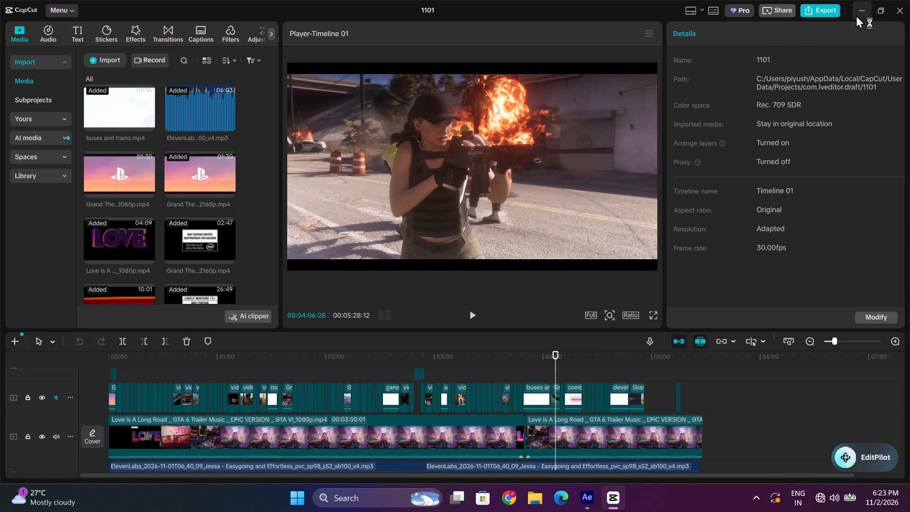
pyautogui.click(856, 14)
# Close After Effects with its empty untitled project to return to the desktop.
pyautogui.click(566, 323)
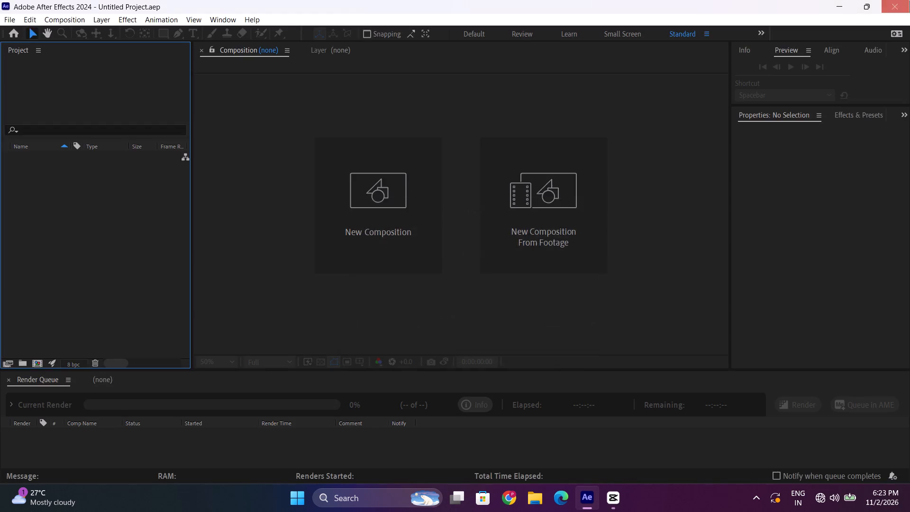
pyautogui.click(909, 0)
pyautogui.doubleClick(909, 0)
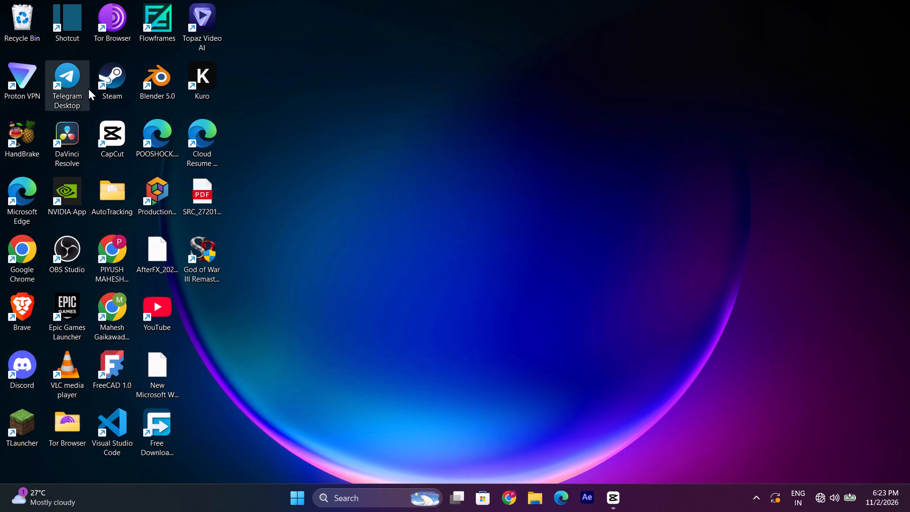